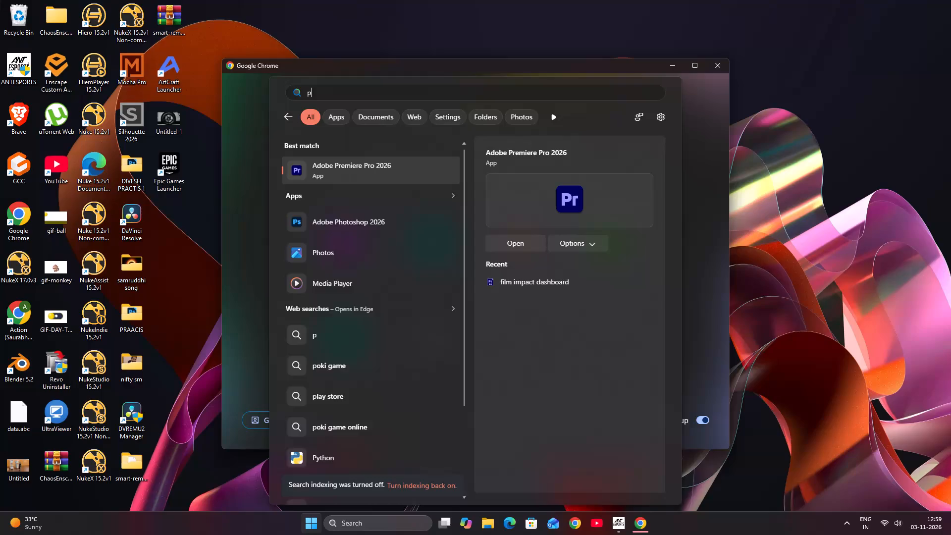
# Search for and launch Adobe Premiere Pro 2026.
pyautogui.write('re')
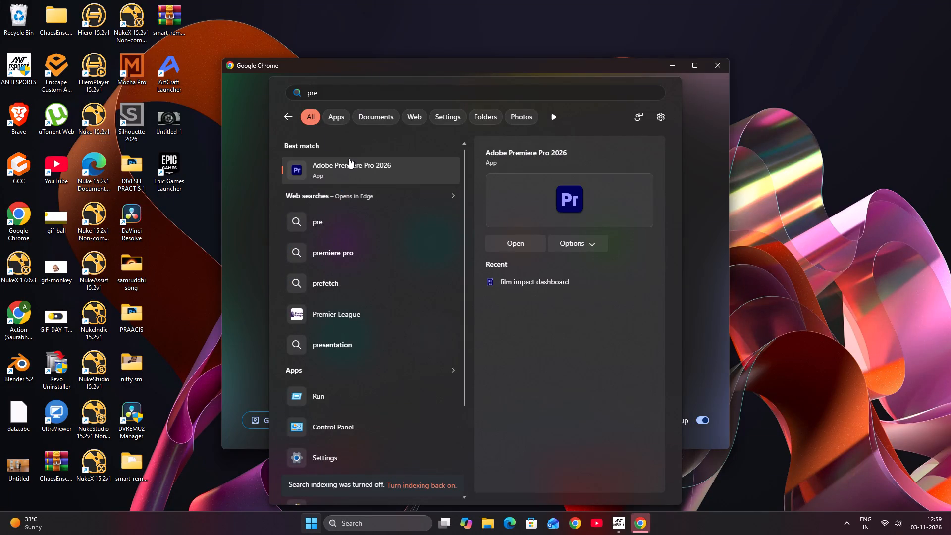
pyautogui.click(338, 162)
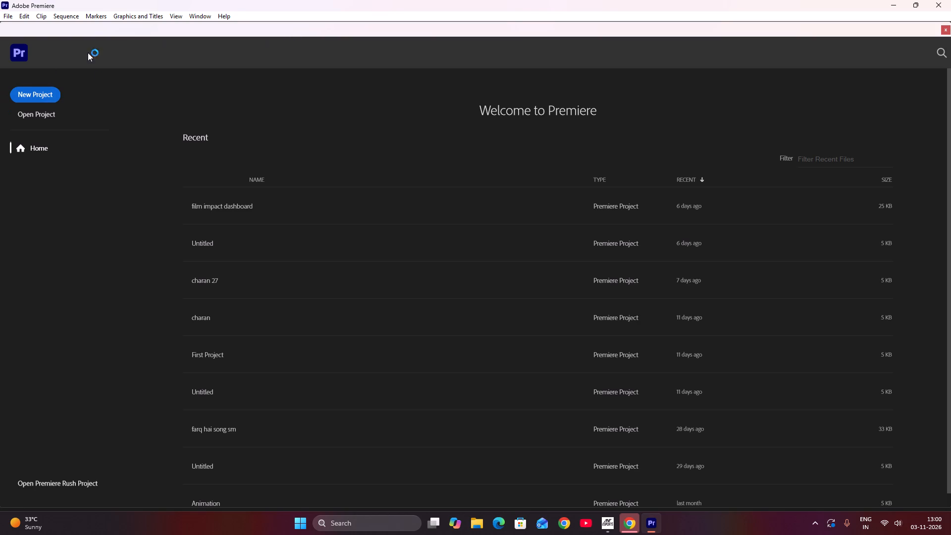
# Create a new project with the default name Untitled, no template and import mode skipped, and bring its window to the front.
pyautogui.click(35, 93)
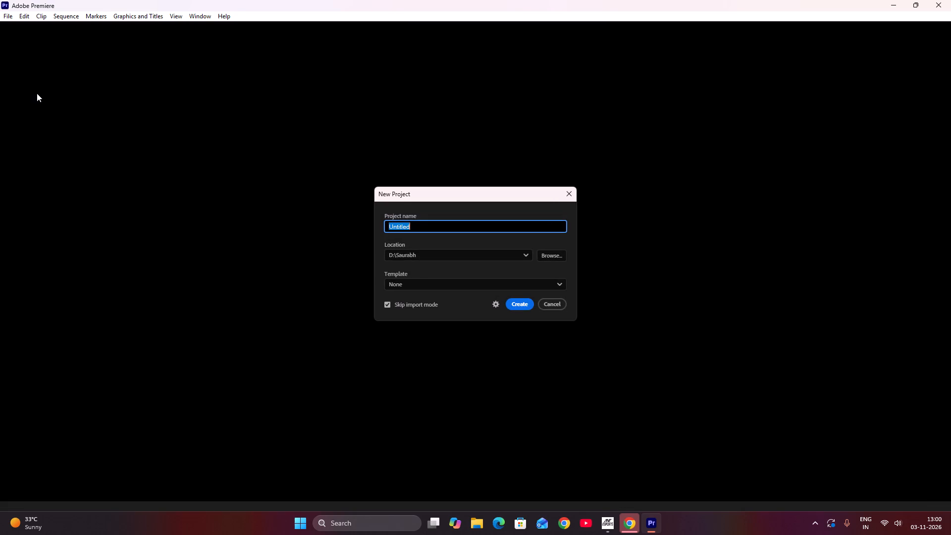
pyautogui.click(527, 301)
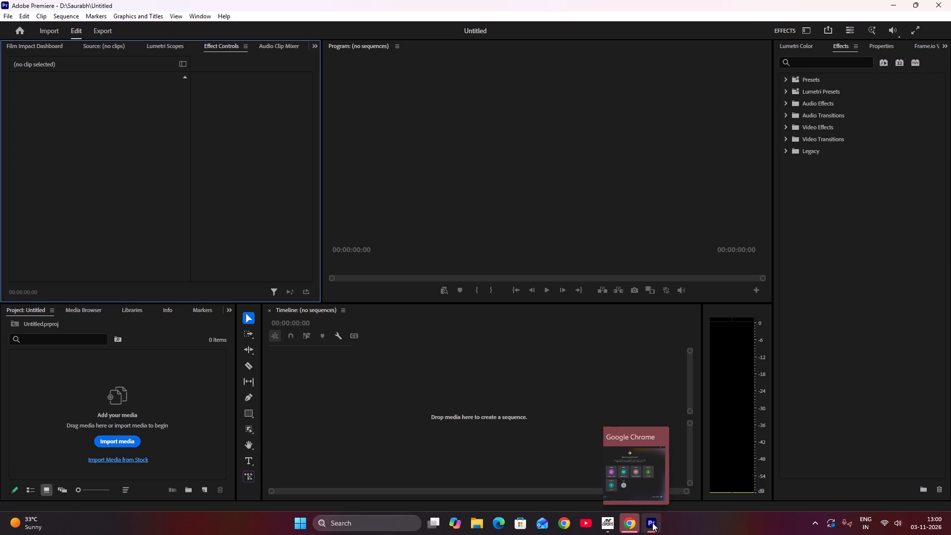
pyautogui.click(645, 460)
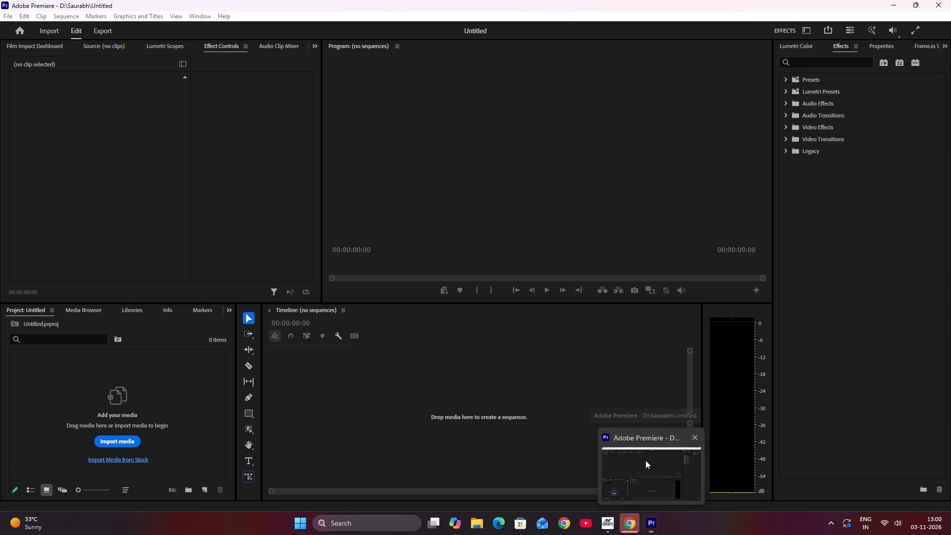
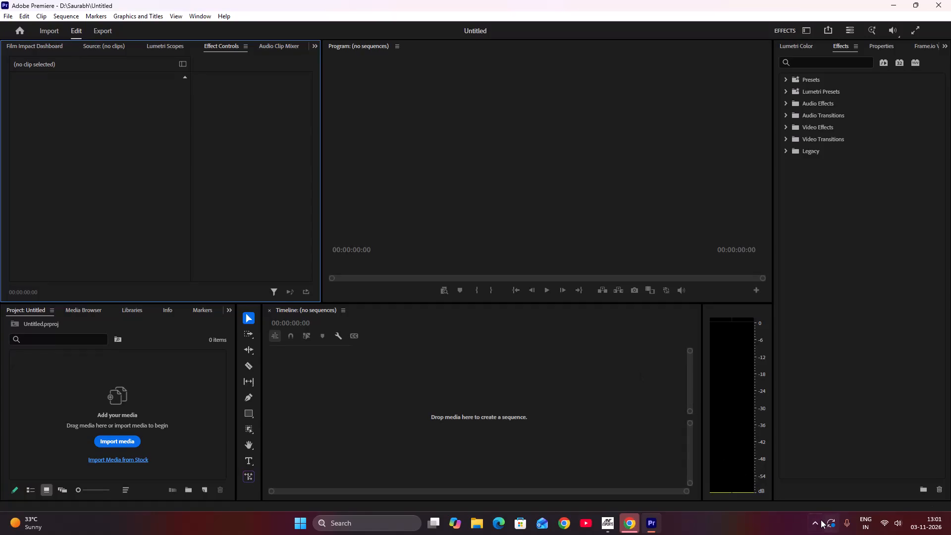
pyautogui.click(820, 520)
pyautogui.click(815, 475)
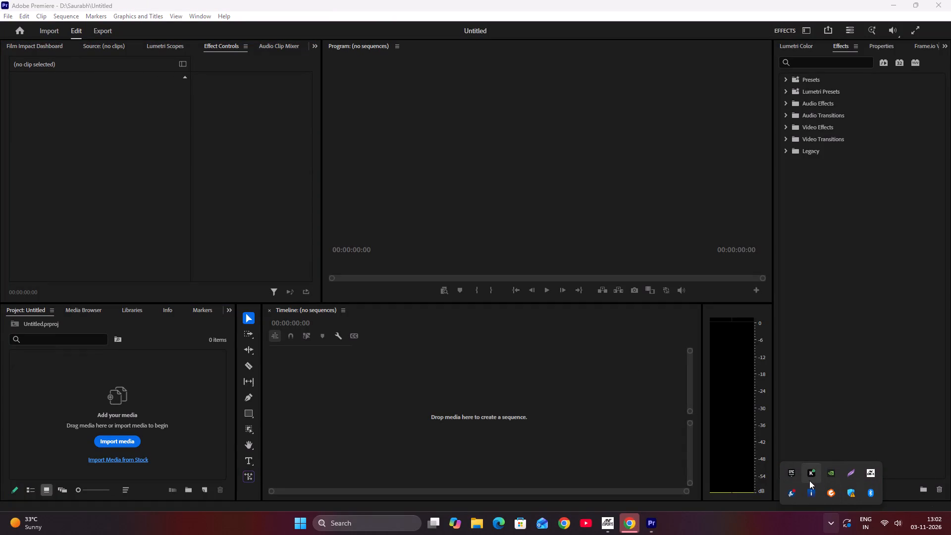
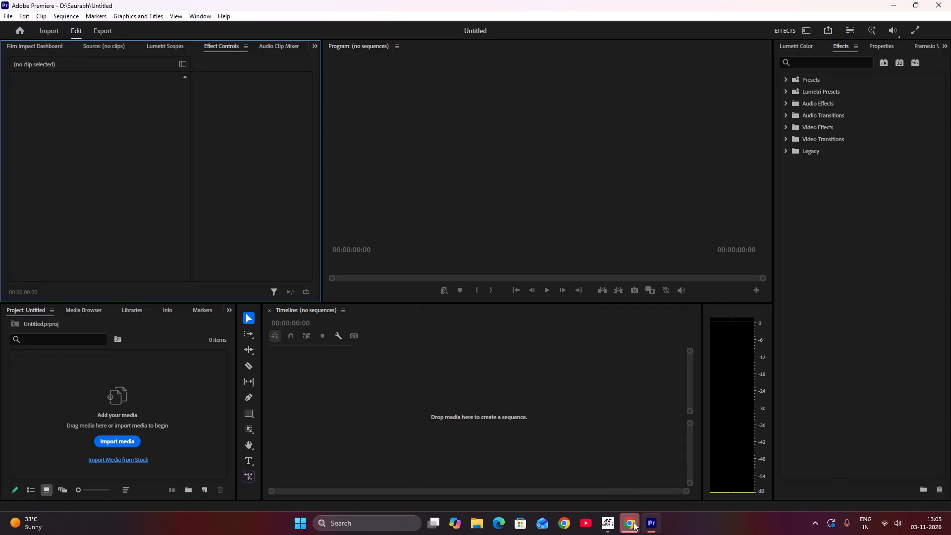
# Switch to Google Chrome in guest mode, search for pexels and open the Pexels website.
pyautogui.click(630, 481)
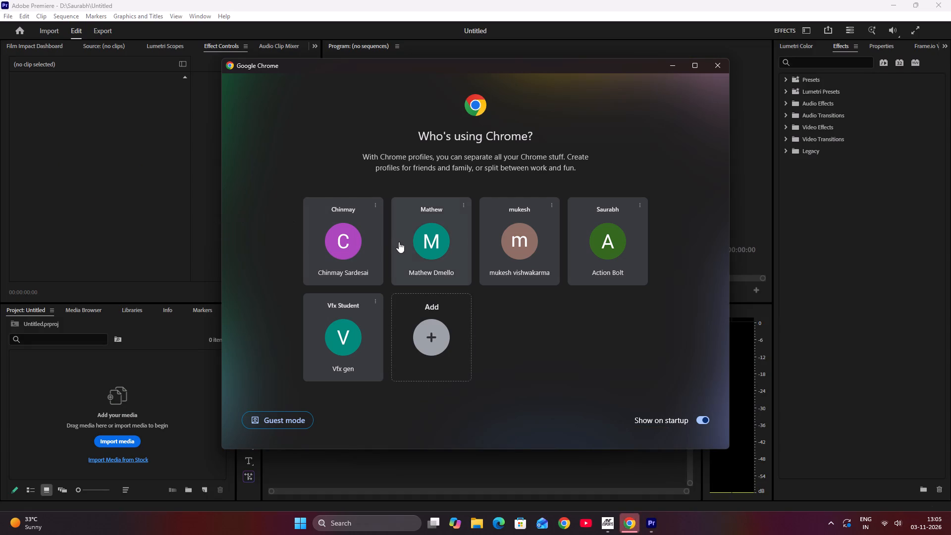
pyautogui.click(283, 419)
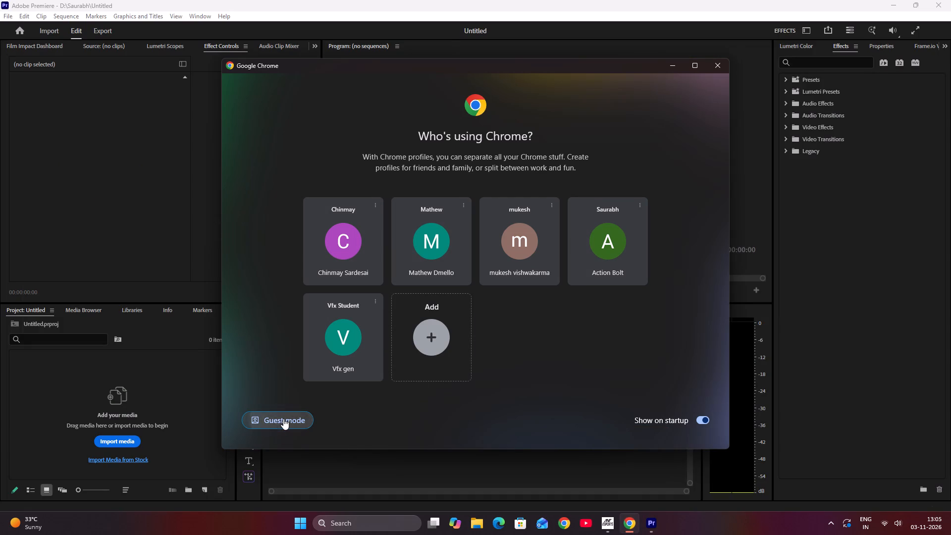
pyautogui.click(140, 33)
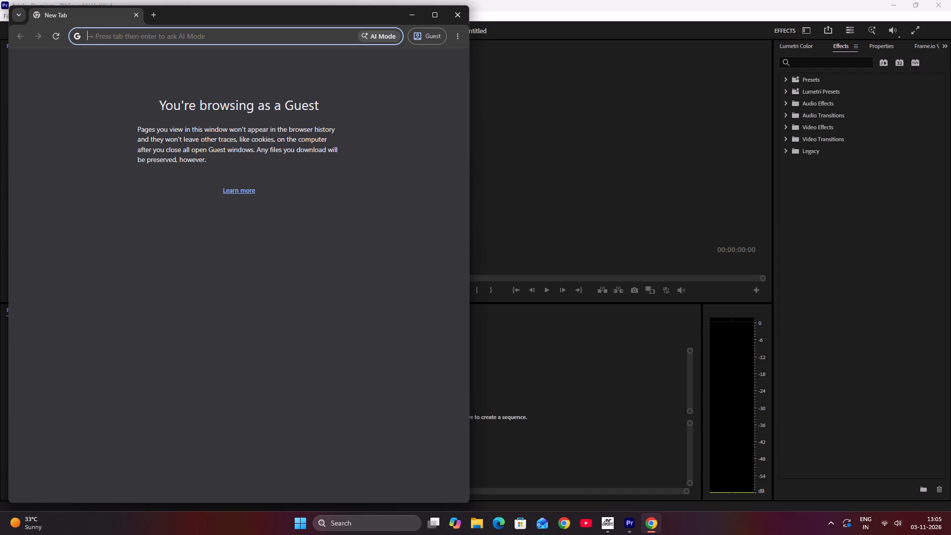
pyautogui.write('pi')
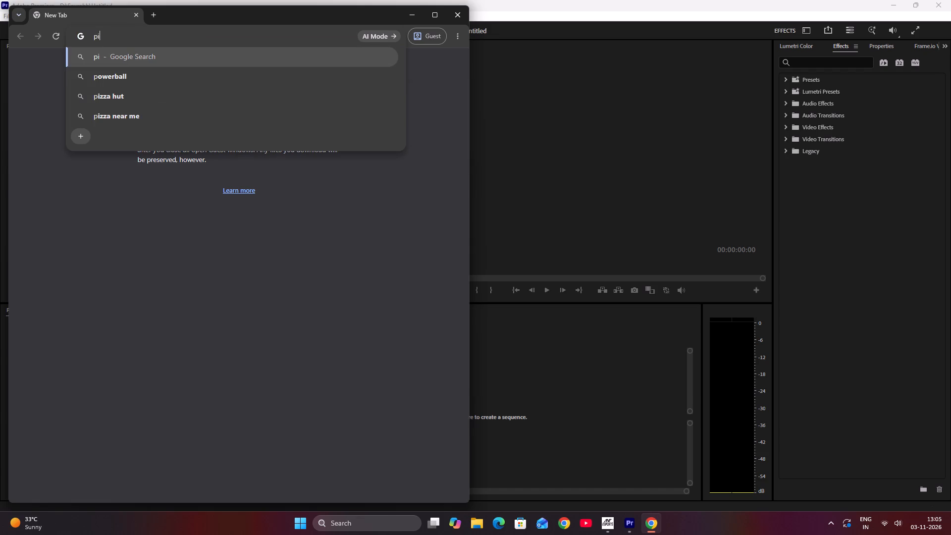
pyautogui.press('BackSpace')
pyautogui.write('exel')
pyautogui.click(131, 79)
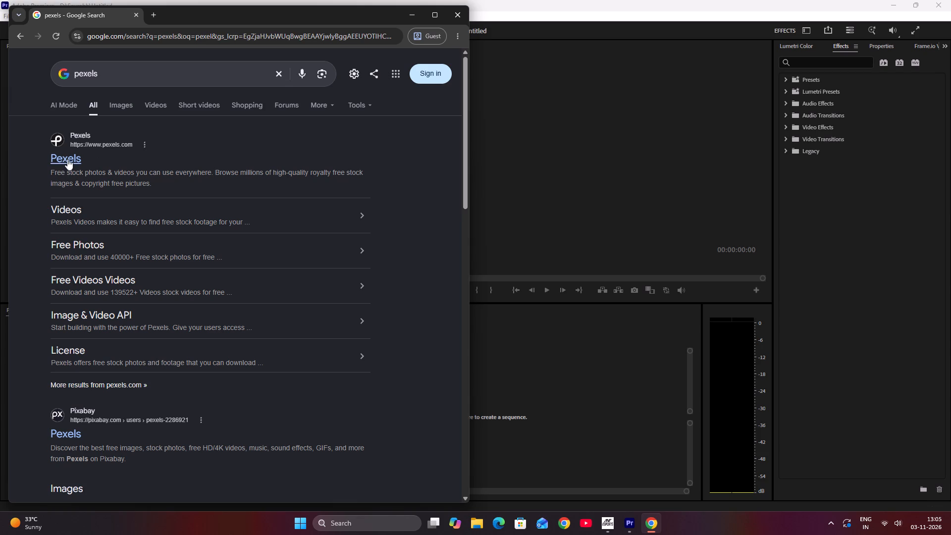
pyautogui.click(69, 158)
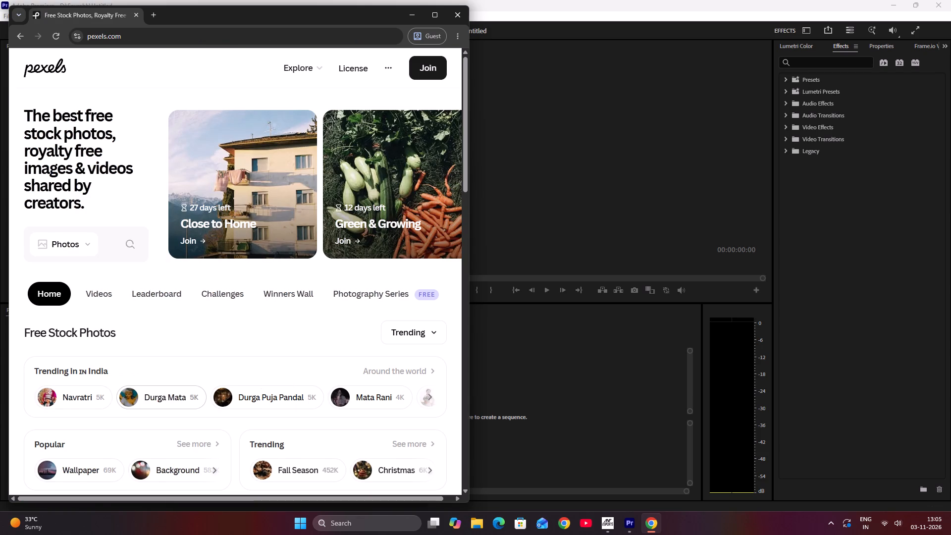
# Maximize the browser window and search Pexels photos for "road".
pyautogui.scroll(-2, 70, 296)
pyautogui.scroll(5, 74, 286)
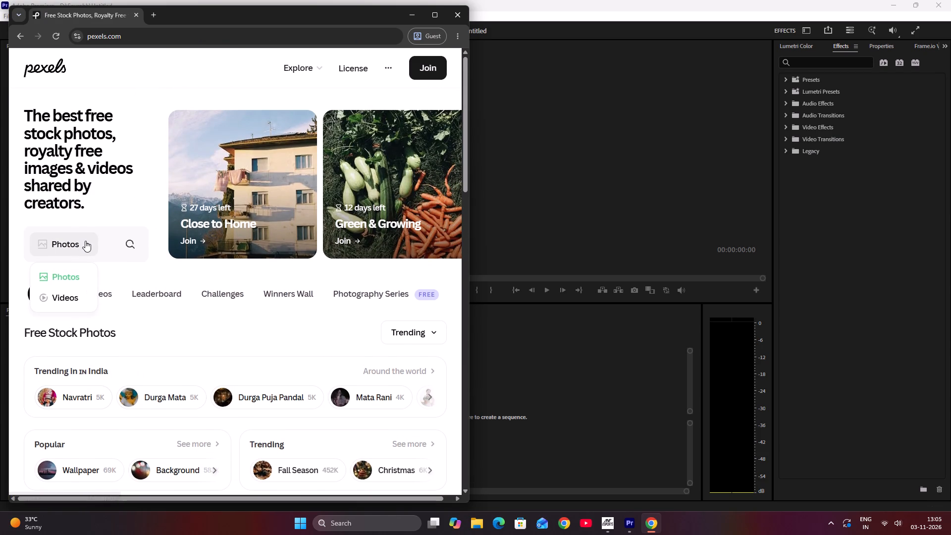
pyautogui.click(85, 241)
pyautogui.click(81, 241)
pyautogui.scroll(-3, 111, 325)
pyautogui.scroll(3, 111, 325)
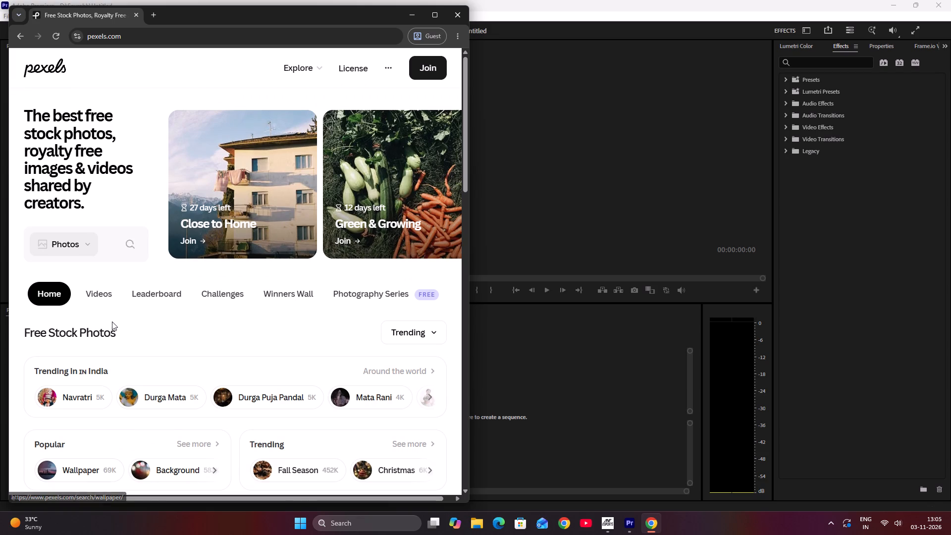
pyautogui.click(134, 242)
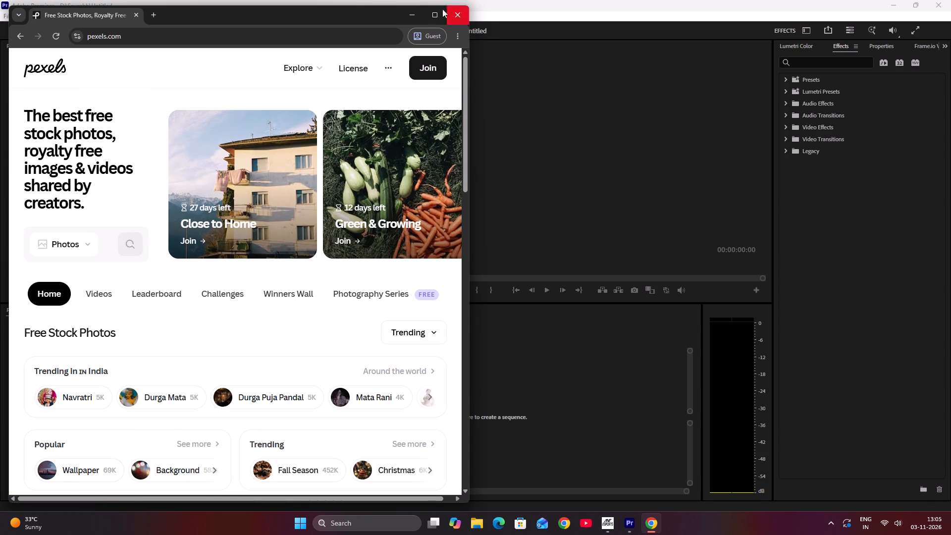
pyautogui.click(428, 11)
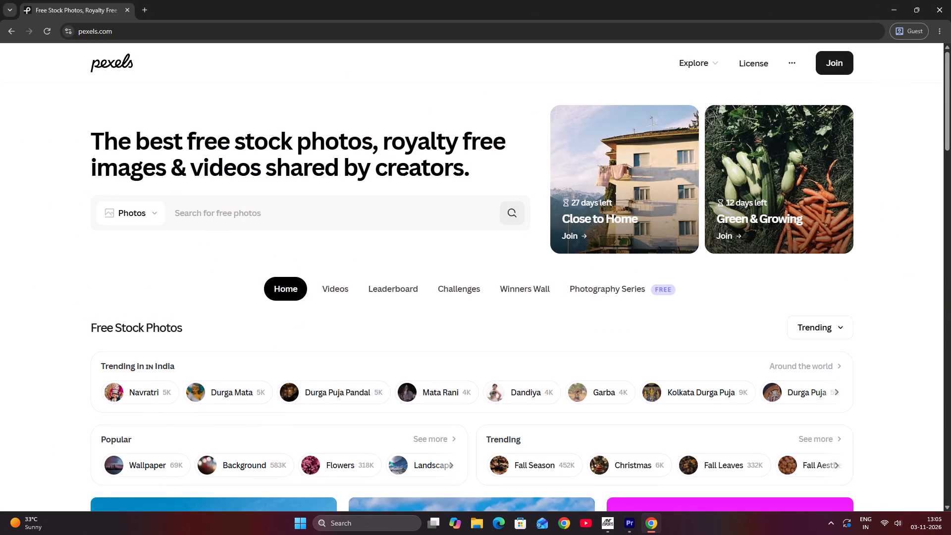
pyautogui.click(220, 214)
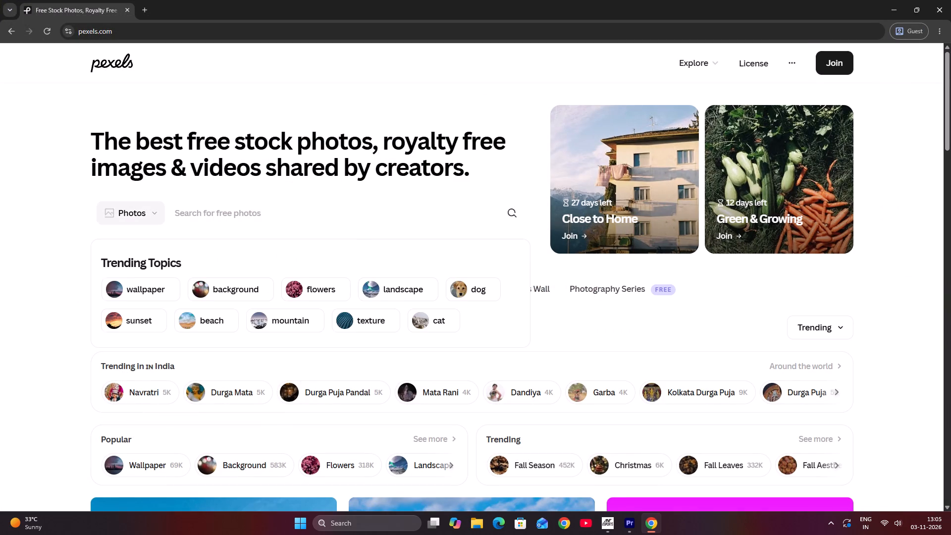
pyautogui.write('road')
pyautogui.press('space')
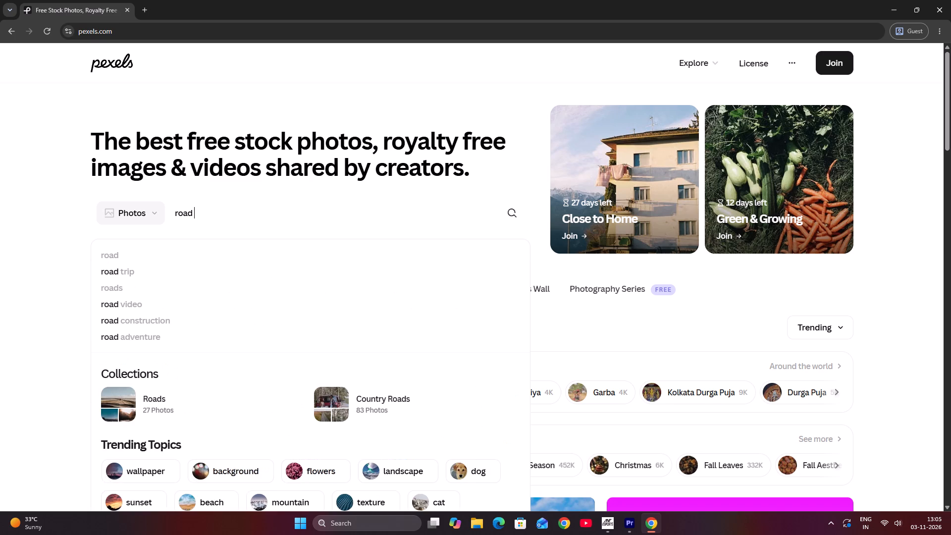
pyautogui.press('Return')
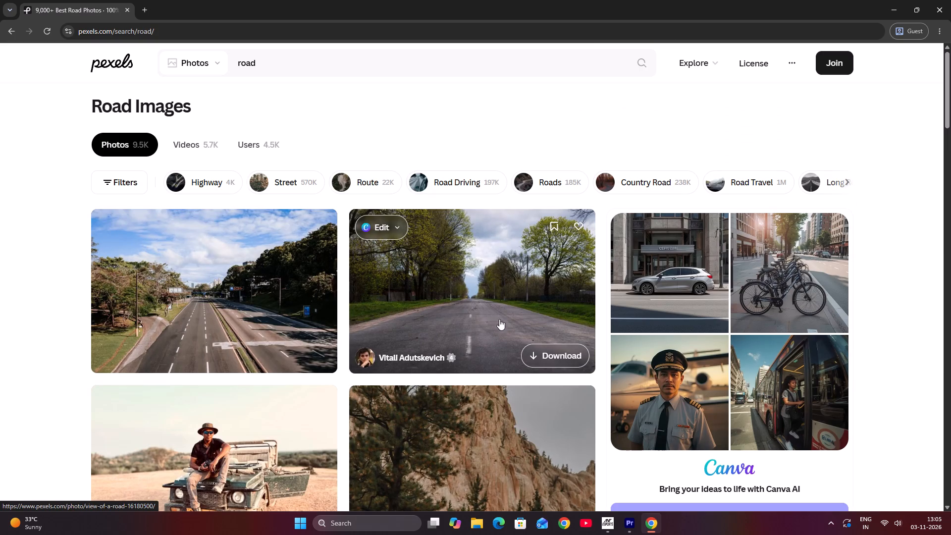
# Check the download sizes offered for the photo of the tree-lined road, and close it.
pyautogui.scroll(-2, 260, 356)
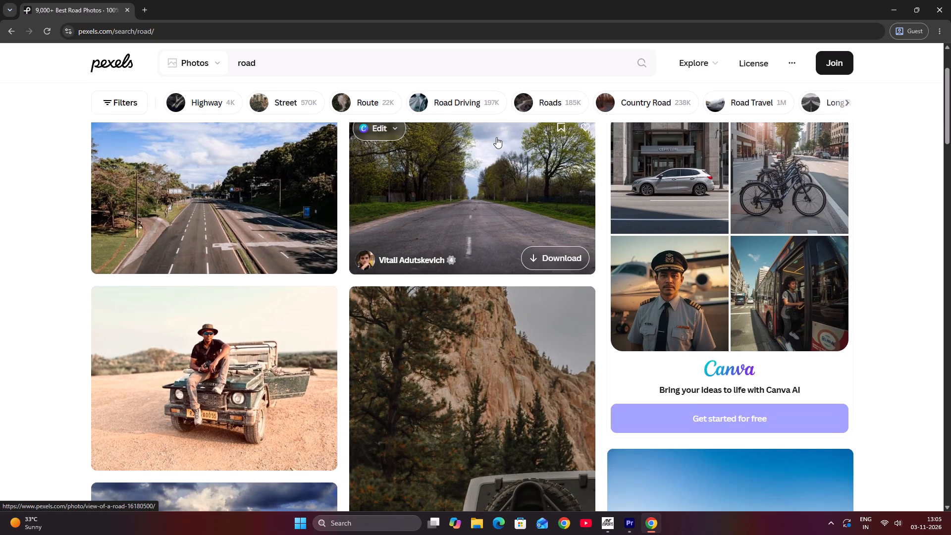
pyautogui.click(453, 200)
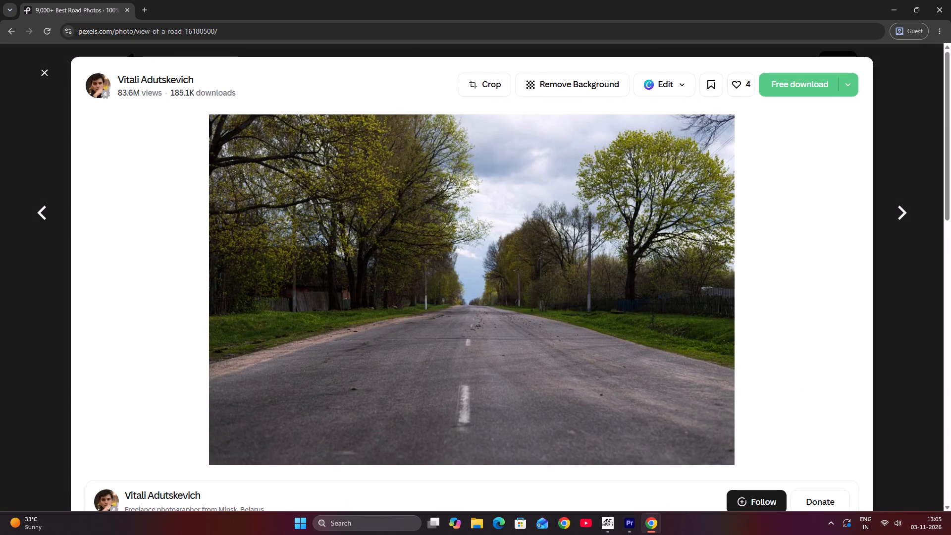
pyautogui.click(847, 82)
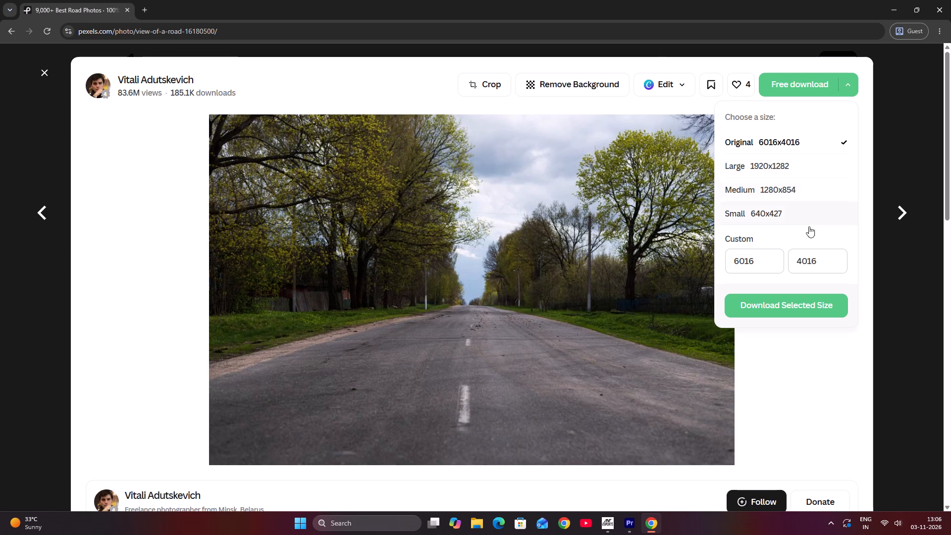
pyautogui.click(896, 71)
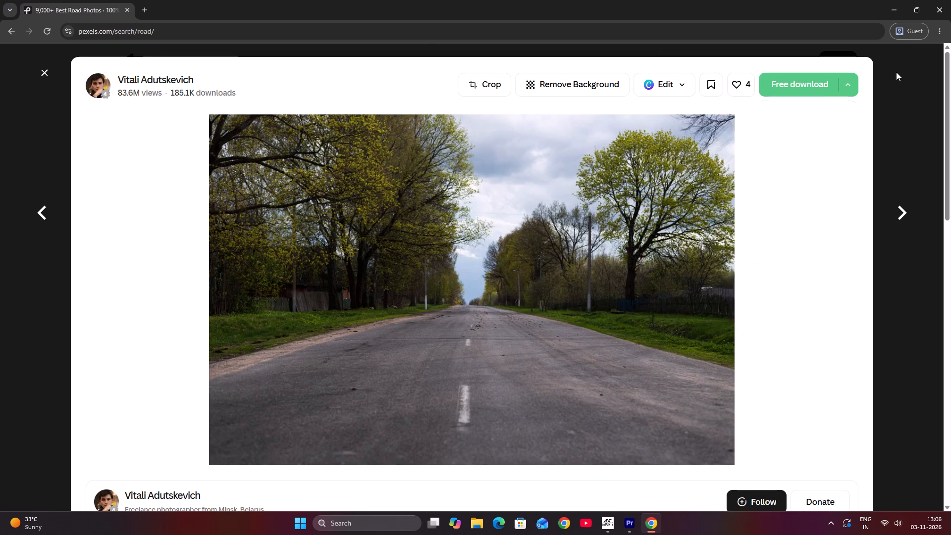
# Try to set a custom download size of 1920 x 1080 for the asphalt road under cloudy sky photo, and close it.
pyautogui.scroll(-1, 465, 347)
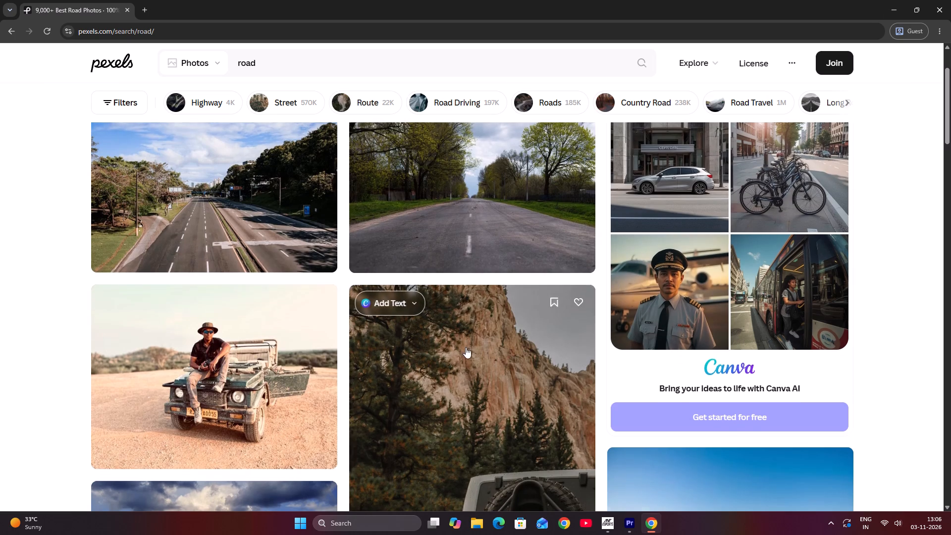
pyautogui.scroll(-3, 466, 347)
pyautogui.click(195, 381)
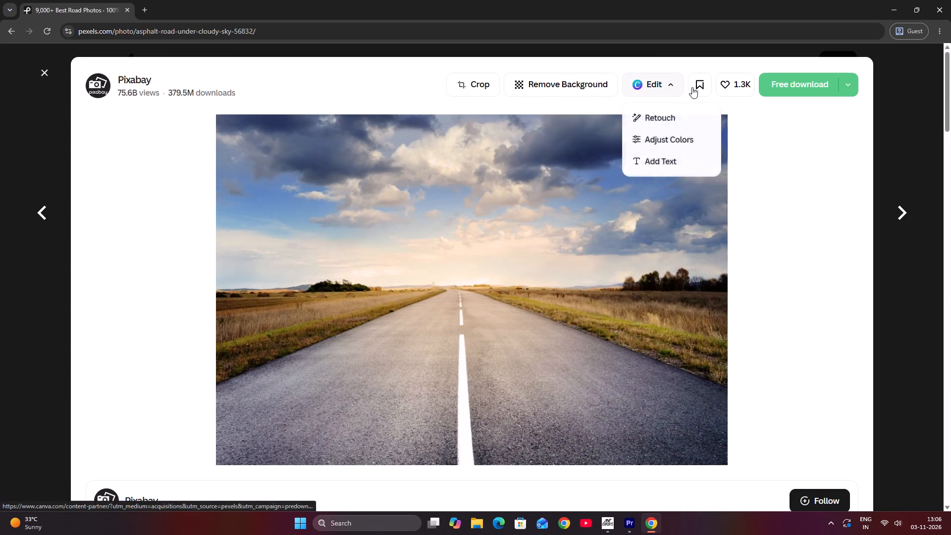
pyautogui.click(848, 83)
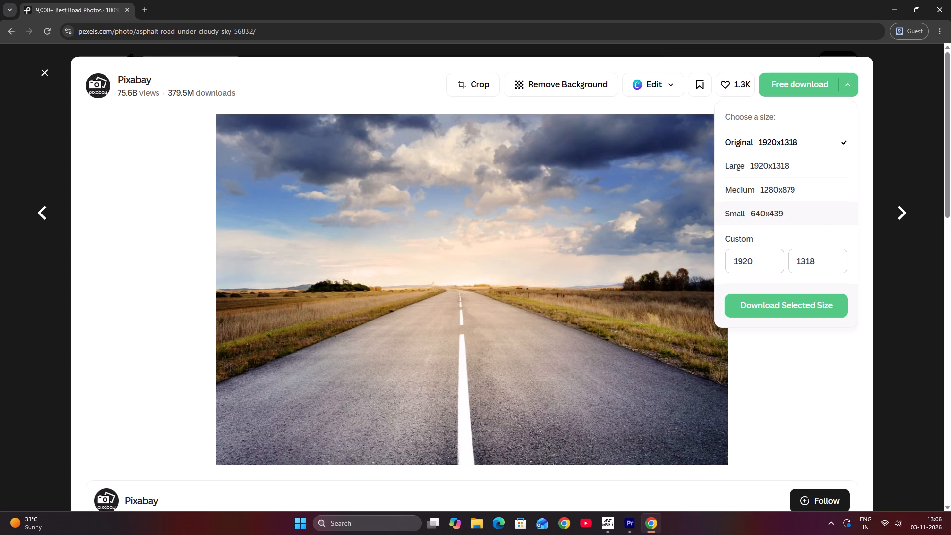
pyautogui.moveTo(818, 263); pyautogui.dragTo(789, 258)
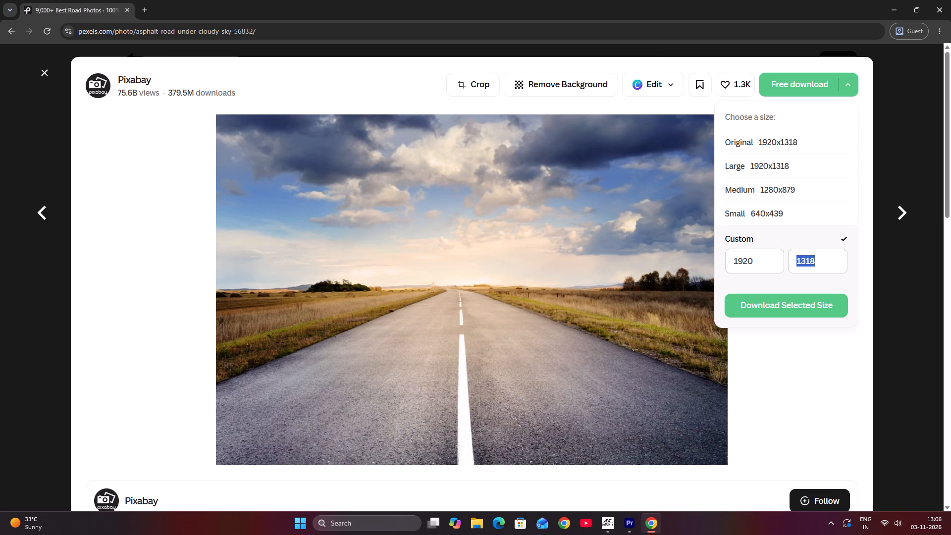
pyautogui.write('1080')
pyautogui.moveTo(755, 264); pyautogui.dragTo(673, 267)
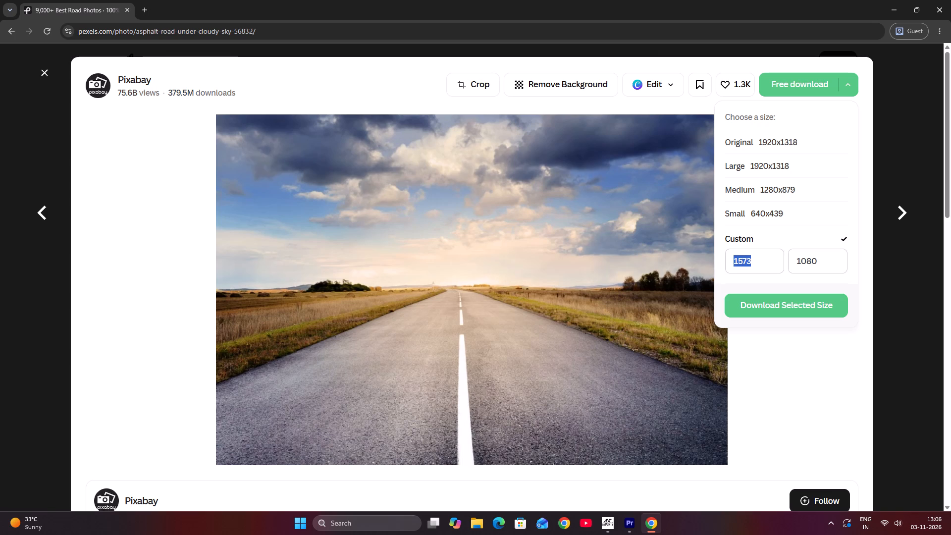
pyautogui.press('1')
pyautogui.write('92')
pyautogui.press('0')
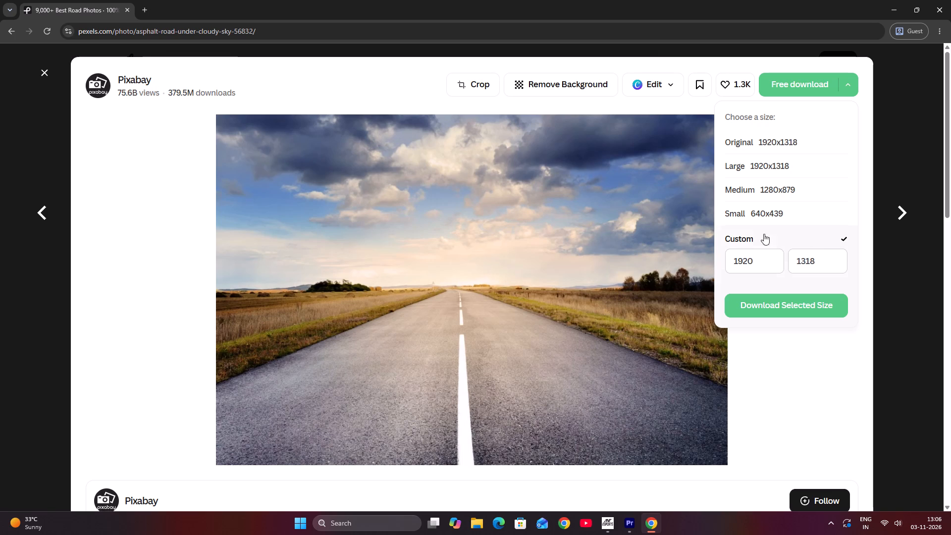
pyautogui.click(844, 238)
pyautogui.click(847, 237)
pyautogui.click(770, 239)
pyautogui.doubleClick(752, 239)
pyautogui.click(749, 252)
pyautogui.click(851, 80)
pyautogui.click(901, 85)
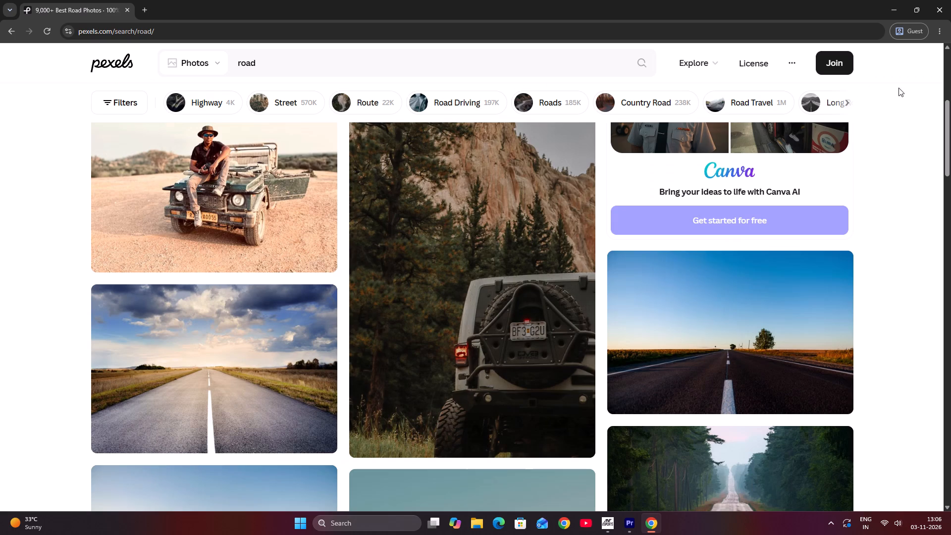
# Preview the photo of the countryside road at sunset with a lone tree, and close it.
pyautogui.scroll(-3, 521, 285)
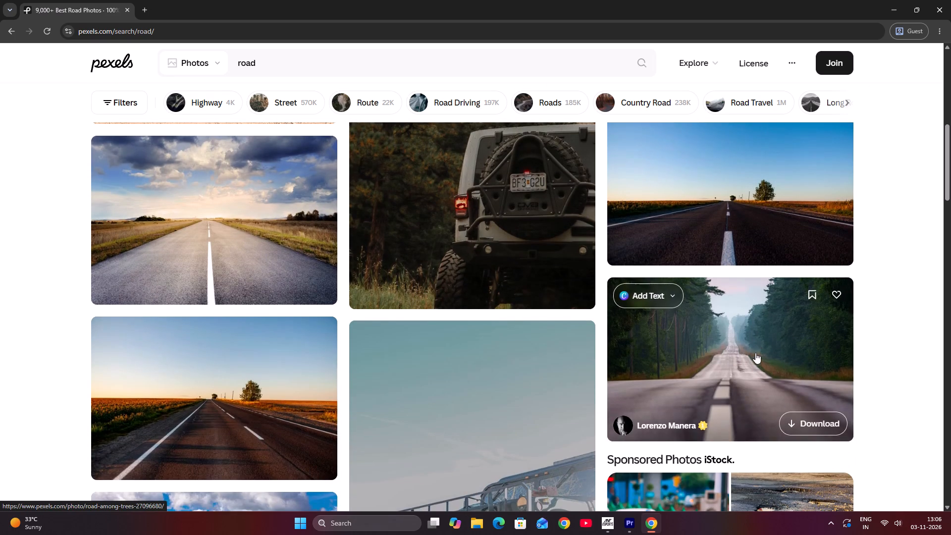
pyautogui.click(227, 391)
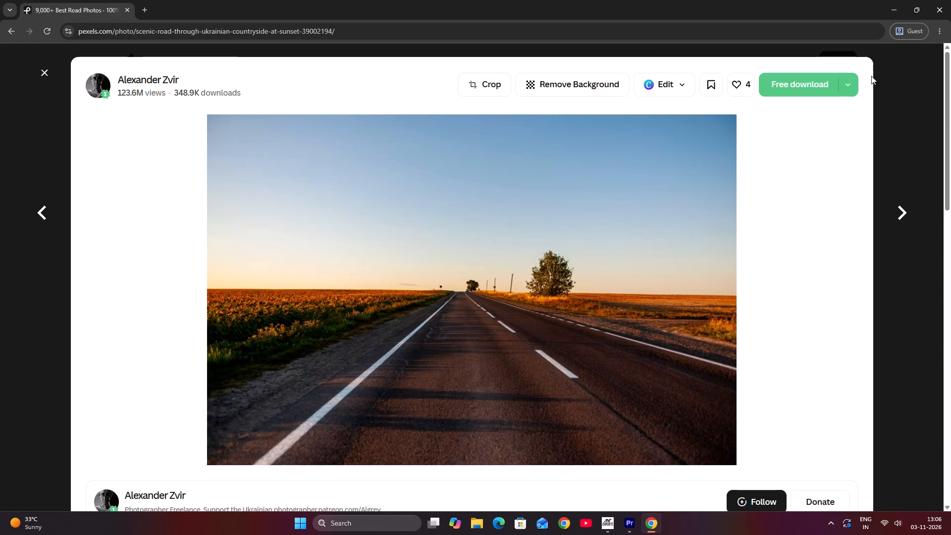
pyautogui.click(905, 87)
# Download the photo of the asphalt road between green fields in Large size, 1920x1281, into the Downloads folder.
pyautogui.scroll(-6, 578, 334)
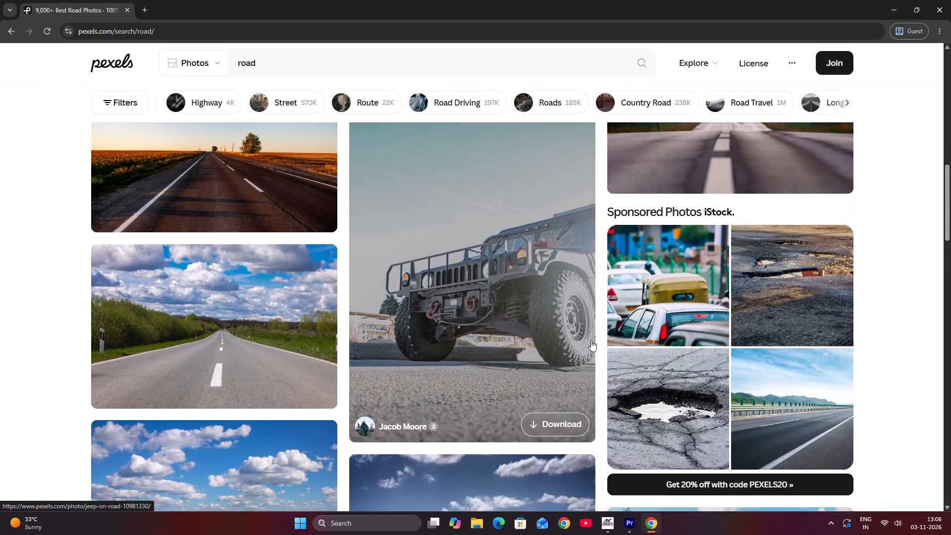
pyautogui.scroll(-2, 591, 340)
pyautogui.scroll(2, 591, 340)
pyautogui.click(280, 280)
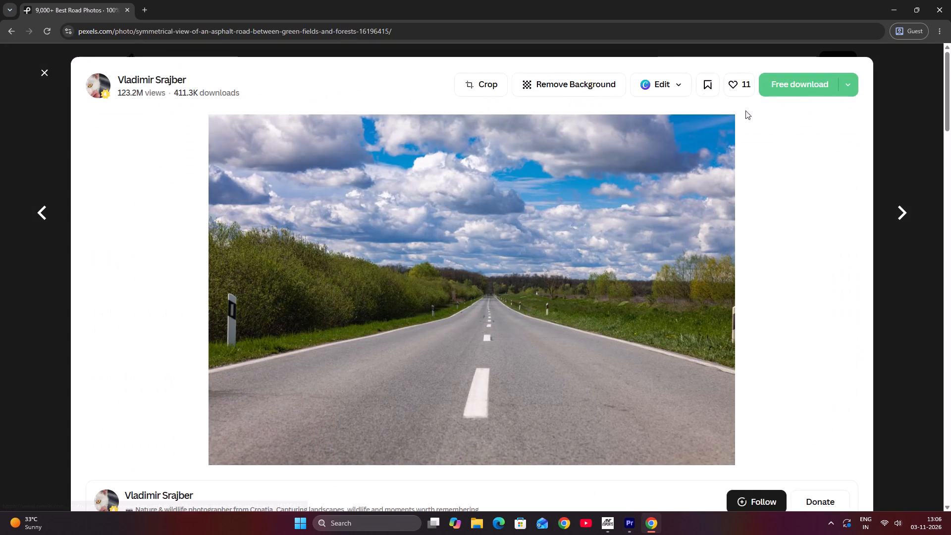
pyautogui.click(851, 82)
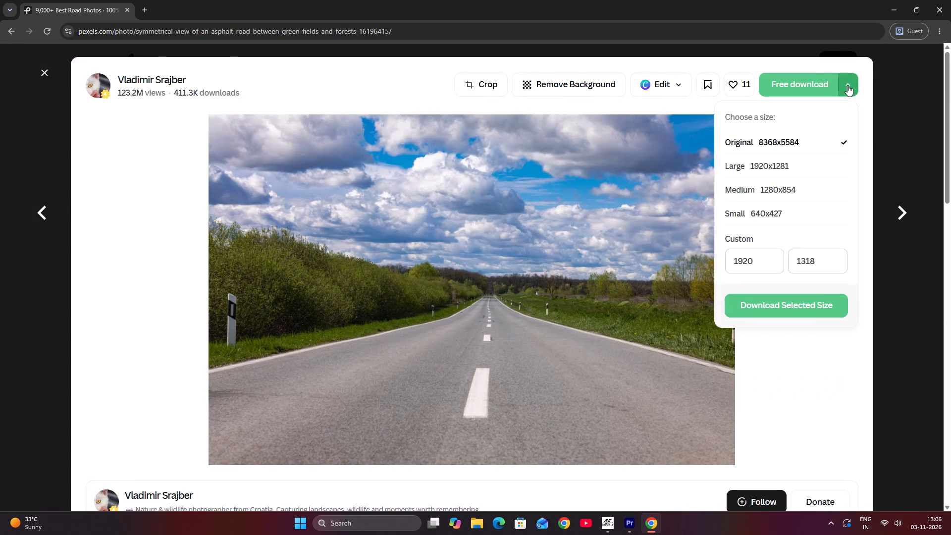
pyautogui.click(780, 165)
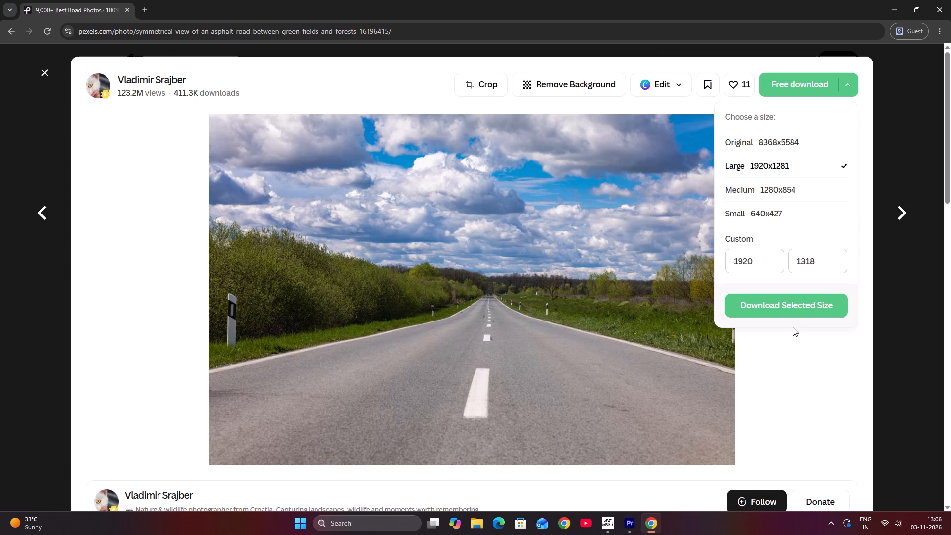
pyautogui.click(787, 309)
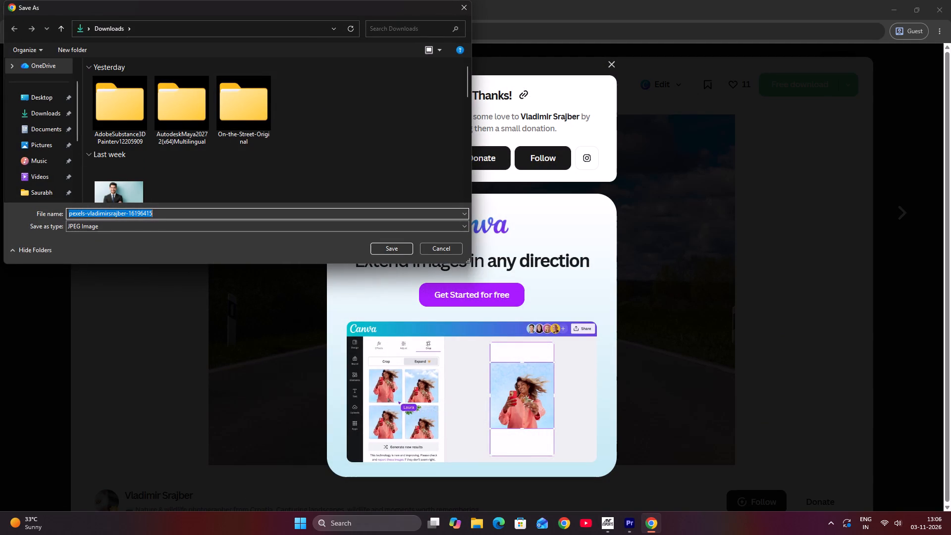
pyautogui.click(58, 115)
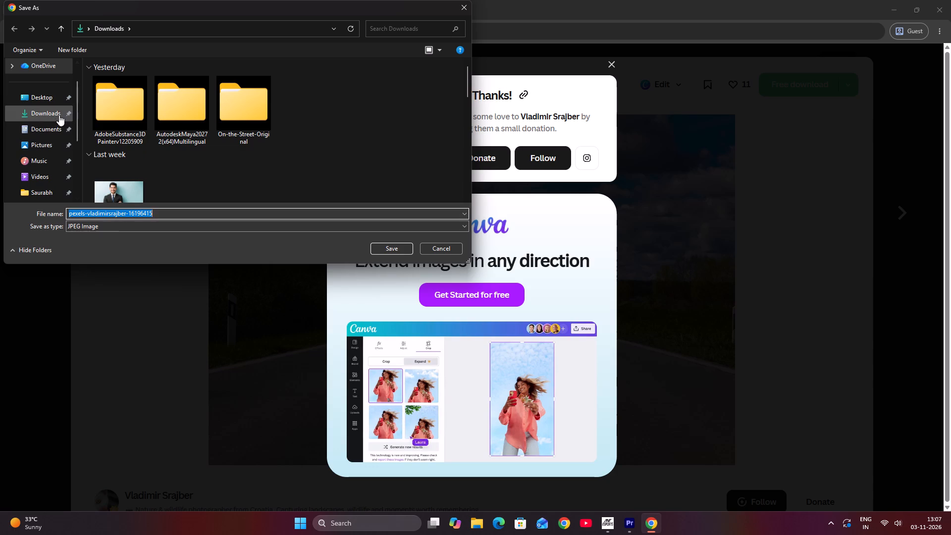
pyautogui.click(397, 246)
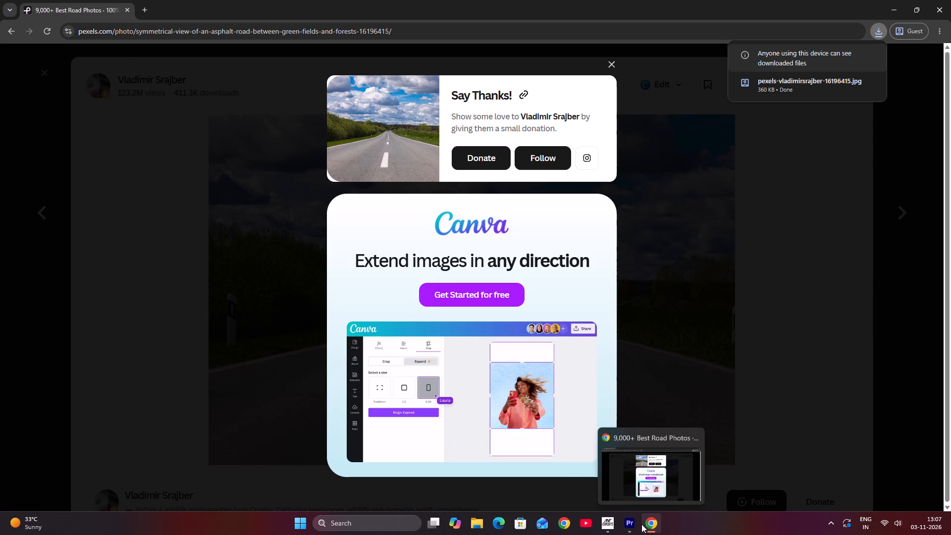
# Switch to File Explorer and open the Desktop folder.
pyautogui.click(476, 529)
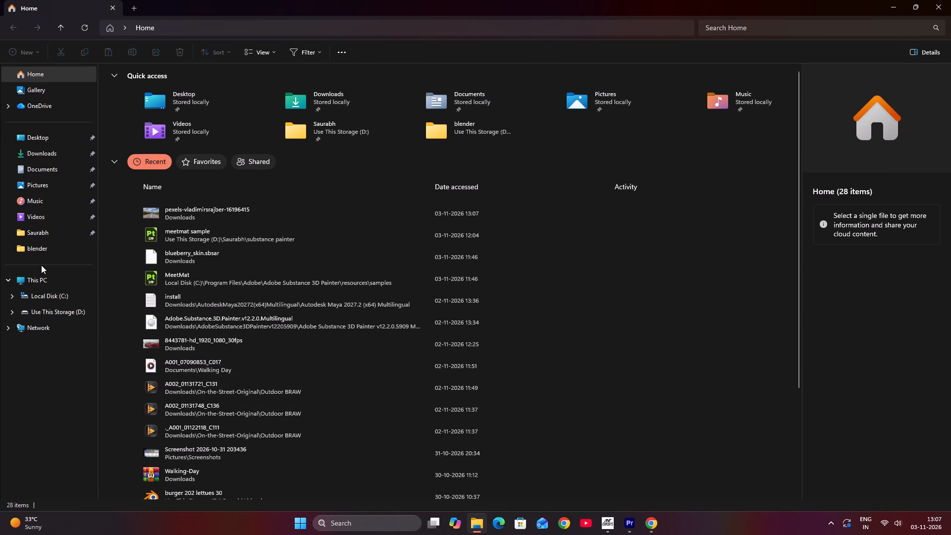
pyautogui.click(73, 138)
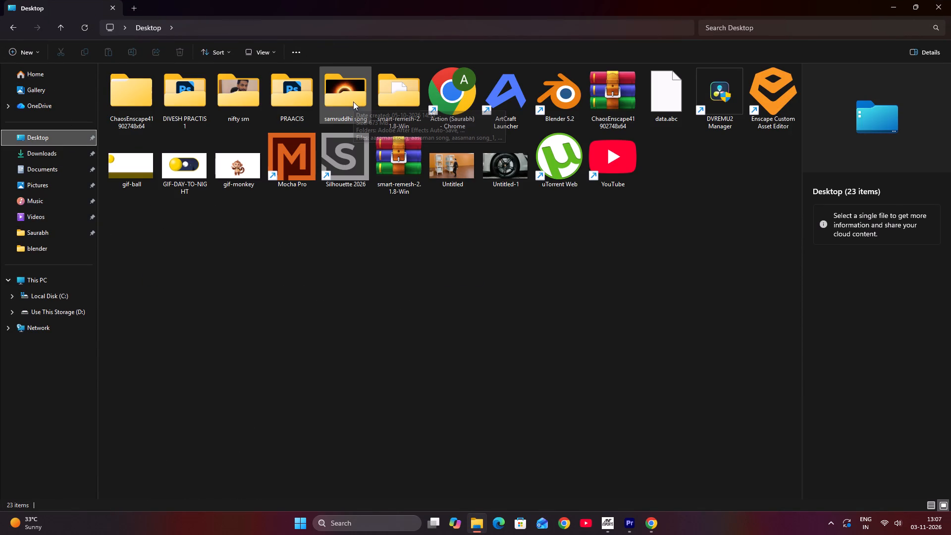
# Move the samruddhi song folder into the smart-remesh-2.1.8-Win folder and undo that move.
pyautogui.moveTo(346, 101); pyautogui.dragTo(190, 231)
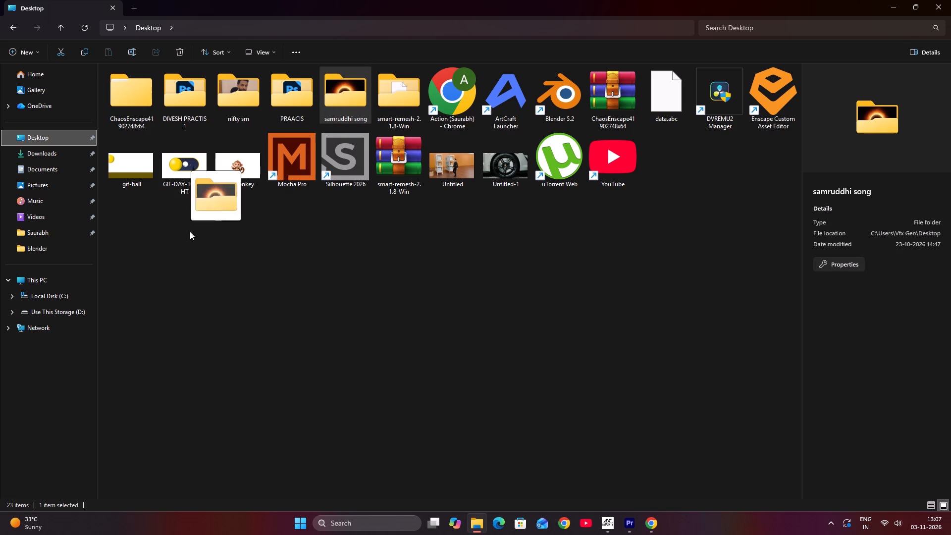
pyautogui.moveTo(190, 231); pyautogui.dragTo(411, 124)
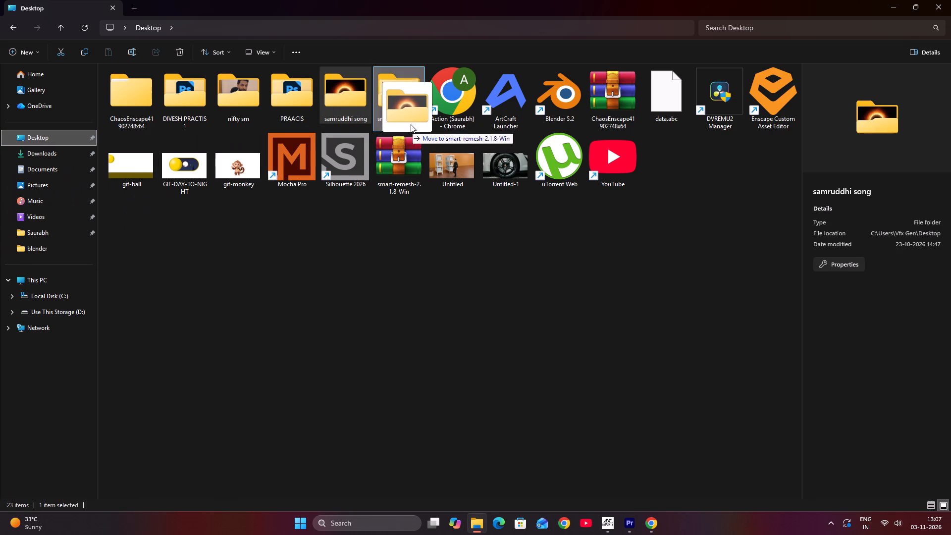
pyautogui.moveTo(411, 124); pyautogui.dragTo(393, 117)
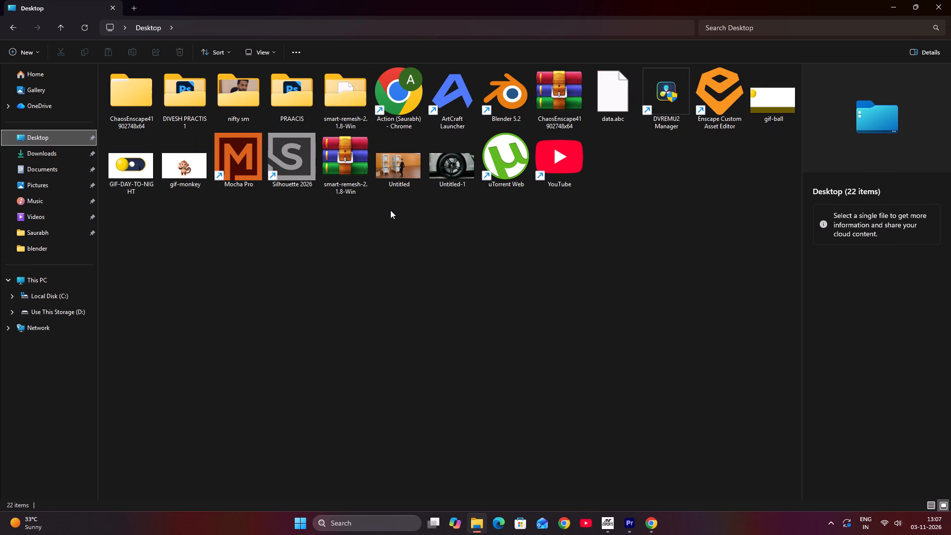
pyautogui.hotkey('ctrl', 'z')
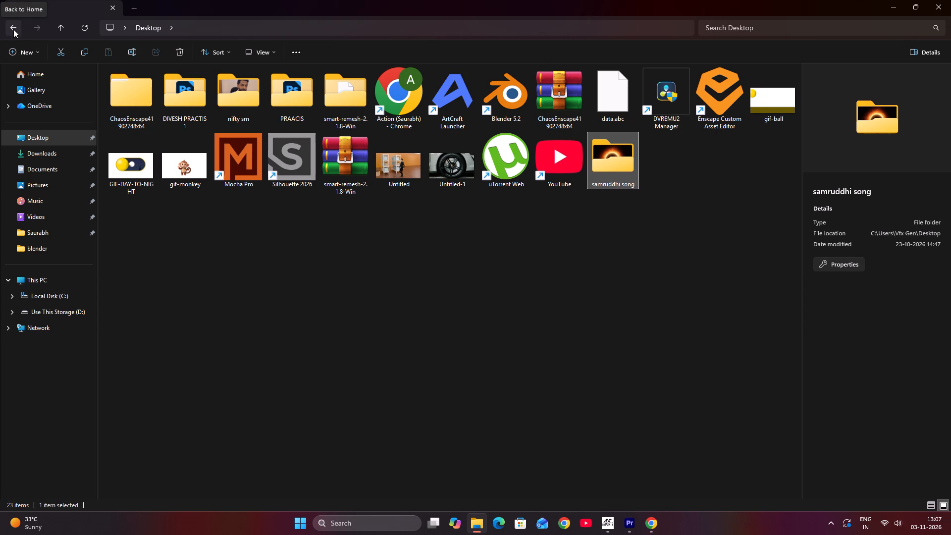
# Open the samruddhi song folder and look through its list of video, Photoshop and After Effects files.
pyautogui.click(607, 163)
pyautogui.doubleClick(607, 163)
pyautogui.scroll(-3, 332, 238)
pyautogui.scroll(1, 332, 240)
pyautogui.scroll(-6, 332, 240)
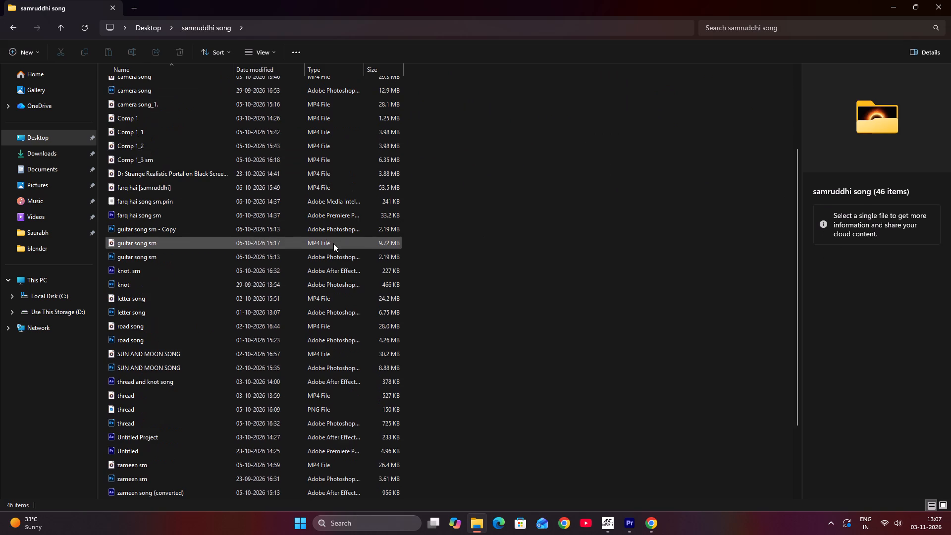
pyautogui.scroll(-6, 337, 243)
pyautogui.scroll(9, 337, 244)
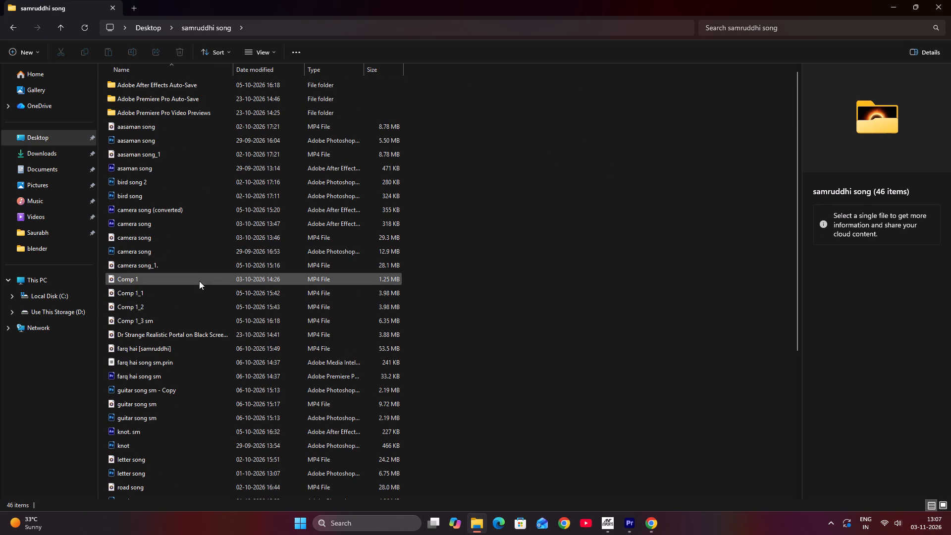
pyautogui.scroll(-7, 199, 281)
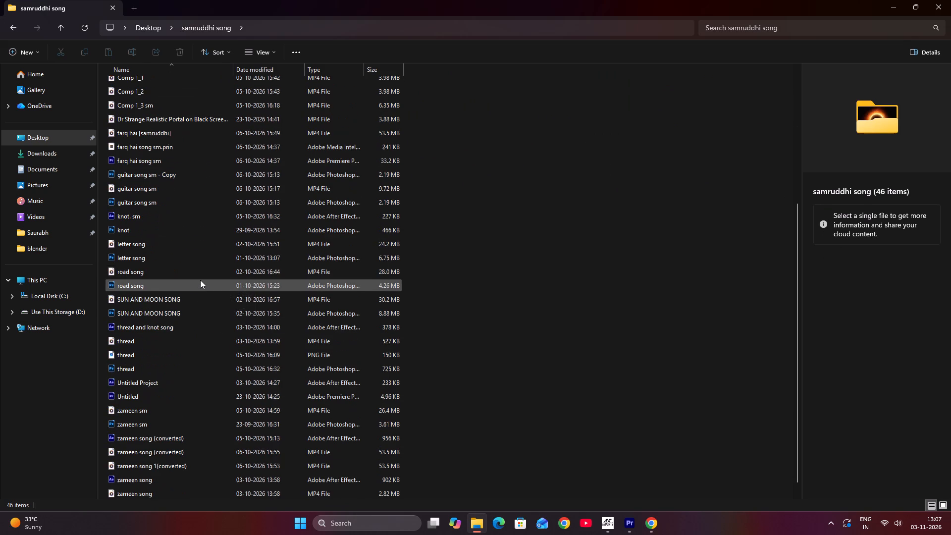
pyautogui.scroll(-4, 200, 280)
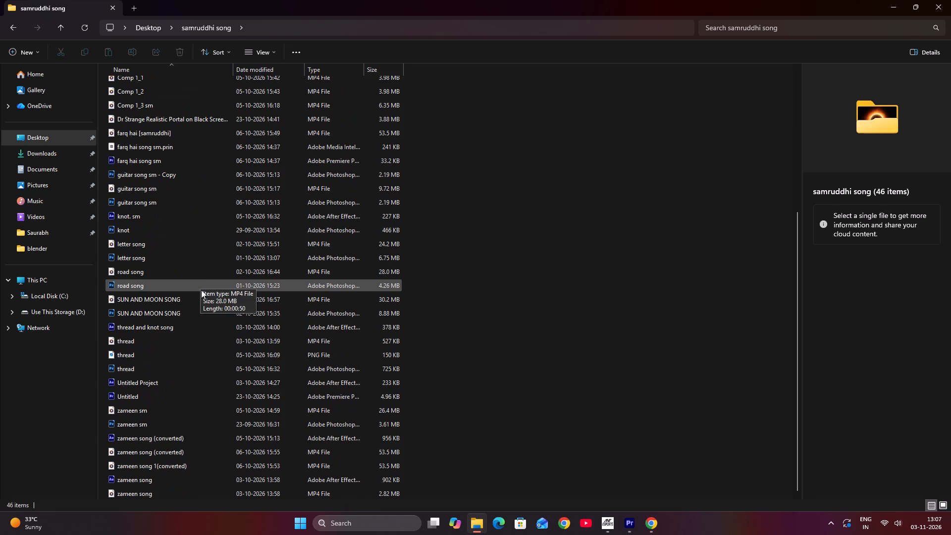
pyautogui.scroll(7, 171, 307)
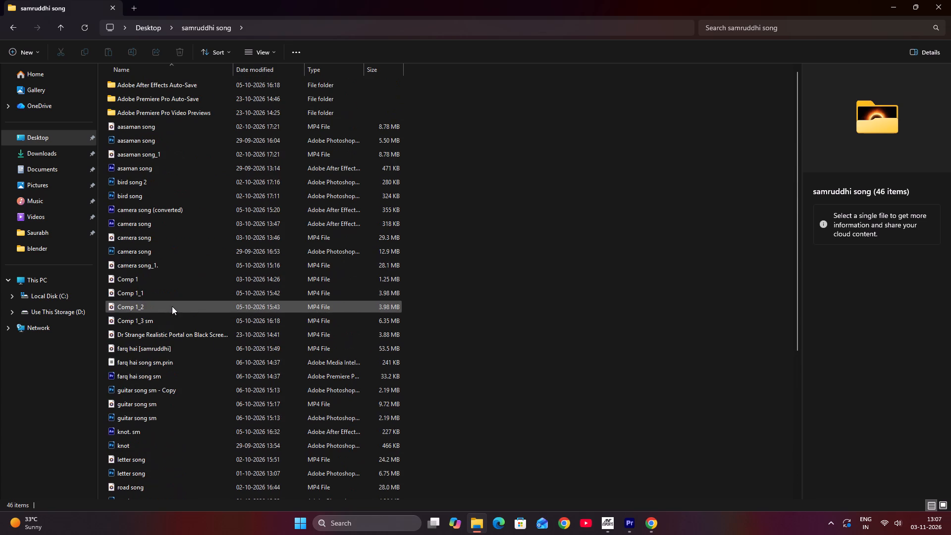
pyautogui.scroll(8, 172, 306)
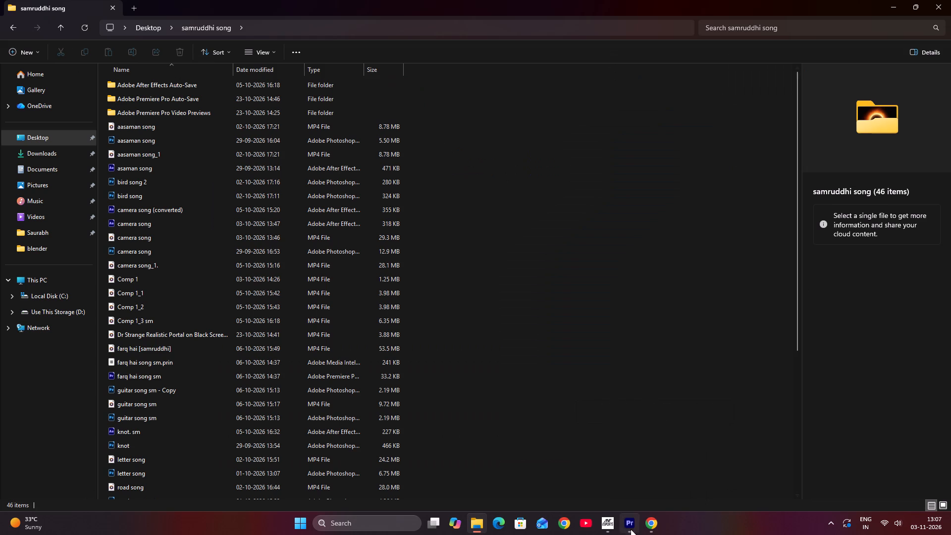
# Switch back to Google Chrome, search for pexels in a new tab and open the Pexels website.
pyautogui.click(652, 518)
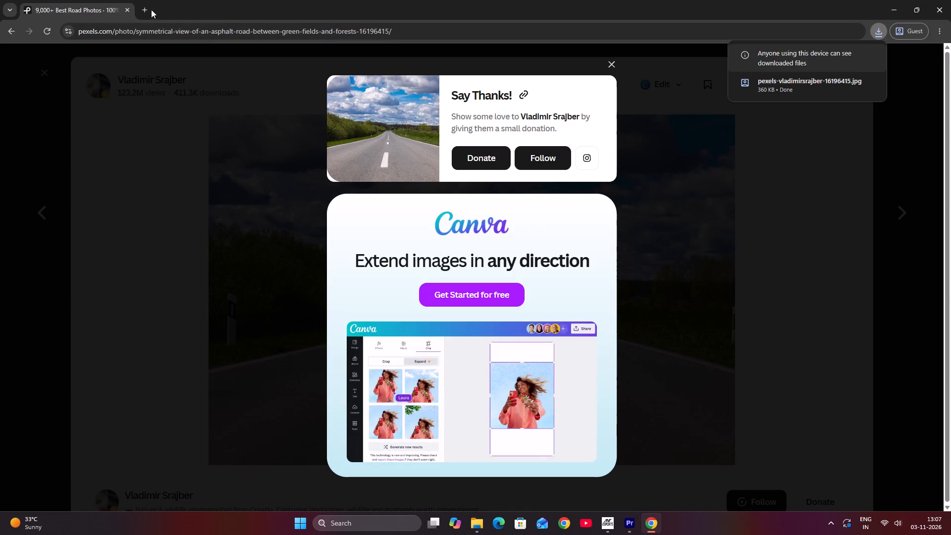
pyautogui.click(147, 8)
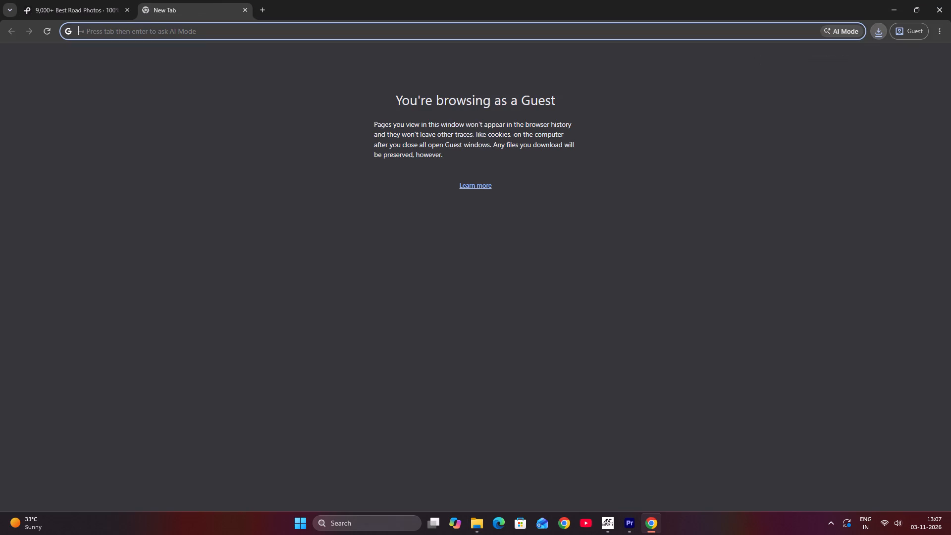
pyautogui.click(201, 33)
pyautogui.press('p')
pyautogui.press('e')
pyautogui.write('xe')
pyautogui.click(106, 68)
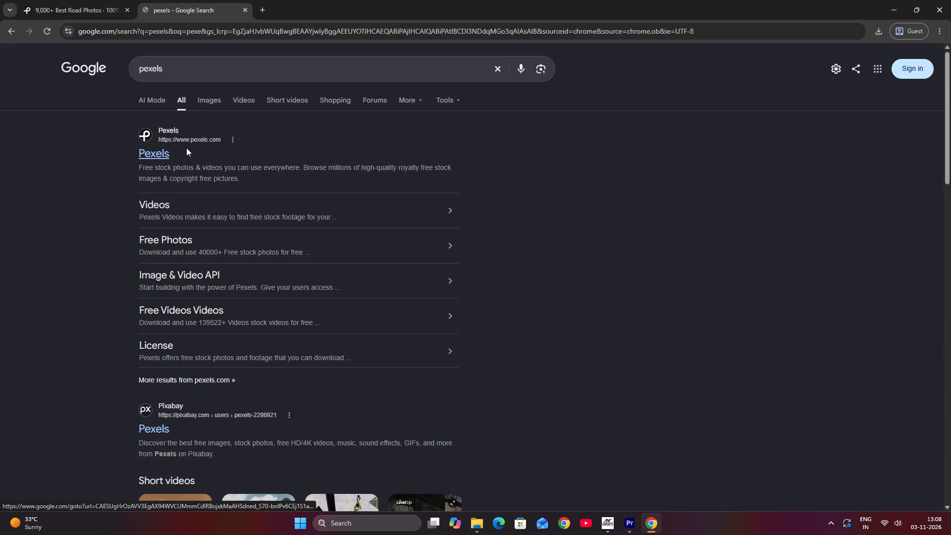
pyautogui.click(159, 153)
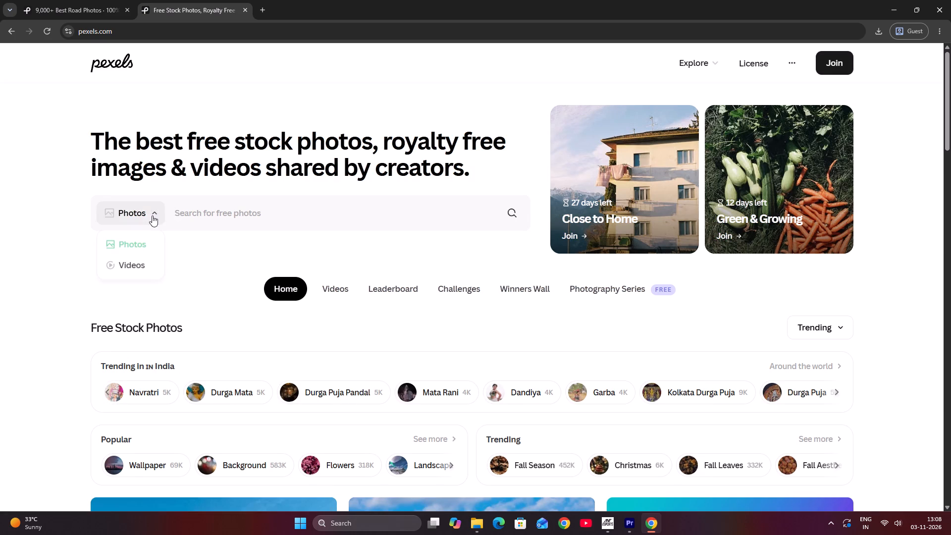
# Set the Pexels search to look for videos instead of photos.
pyautogui.click(155, 210)
pyautogui.click(138, 265)
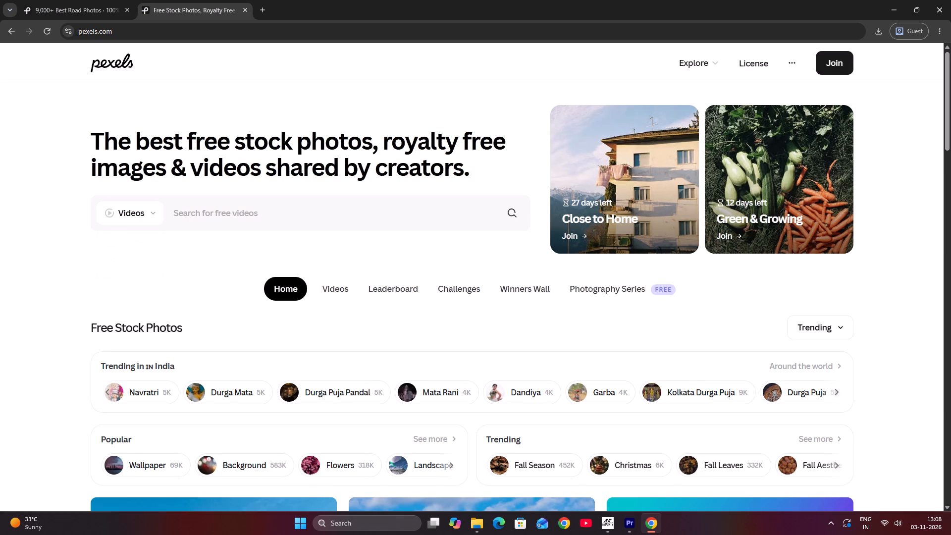
pyautogui.click(239, 216)
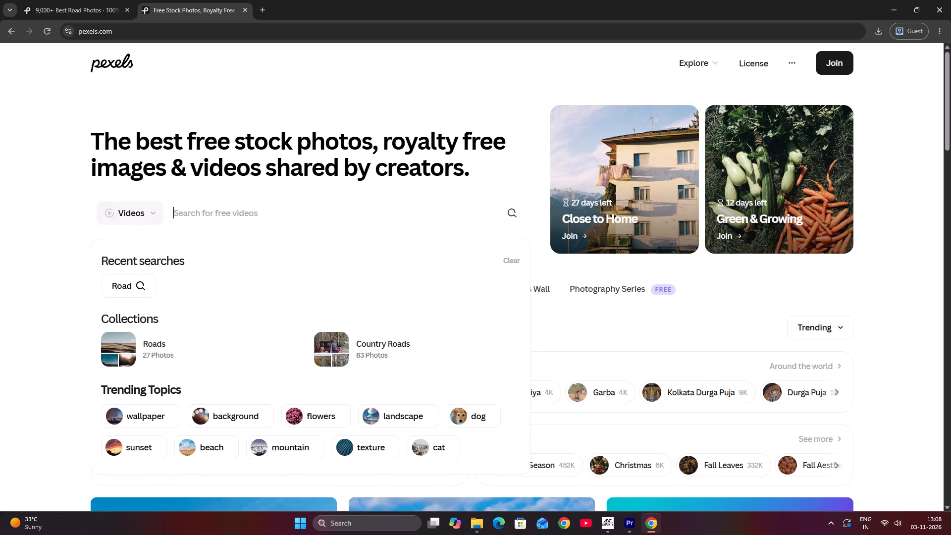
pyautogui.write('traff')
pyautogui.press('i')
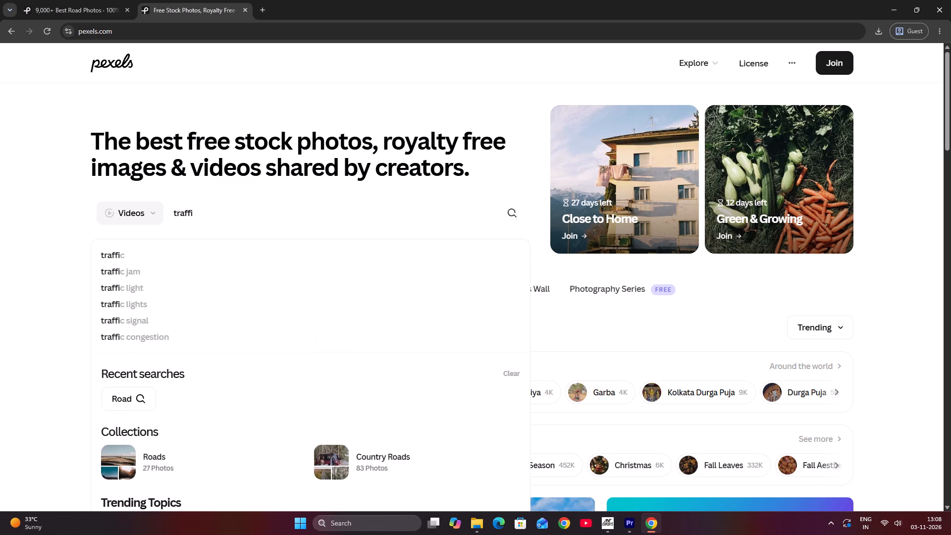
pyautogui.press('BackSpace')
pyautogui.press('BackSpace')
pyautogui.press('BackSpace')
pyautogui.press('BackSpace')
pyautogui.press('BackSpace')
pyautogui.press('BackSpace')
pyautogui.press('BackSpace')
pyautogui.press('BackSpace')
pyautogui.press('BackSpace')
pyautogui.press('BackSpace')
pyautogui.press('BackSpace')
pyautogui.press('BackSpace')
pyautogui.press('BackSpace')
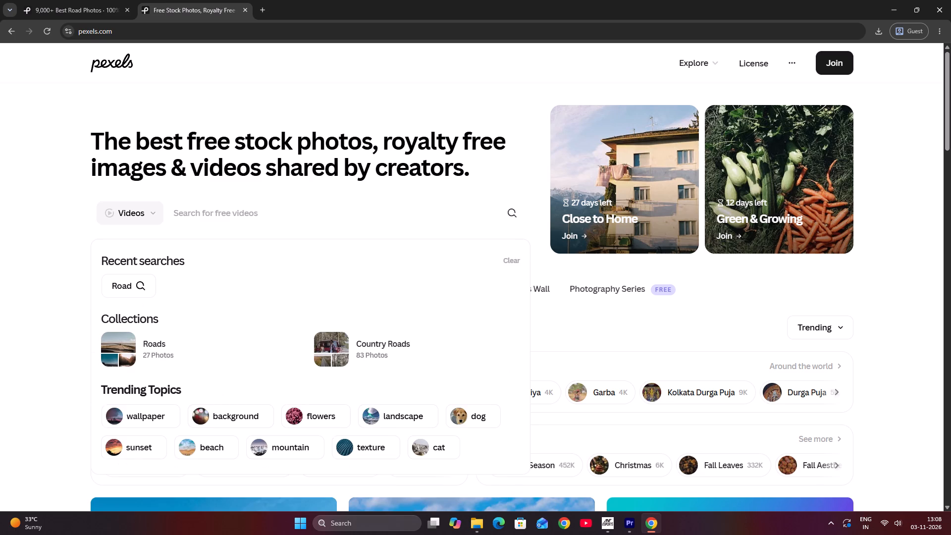
# Search Pexels videos for "a house".
pyautogui.write('a house')
pyautogui.press('space')
pyautogui.press('Return')
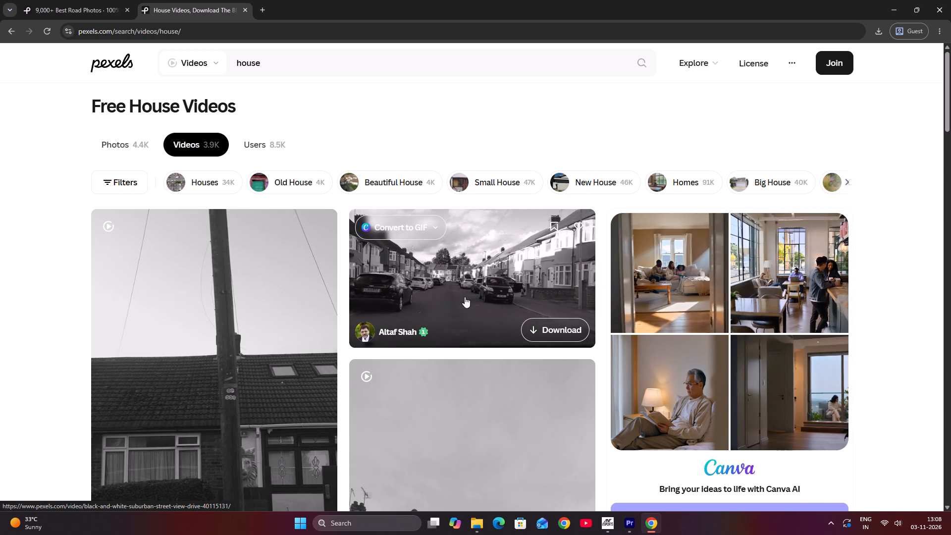
# Download the black-and-white suburban street video in Full HD 1920x1080 and save it to the Downloads folder.
pyautogui.click(476, 274)
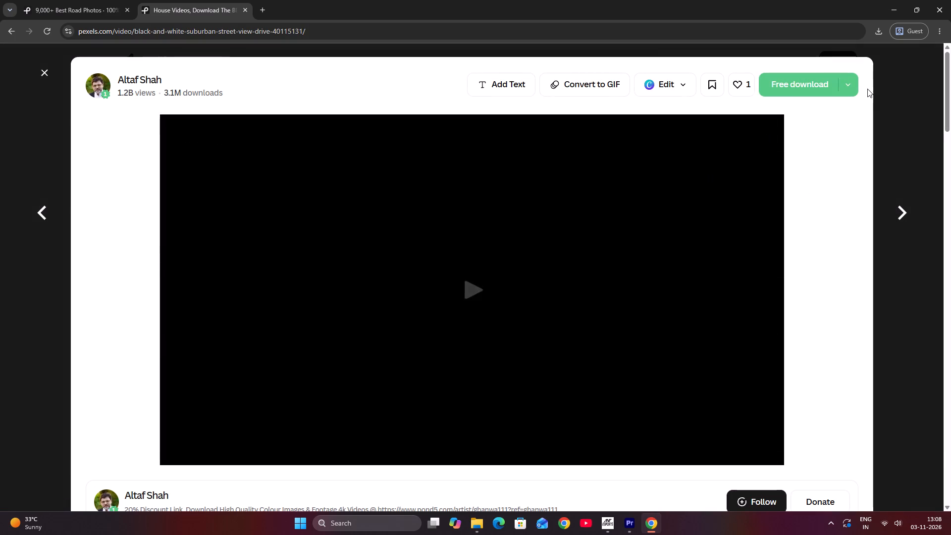
pyautogui.click(847, 82)
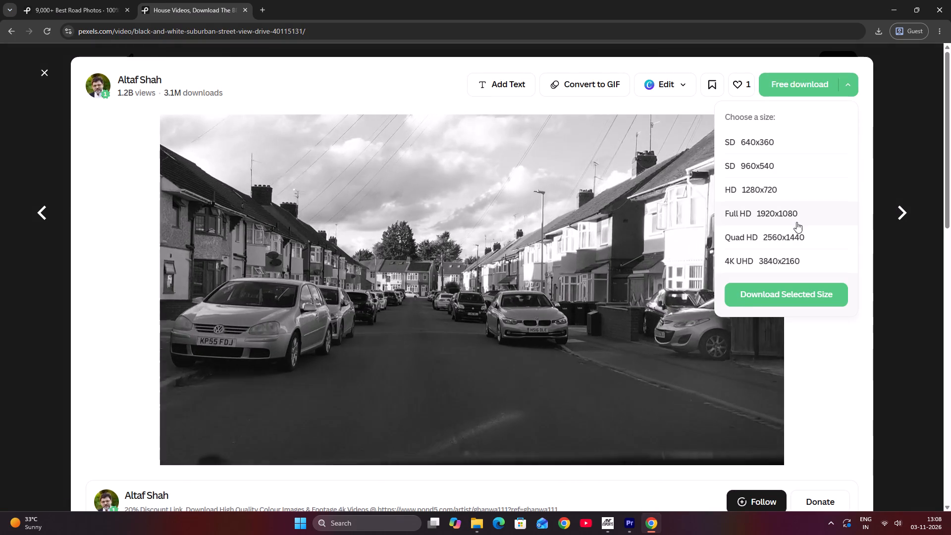
pyautogui.click(801, 214)
pyautogui.click(782, 292)
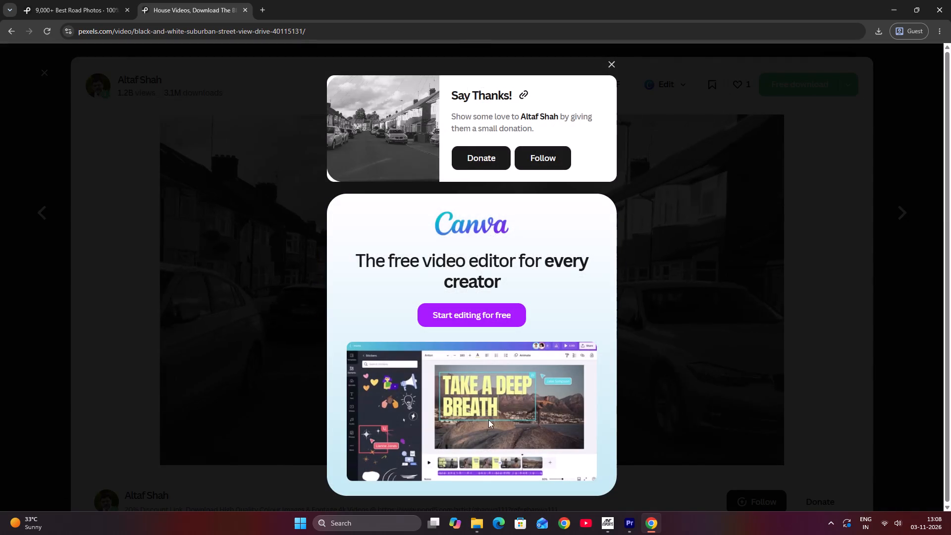
pyautogui.click(55, 113)
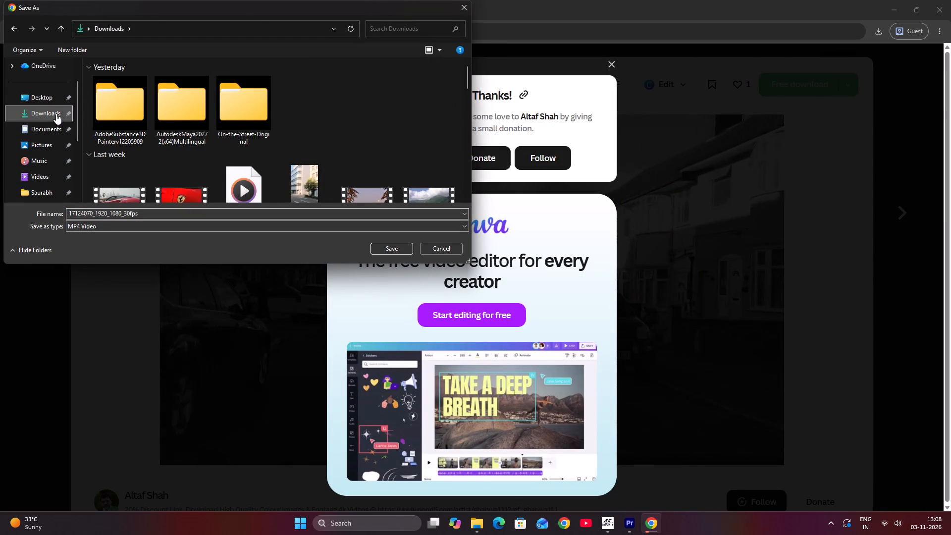
pyautogui.click(399, 250)
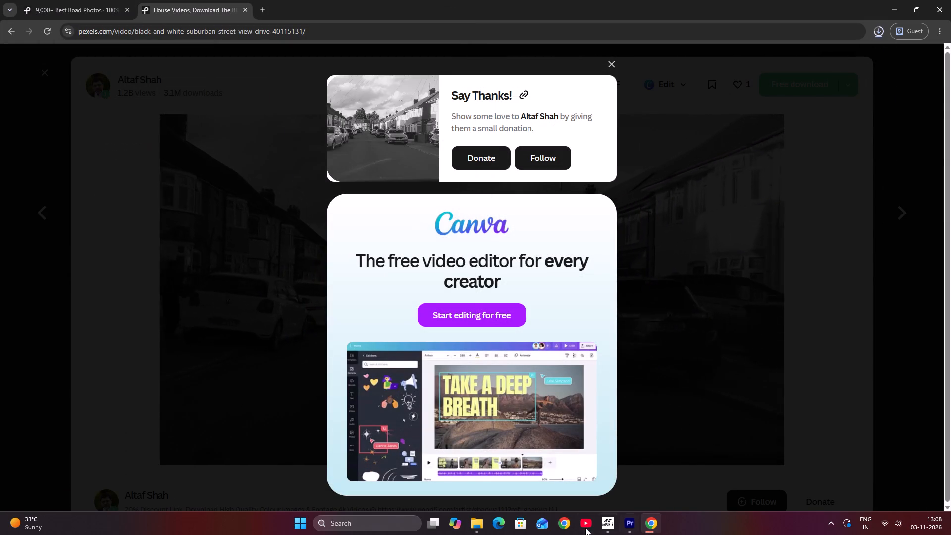
# Import the downloaded 17124070_1920_1080_30fps.mp4 street video and the road photo from Chrome's downloads into the Premiere project.
pyautogui.click(628, 482)
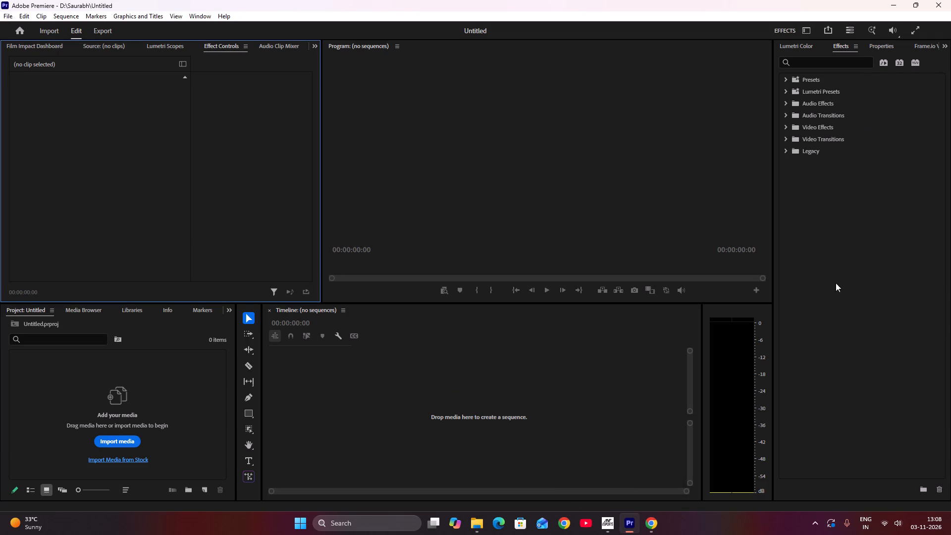
pyautogui.click(654, 473)
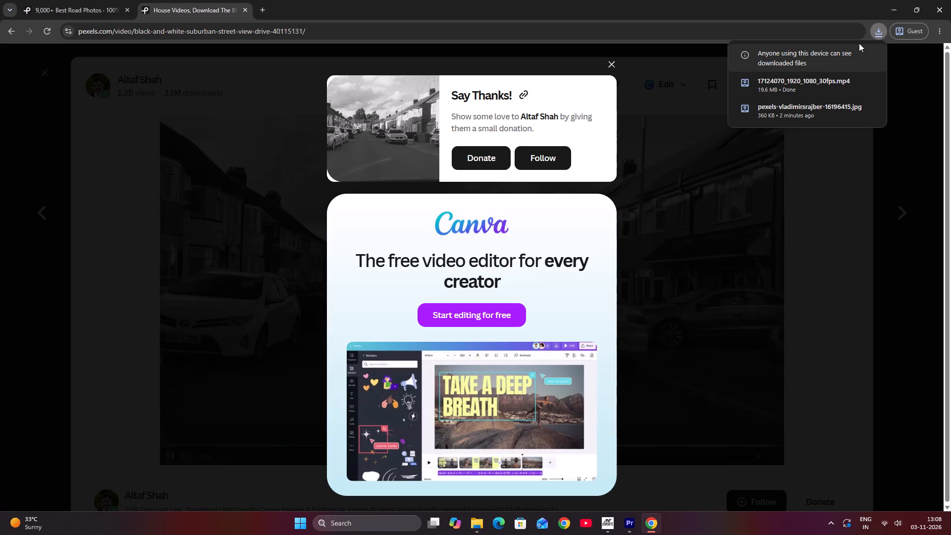
pyautogui.moveTo(790, 85); pyautogui.dragTo(745, 116)
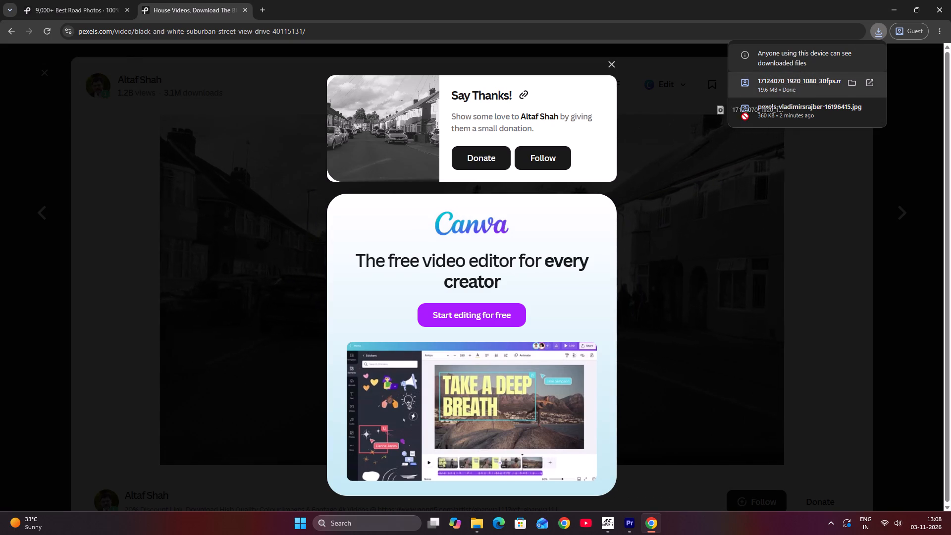
pyautogui.moveTo(745, 116); pyautogui.dragTo(130, 408)
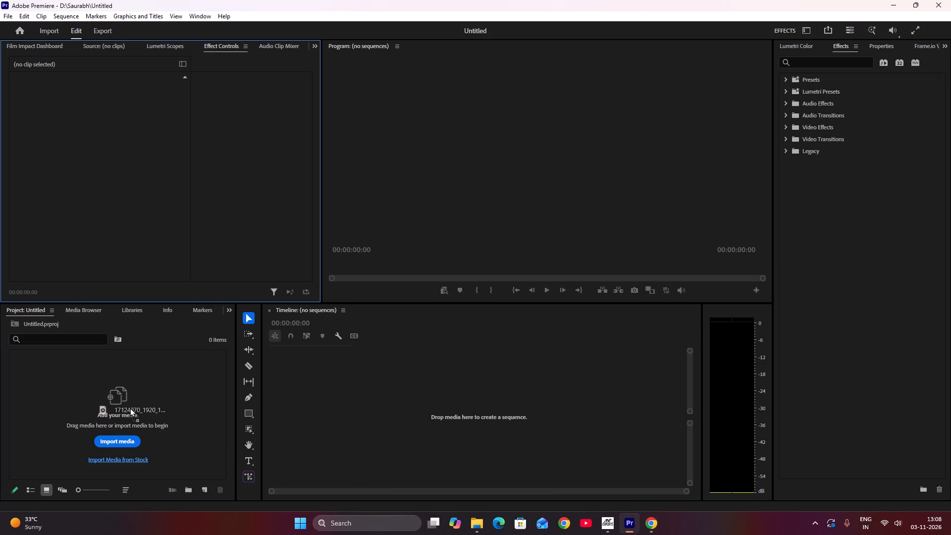
pyautogui.moveTo(130, 408); pyautogui.dragTo(124, 401)
pyautogui.click(647, 517)
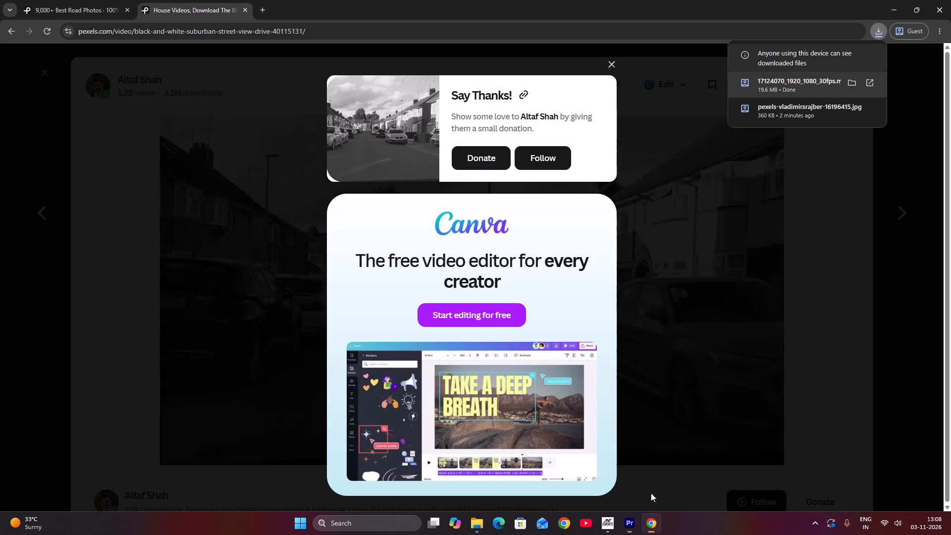
pyautogui.moveTo(786, 114); pyautogui.dragTo(632, 525)
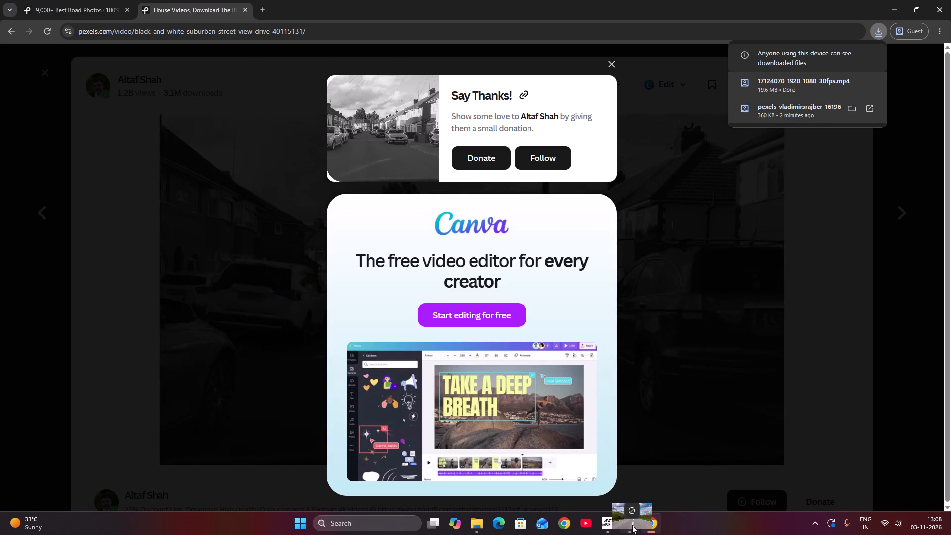
pyautogui.moveTo(632, 525); pyautogui.dragTo(145, 381)
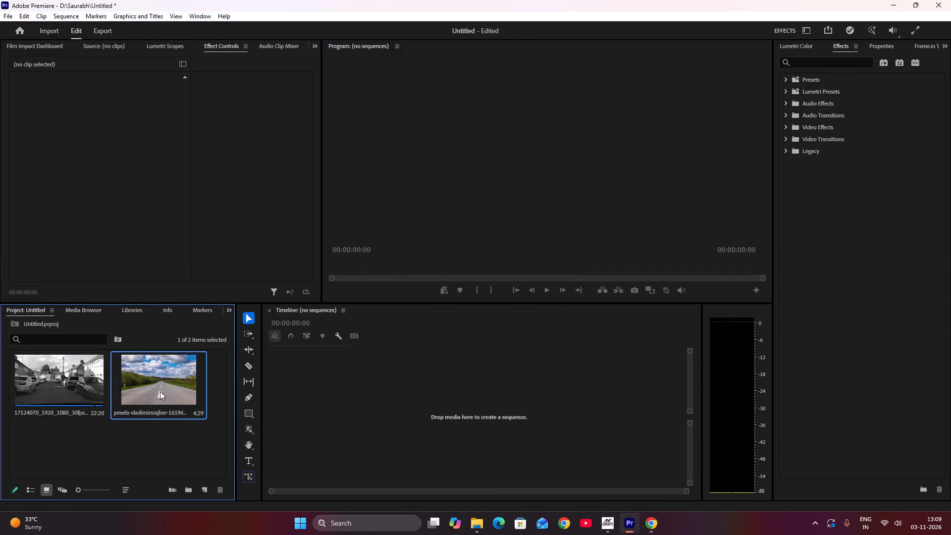
# Create a sequence from the road photo and extend its clip on V1 to about 00;00;09;01.
pyautogui.moveTo(160, 380); pyautogui.dragTo(403, 405)
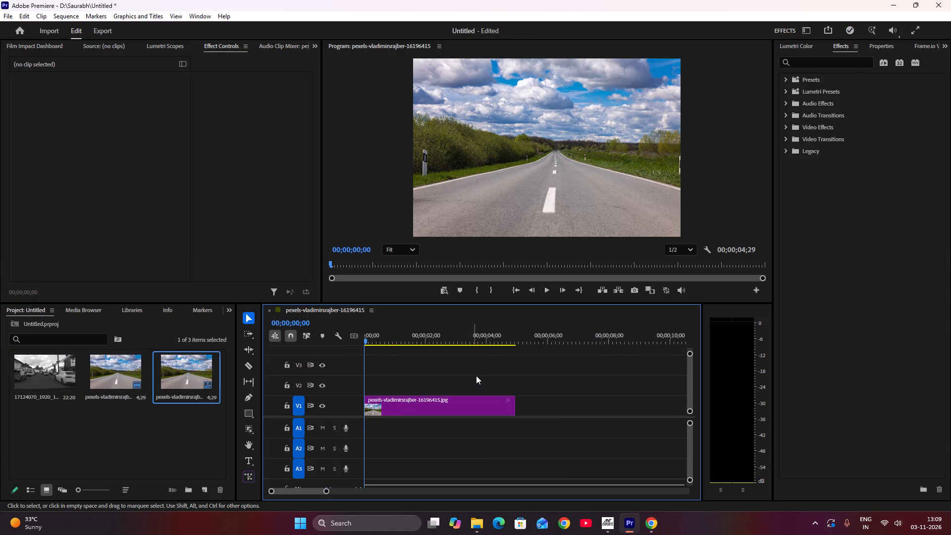
pyautogui.moveTo(515, 402); pyautogui.dragTo(636, 396)
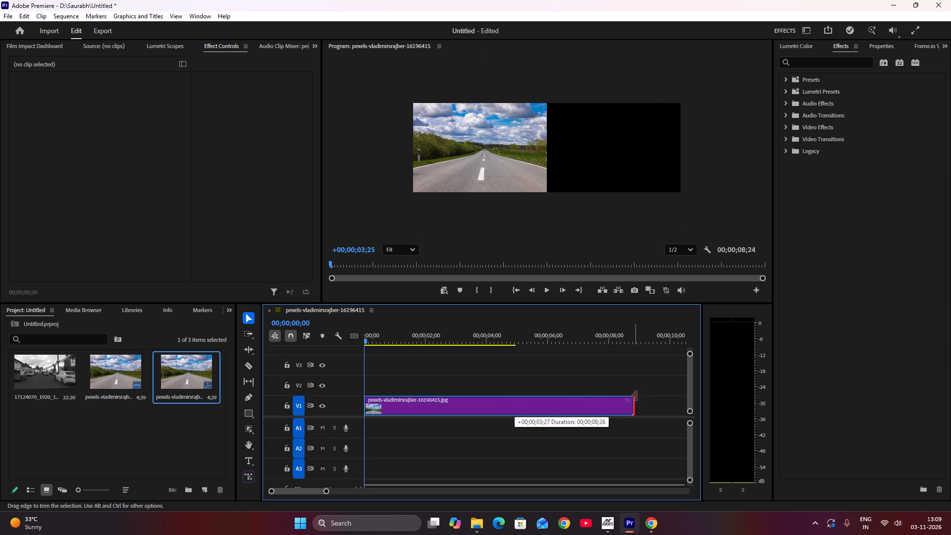
pyautogui.moveTo(636, 396); pyautogui.dragTo(639, 395)
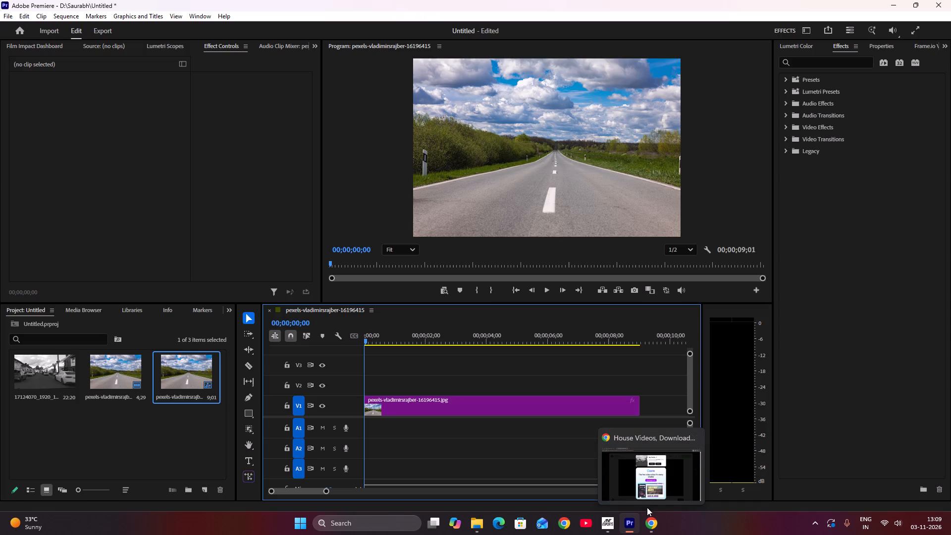
# Switch to the YouTube app, maximise it and search for "dr strange effect black screen".
pyautogui.click(584, 525)
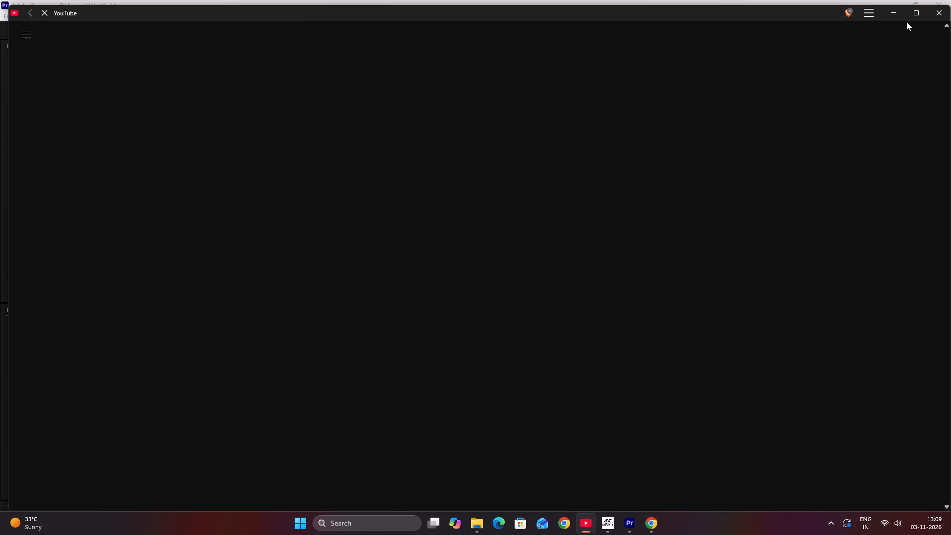
pyautogui.click(912, 12)
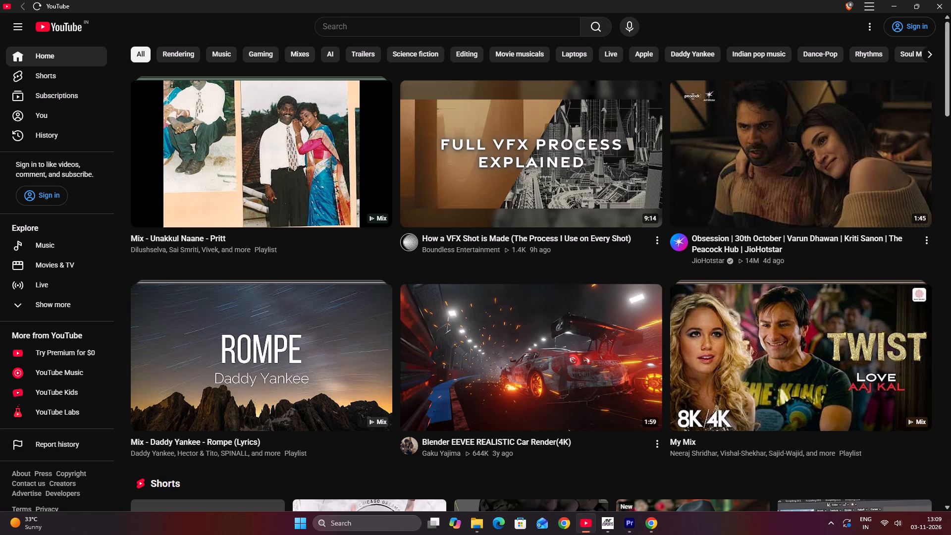
pyautogui.write('do')
pyautogui.write('ctor')
pyautogui.press('space')
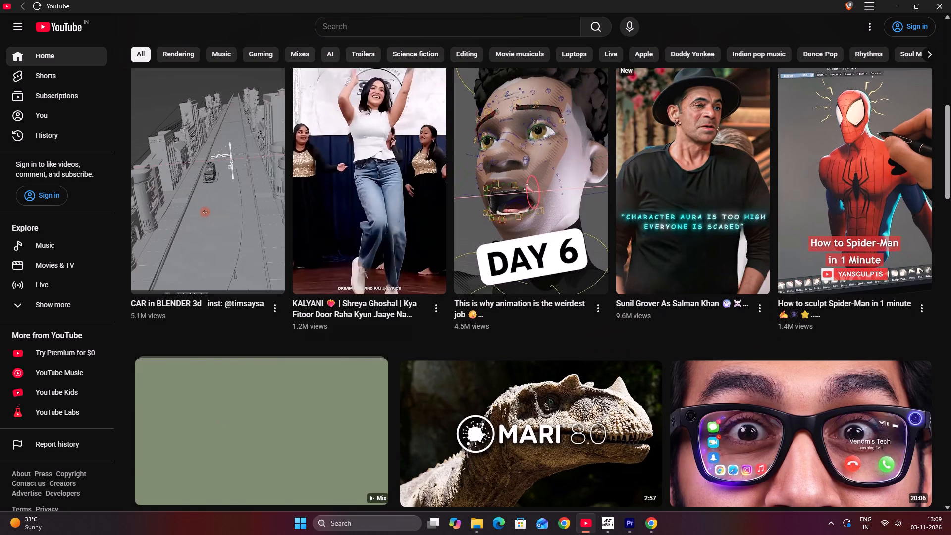
pyautogui.click(354, 25)
pyautogui.write('doctor')
pyautogui.press('space')
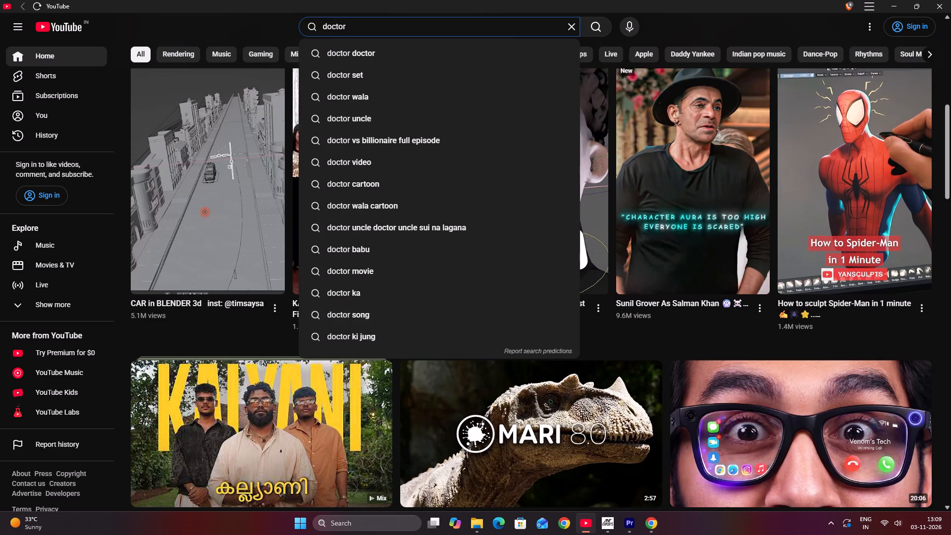
pyautogui.write('stra')
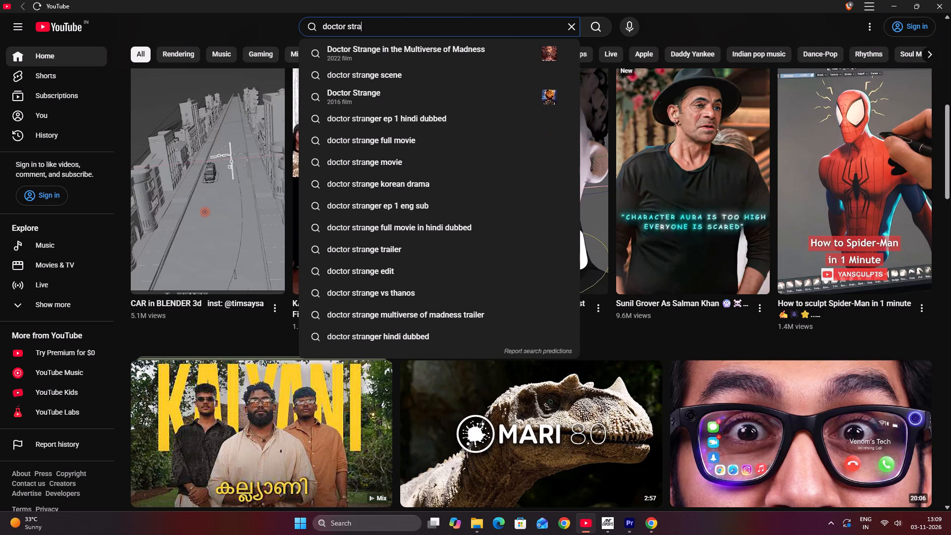
pyautogui.write('nger effev')
pyautogui.press('BackSpace')
pyautogui.write('cy')
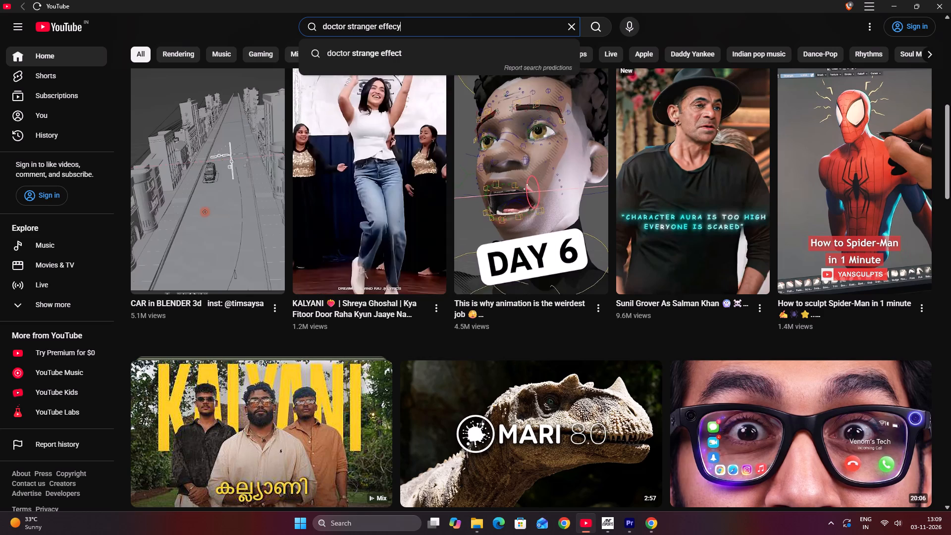
pyautogui.press('BackSpace')
pyautogui.write('t')
pyautogui.press('space')
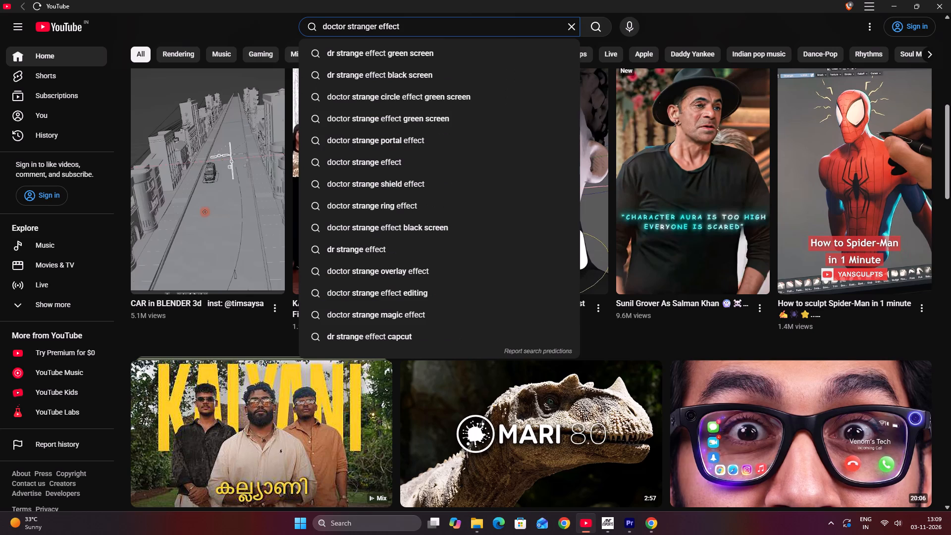
pyautogui.click(383, 73)
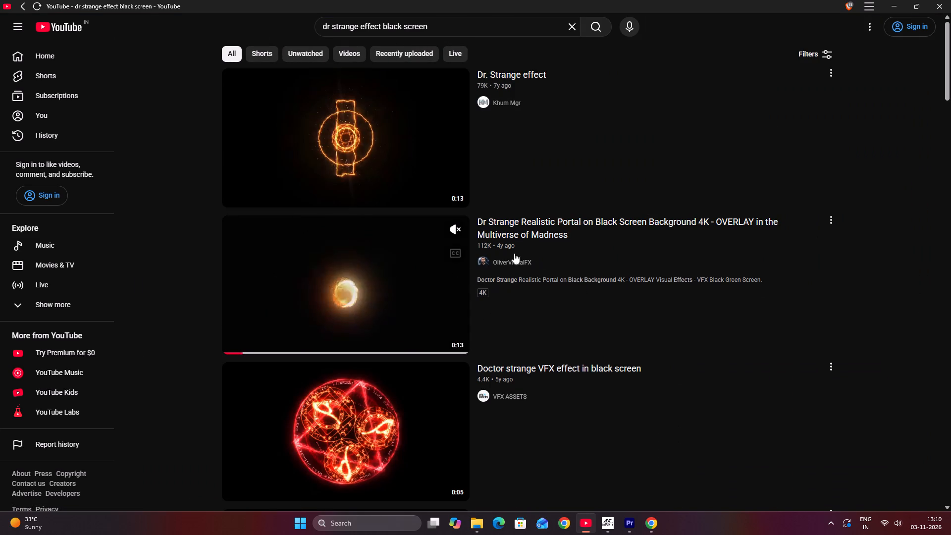
# Open the Dr Strange Realistic Portal on Black Screen Background 4K video, copy its share link and pause it.
pyautogui.click(350, 261)
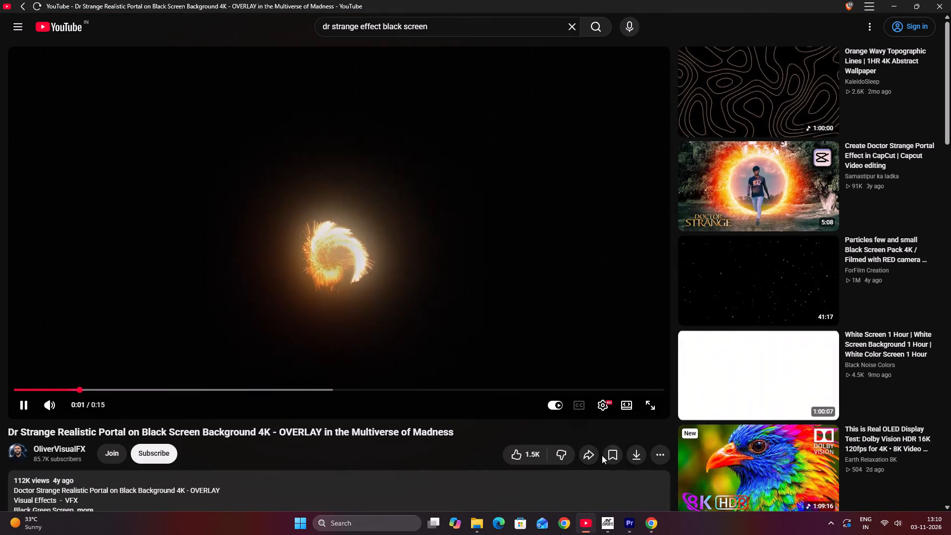
pyautogui.click(612, 452)
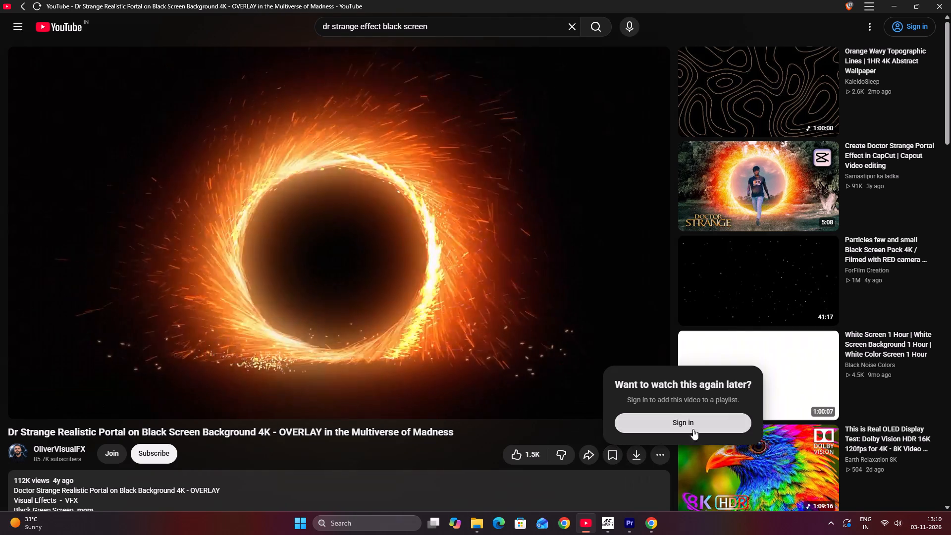
pyautogui.click(598, 465)
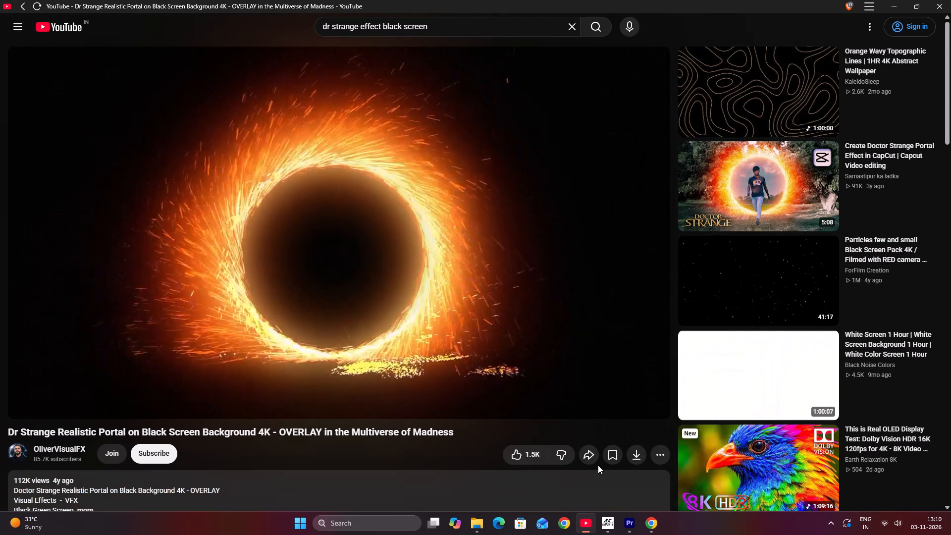
pyautogui.click(588, 457)
pyautogui.click(562, 280)
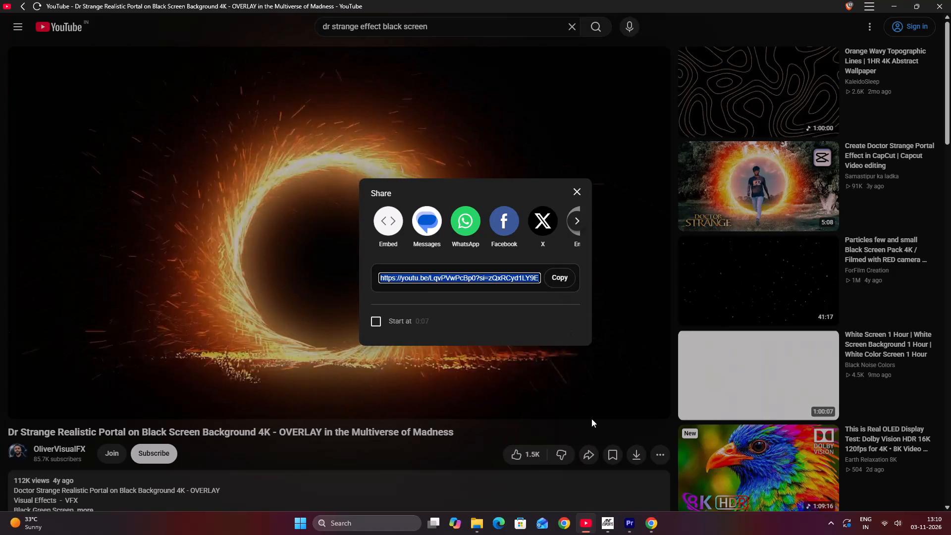
pyautogui.click(228, 238)
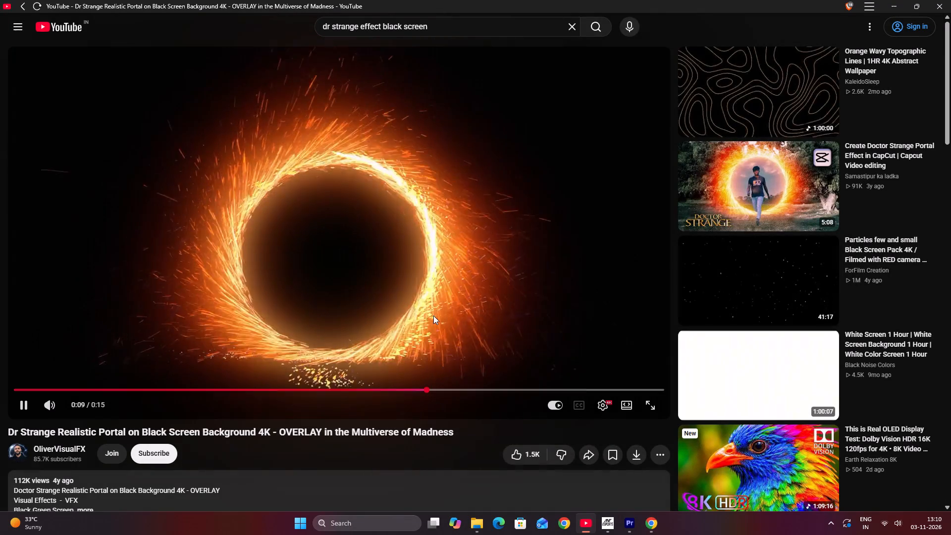
pyautogui.click(346, 250)
# Switch back to Google Chrome and search Google for "youtube downloader" in a new tab.
pyautogui.click(654, 480)
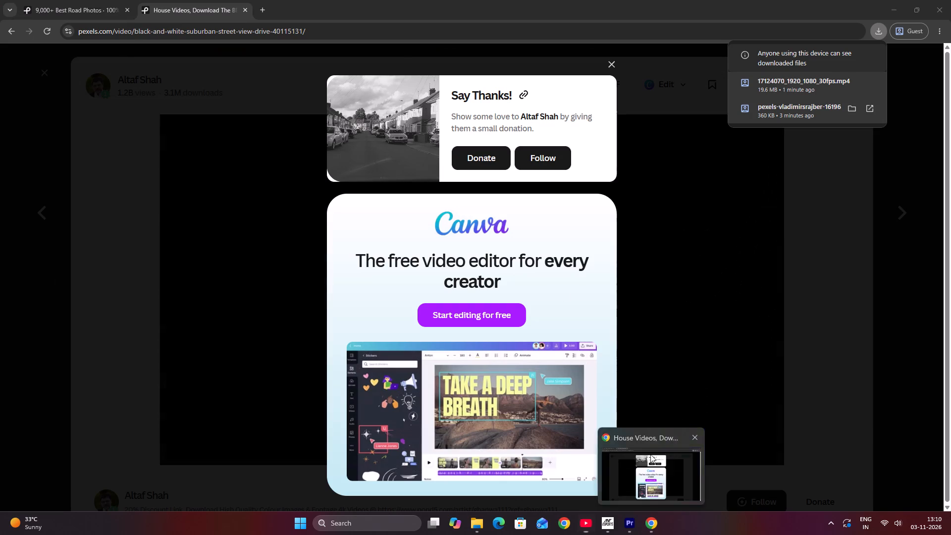
pyautogui.click(261, 7)
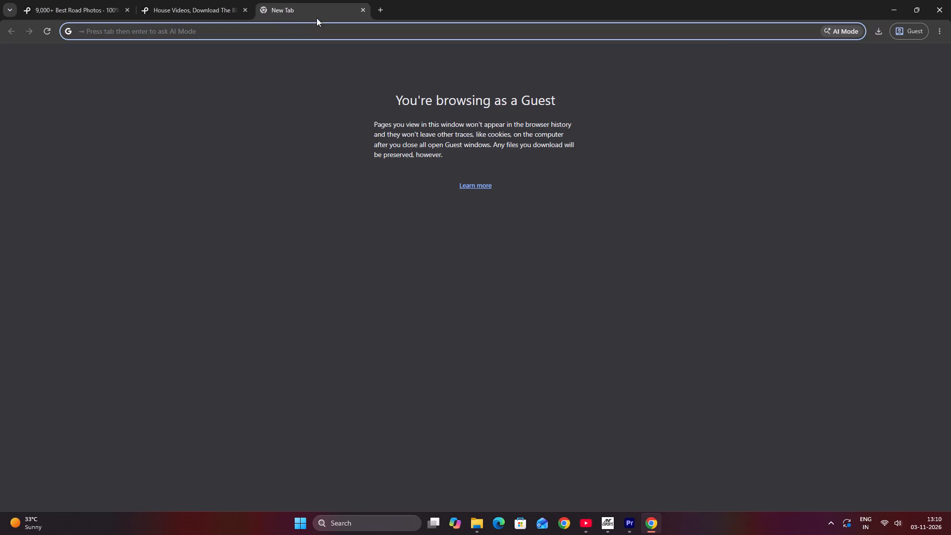
pyautogui.click(315, 32)
pyautogui.write('youtun')
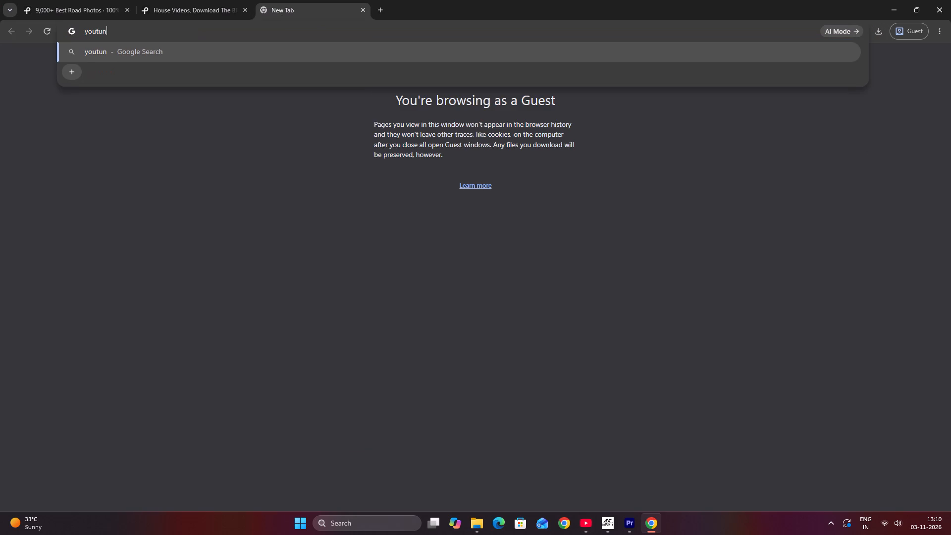
pyautogui.press('BackSpace')
pyautogui.write('be d')
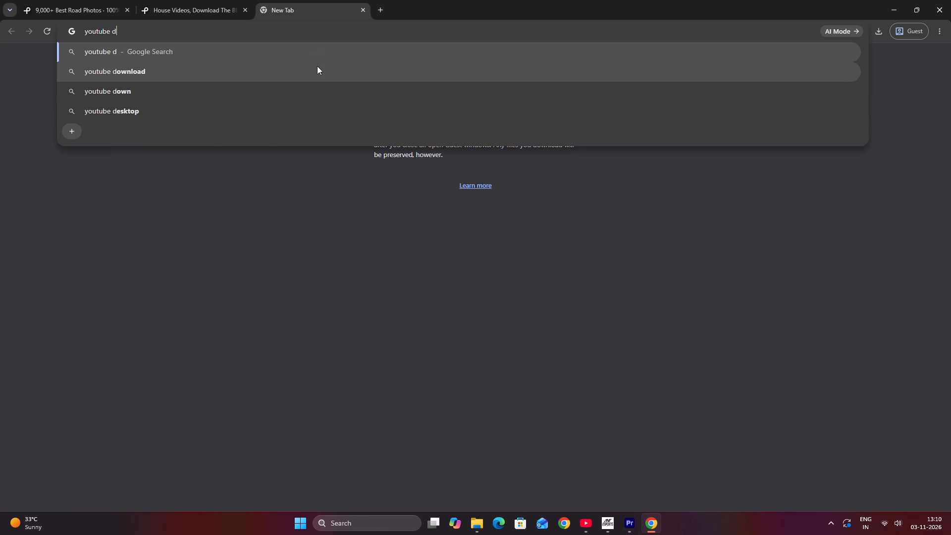
pyautogui.click(317, 66)
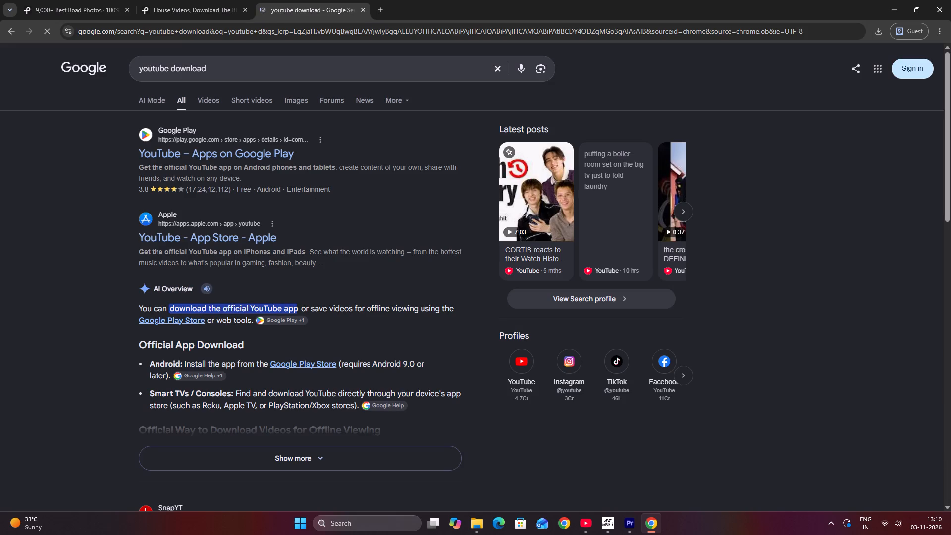
pyautogui.click(252, 66)
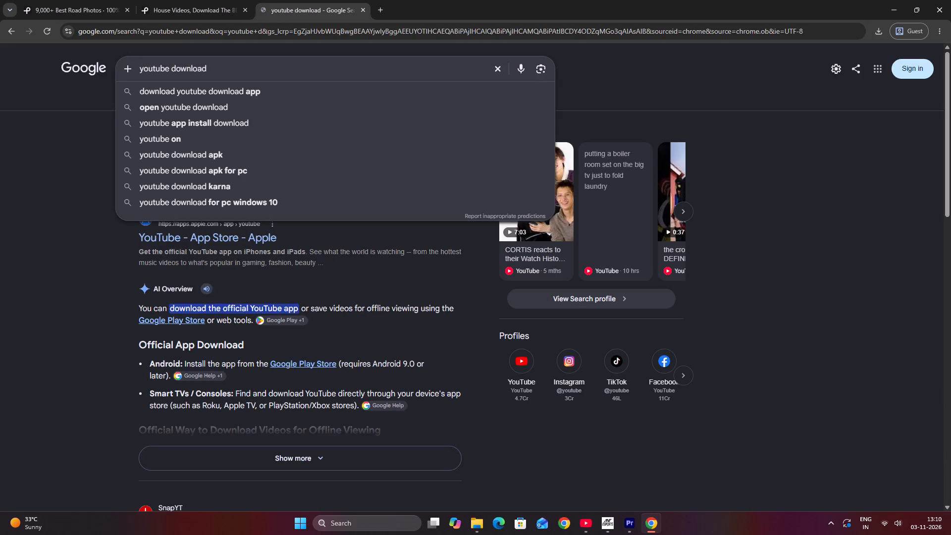
pyautogui.write('er')
pyautogui.press('Return')
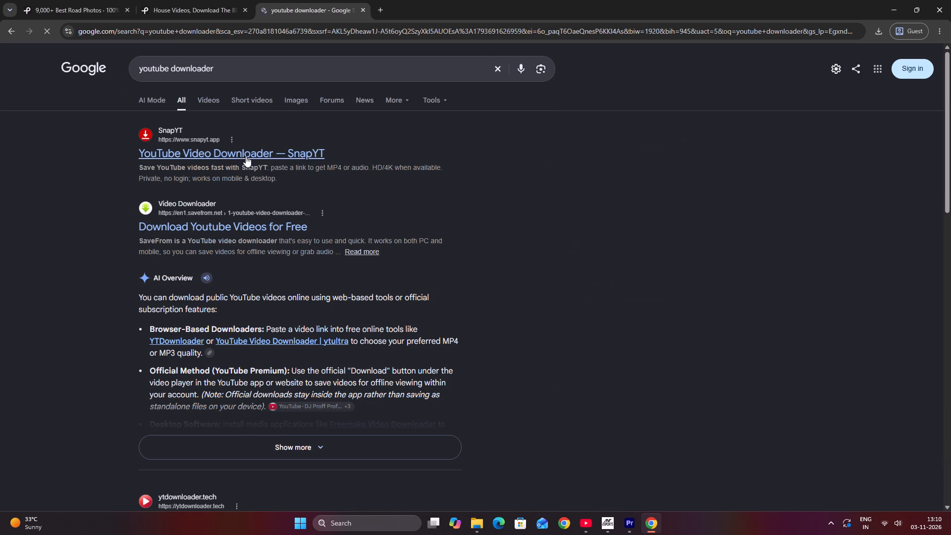
# Open the SnapYT YouTube Video Downloader site and load the copied Dr Strange portal video link.
pyautogui.click(254, 152)
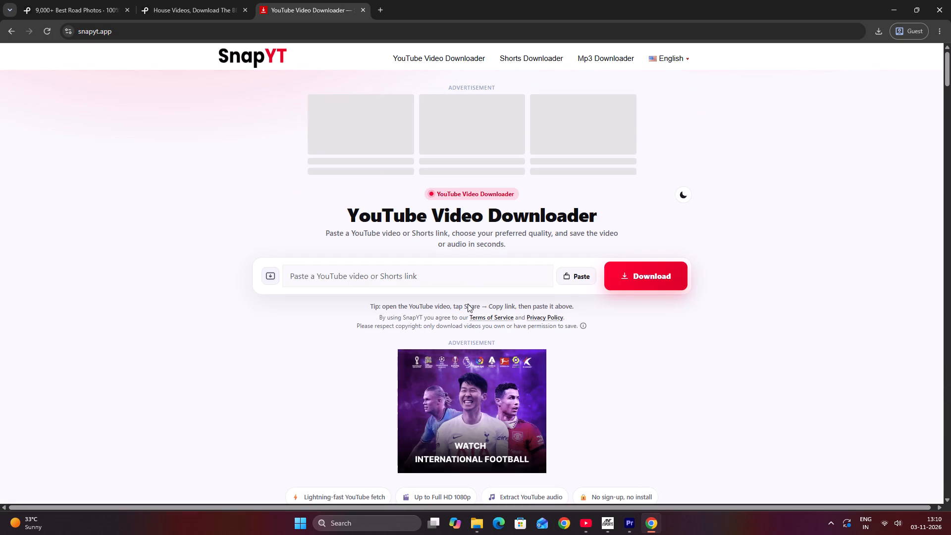
pyautogui.click(376, 279)
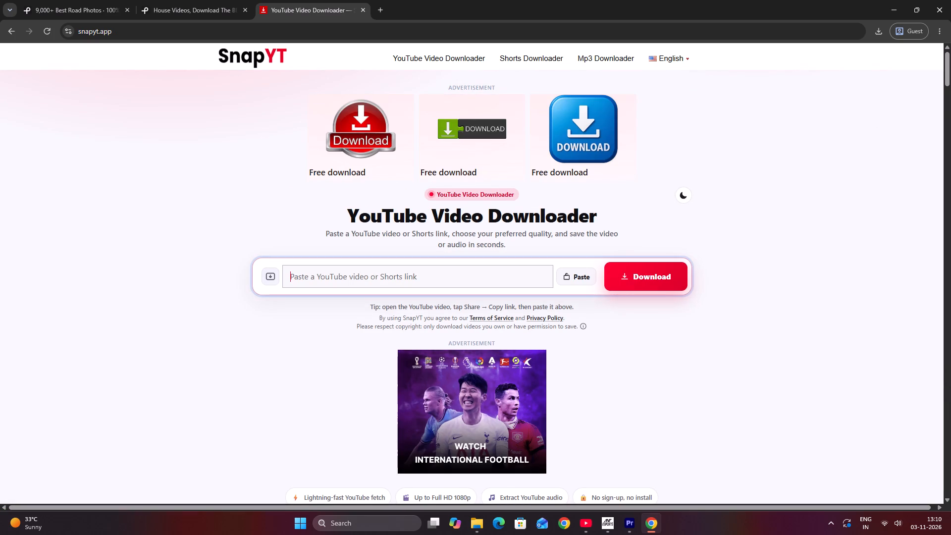
pyautogui.hotkey('ctrl', 'v')
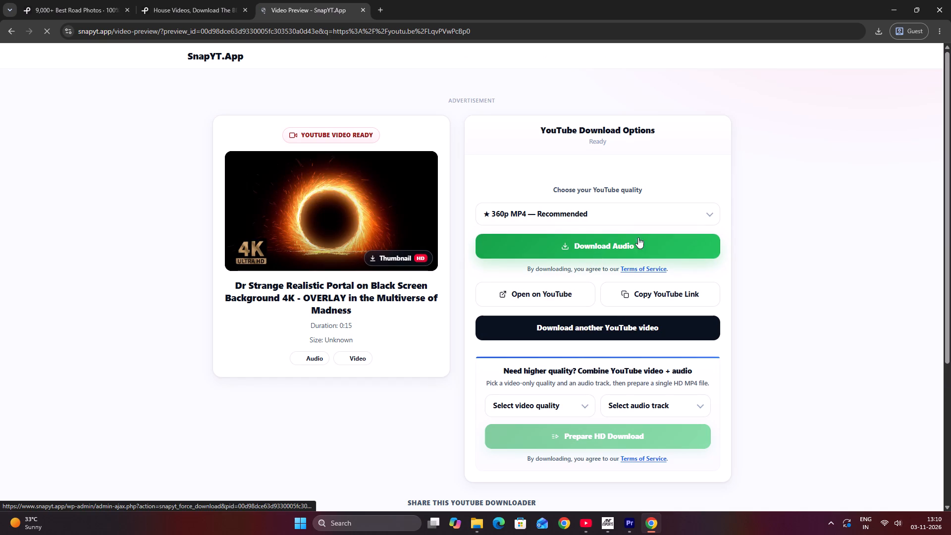
# Download the portal video with the recommended 360p MP4 quality and save it in Downloads as Dr-Strange-Realistic-SnapYT.App.
pyautogui.click(713, 211)
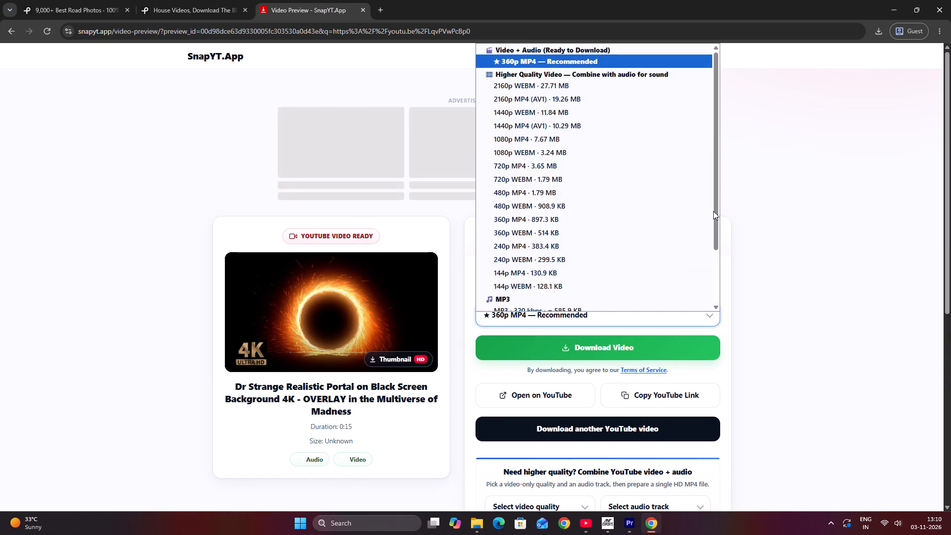
pyautogui.scroll(5, 652, 211)
pyautogui.scroll(-2, 652, 211)
pyautogui.scroll(1, 652, 211)
pyautogui.scroll(-2, 652, 211)
pyautogui.scroll(1, 652, 211)
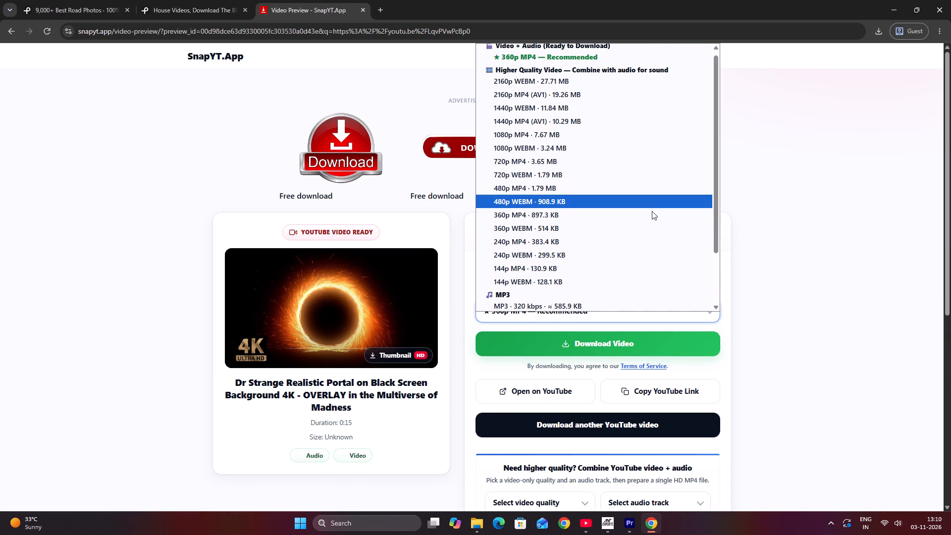
pyautogui.scroll(-7, 652, 211)
pyautogui.click(639, 346)
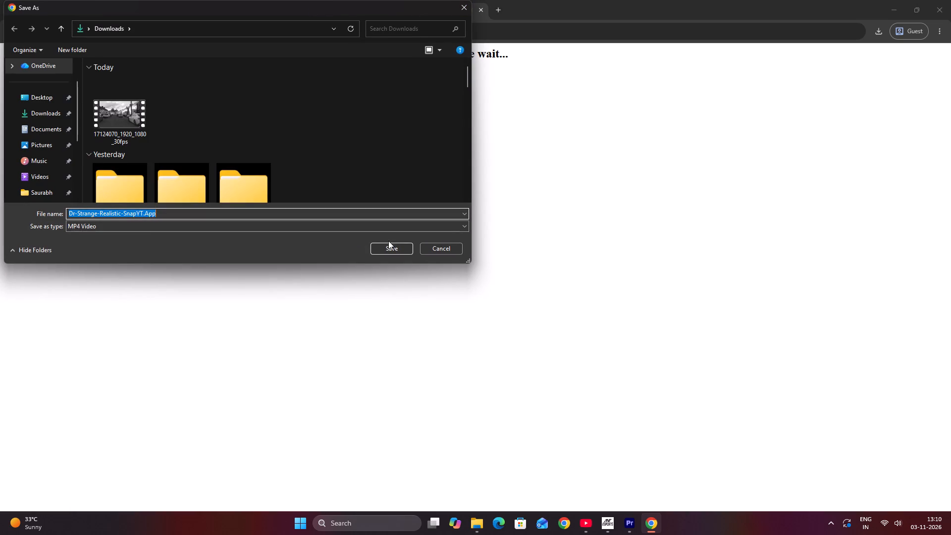
pyautogui.click(53, 114)
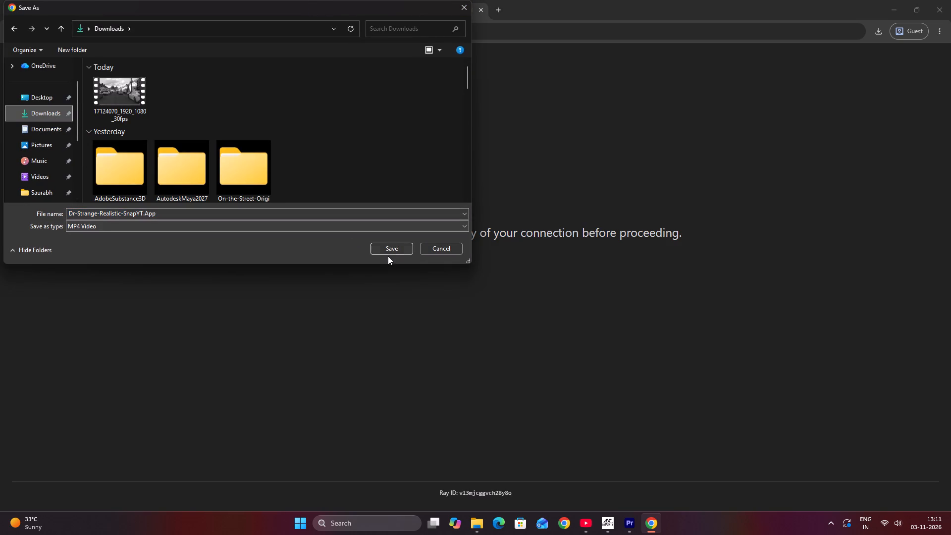
pyautogui.click(395, 252)
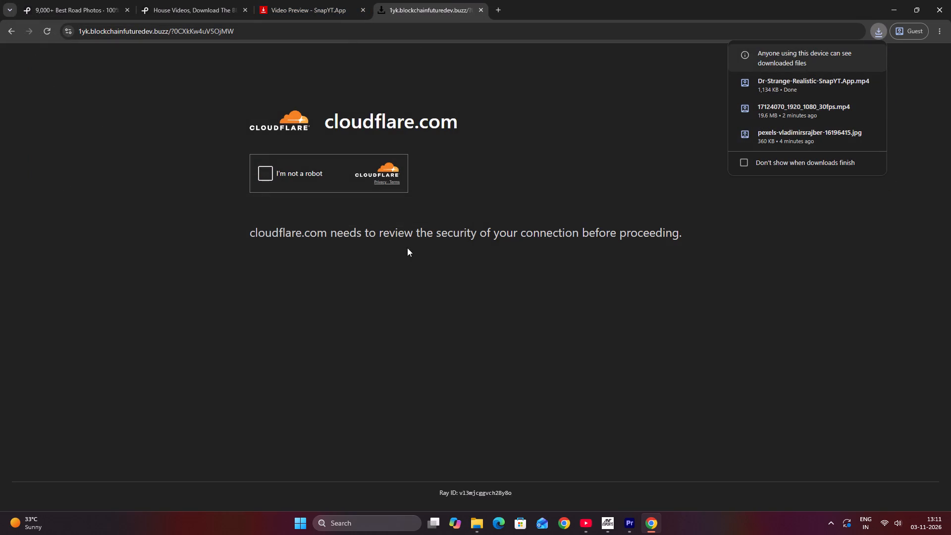
# Import the downloaded Dr-Strange-Realistic-SnapYT.App.mp4 from Chrome into the Premiere project.
pyautogui.moveTo(781, 83); pyautogui.dragTo(149, 440)
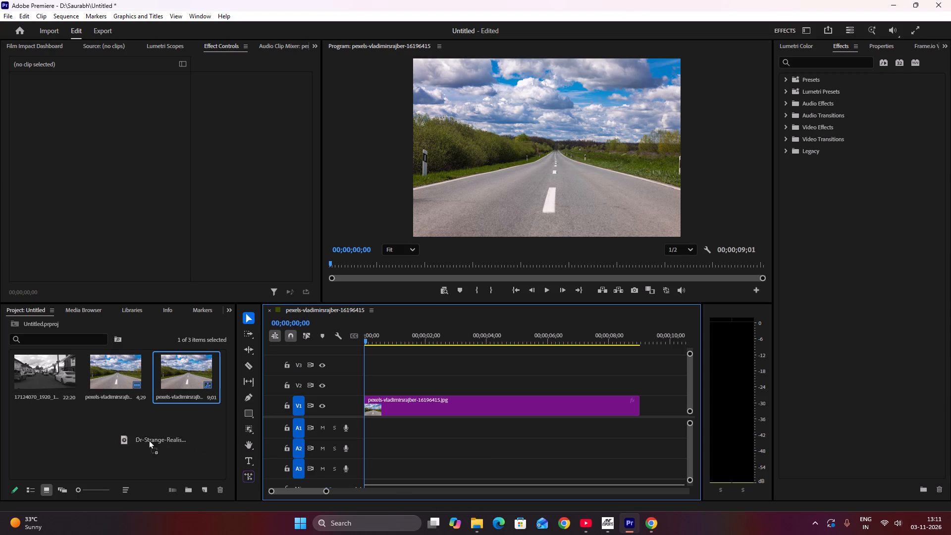
pyautogui.moveTo(149, 440); pyautogui.dragTo(144, 439)
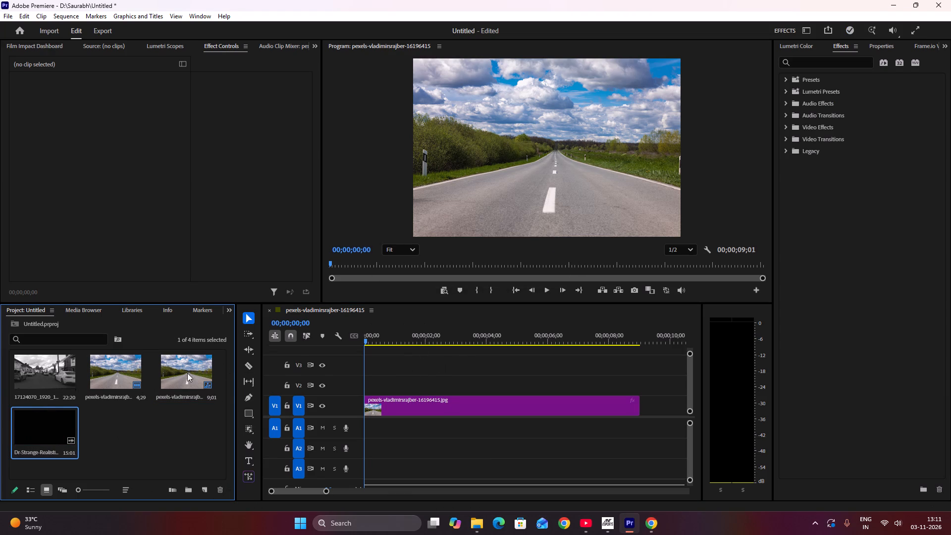
# Place the house street video on V2 and the Dr Strange portal clip on V3, both at the sequence start.
pyautogui.moveTo(48, 375); pyautogui.dragTo(400, 386)
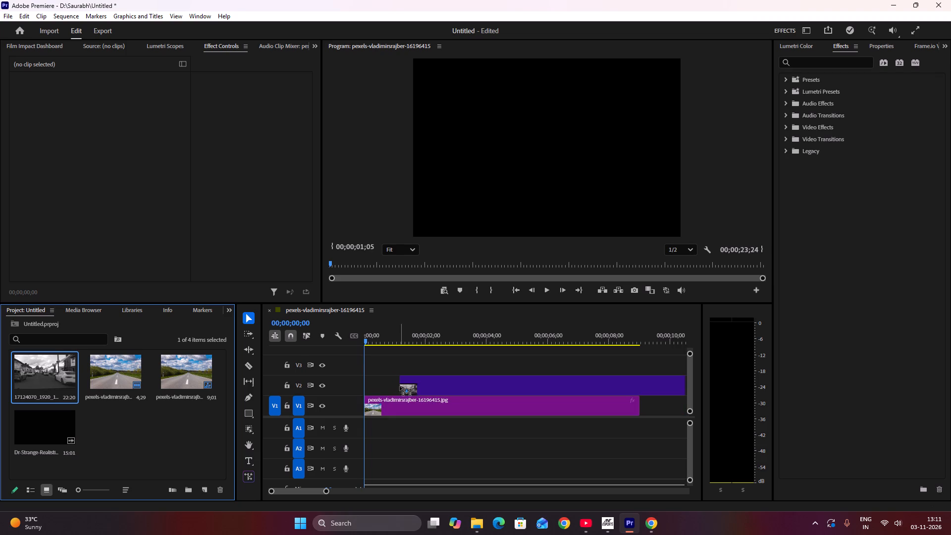
pyautogui.moveTo(400, 386); pyautogui.dragTo(365, 383)
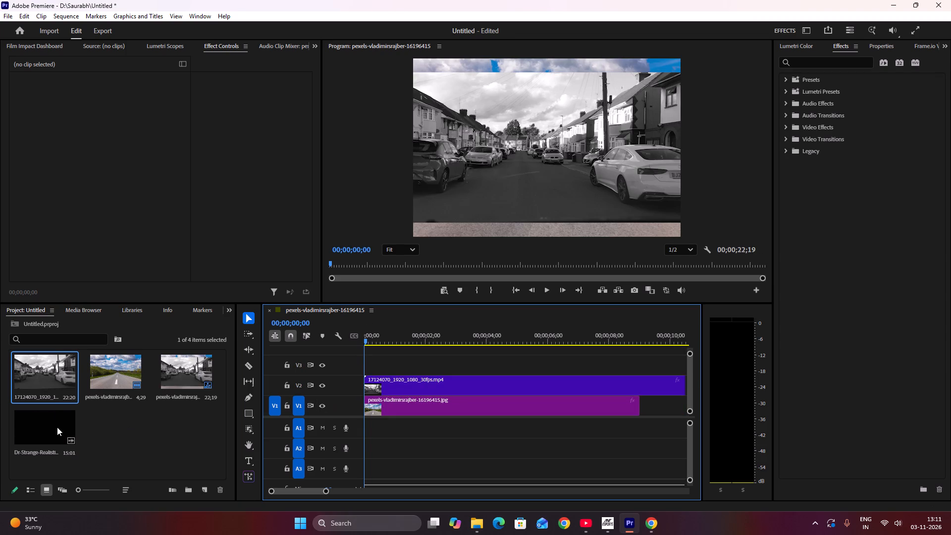
pyautogui.moveTo(45, 428); pyautogui.dragTo(357, 365)
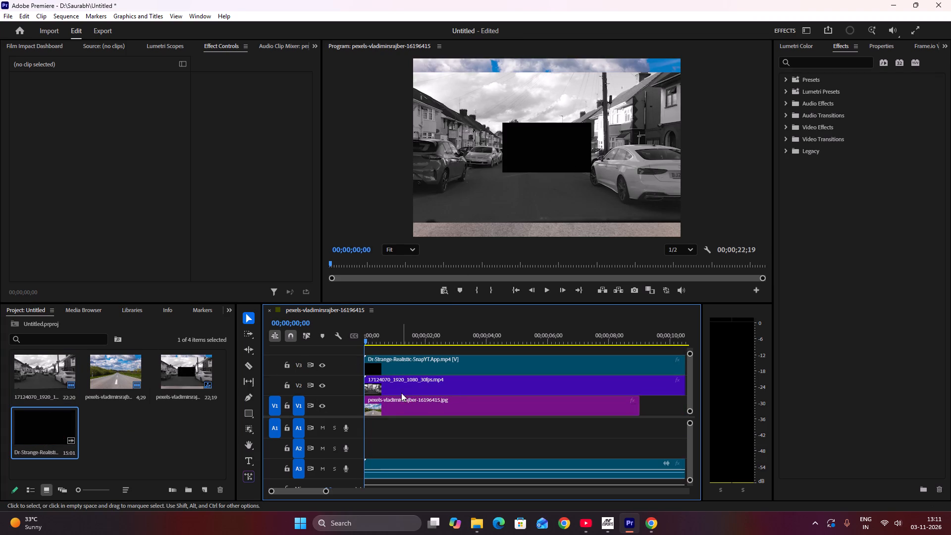
# Set the Scale of the house street video clip on V2 to 96.
pyautogui.click(40, 373)
pyautogui.click(468, 388)
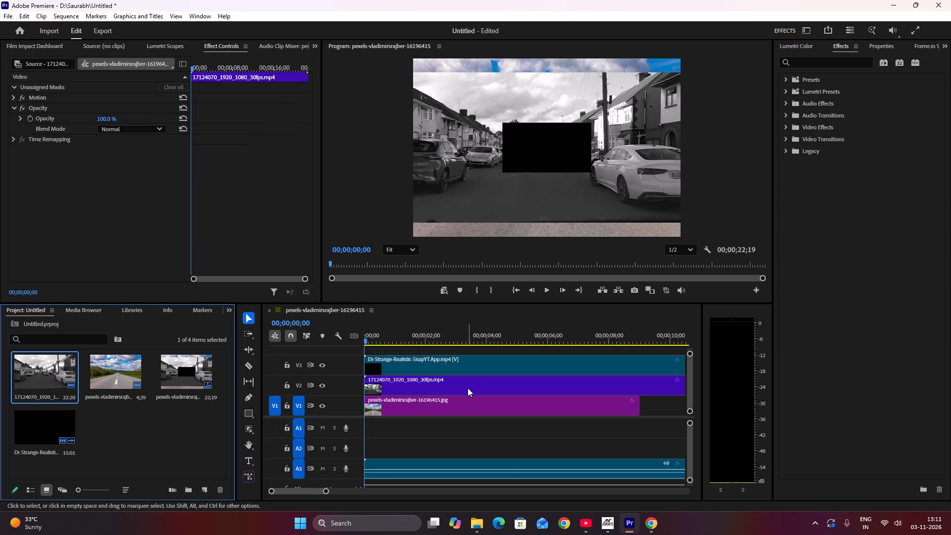
pyautogui.scroll(5, 46, 118)
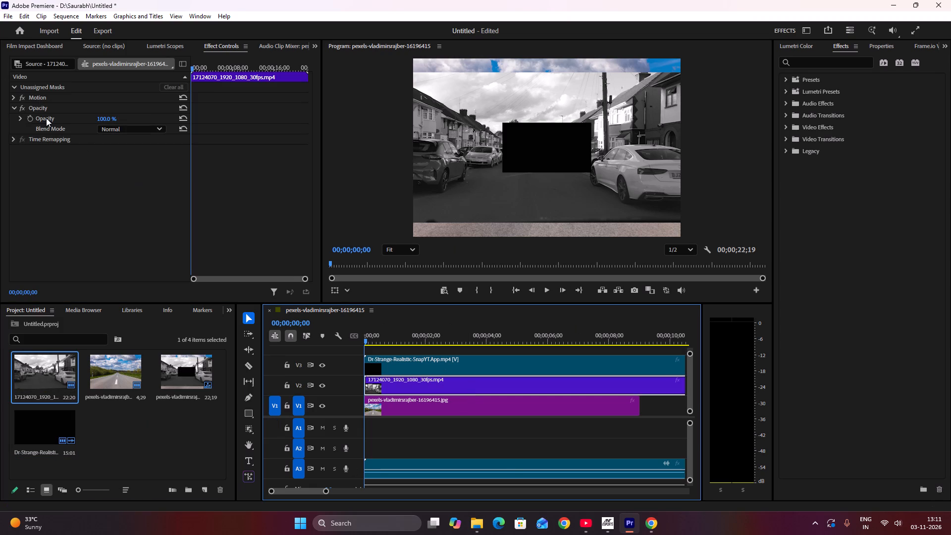
pyautogui.click(11, 95)
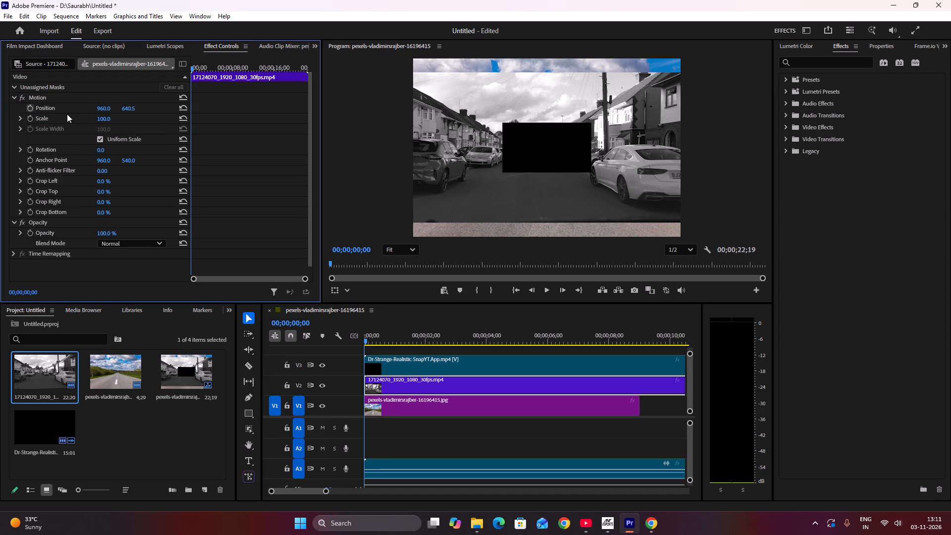
pyautogui.moveTo(99, 119); pyautogui.dragTo(110, 121)
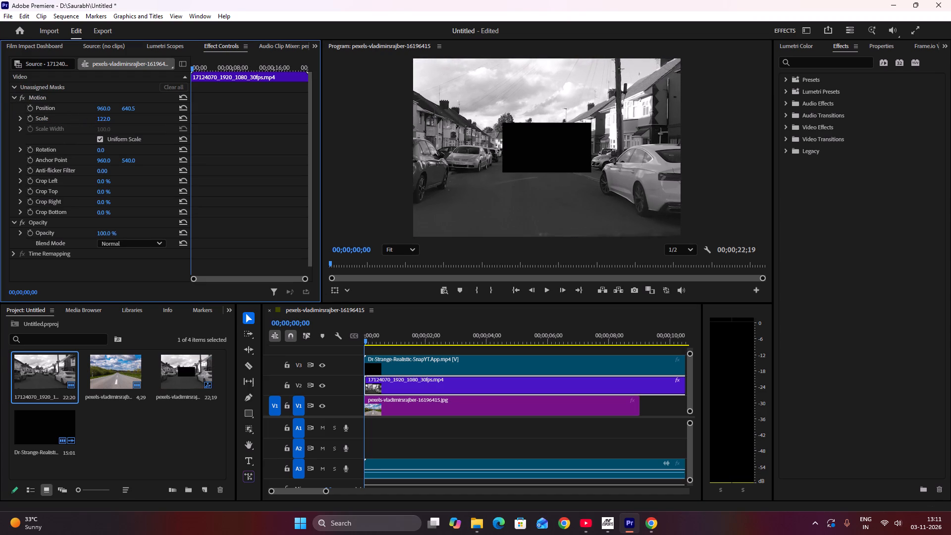
pyautogui.moveTo(110, 121); pyautogui.dragTo(109, 121)
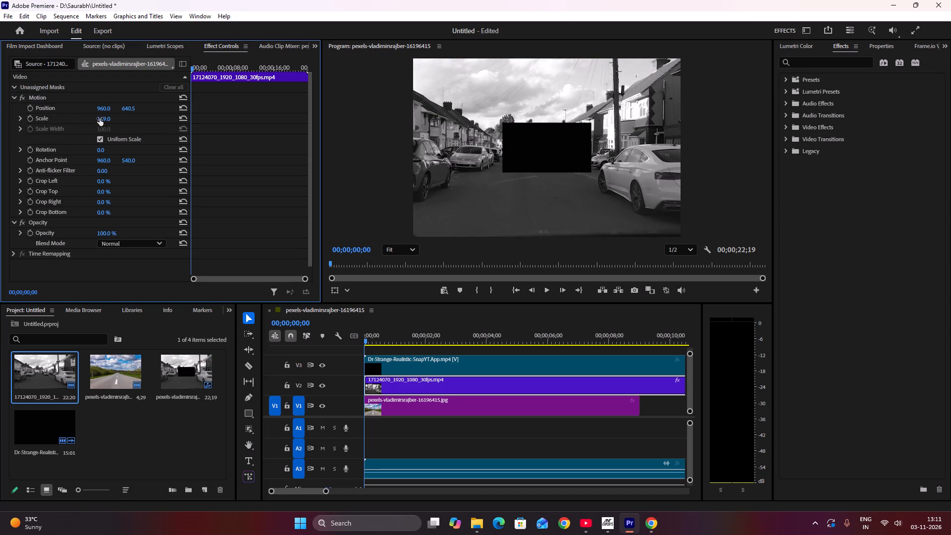
pyautogui.moveTo(101, 118); pyautogui.dragTo(84, 120)
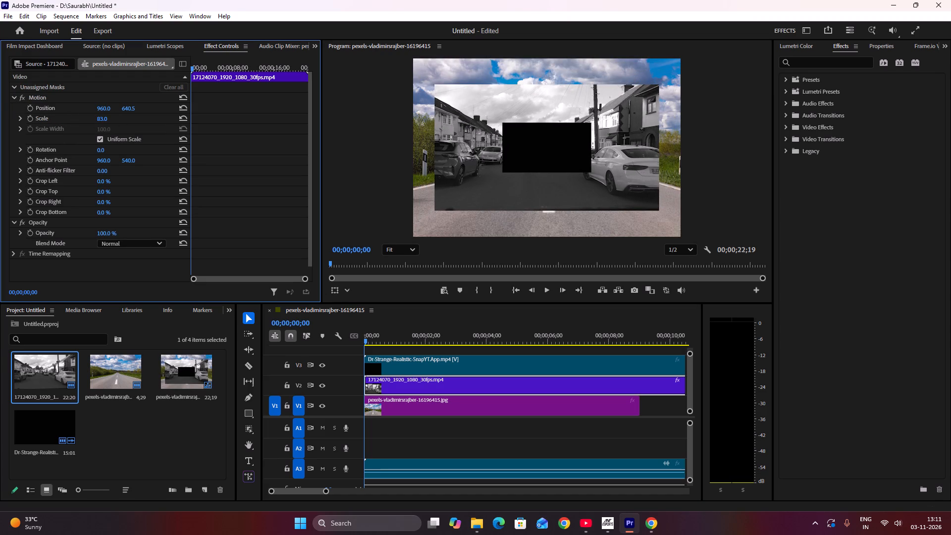
pyautogui.moveTo(84, 120); pyautogui.dragTo(90, 120)
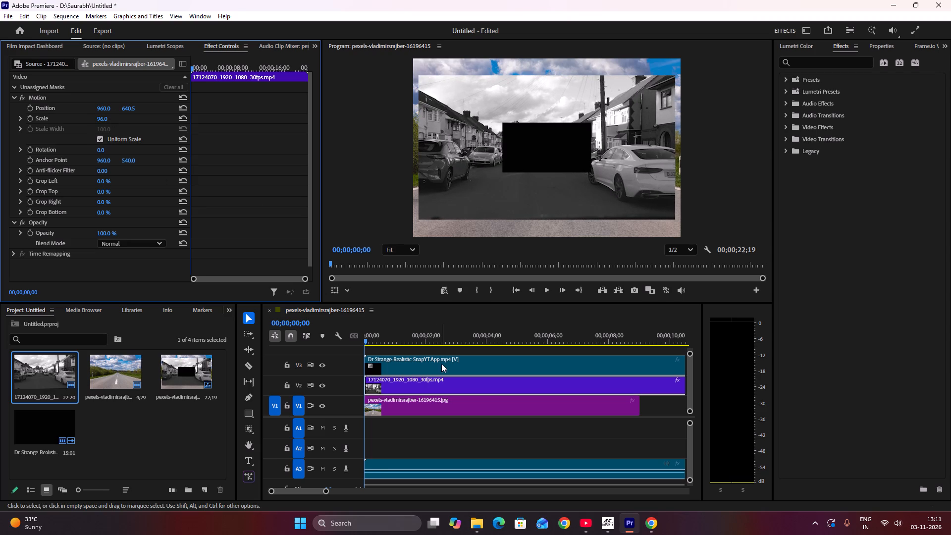
# Set the Scale of the Dr Strange portal clip on V3 to 293.
pyautogui.click(443, 363)
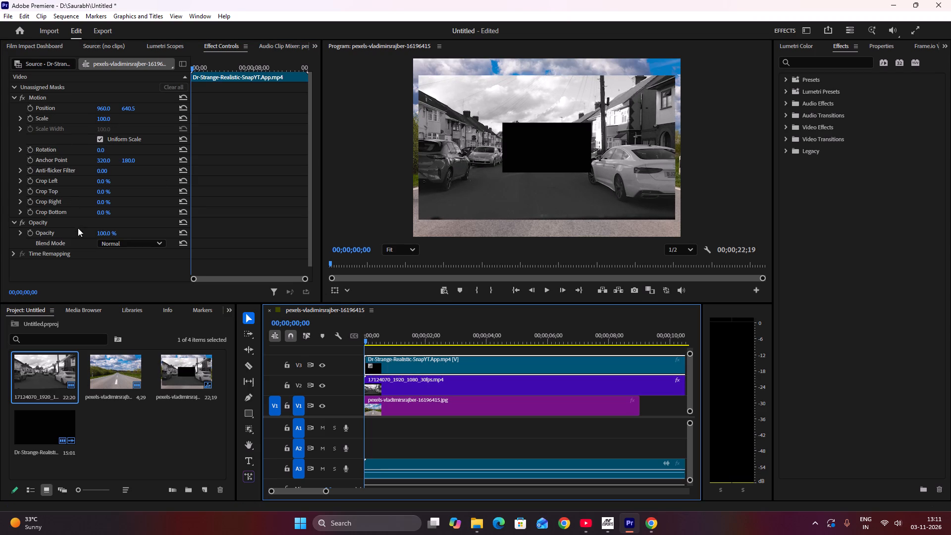
pyautogui.moveTo(103, 120); pyautogui.dragTo(179, 134)
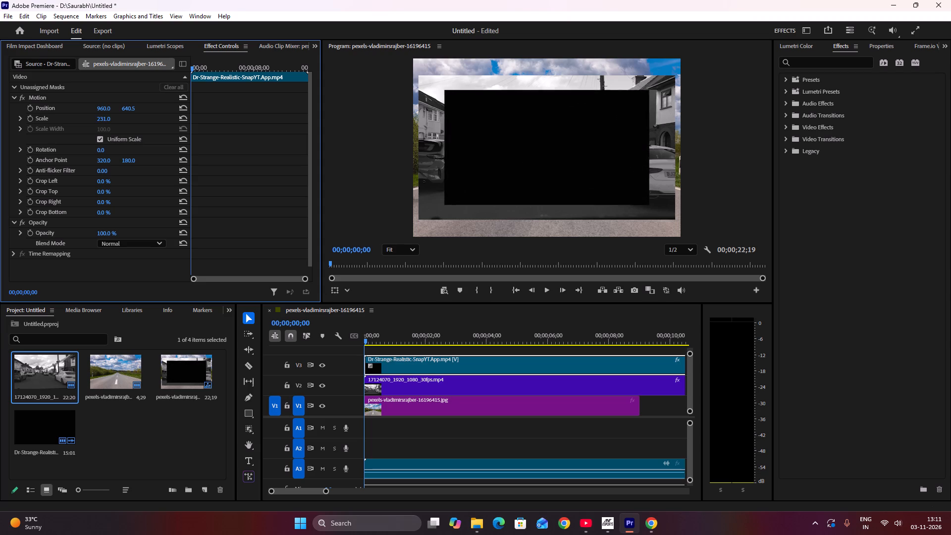
pyautogui.moveTo(179, 134); pyautogui.dragTo(221, 143)
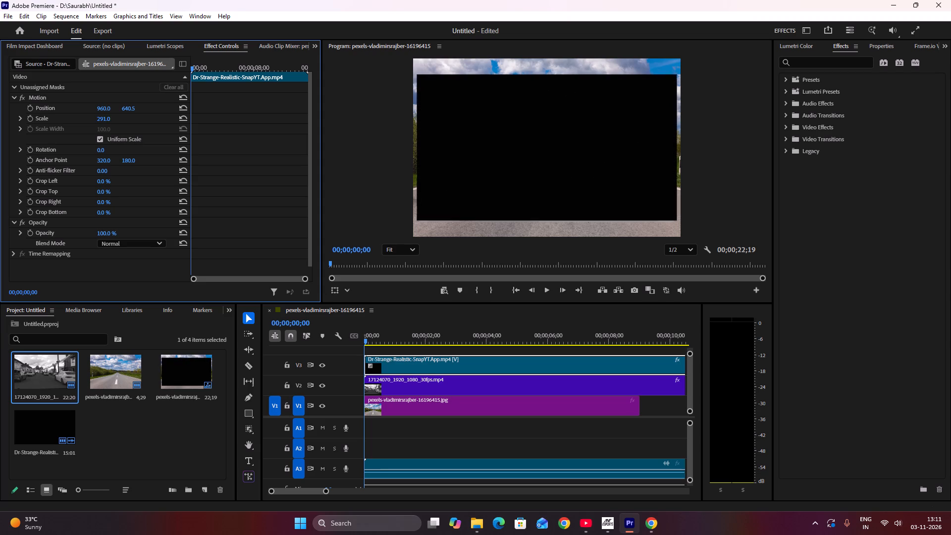
pyautogui.moveTo(221, 143); pyautogui.dragTo(222, 143)
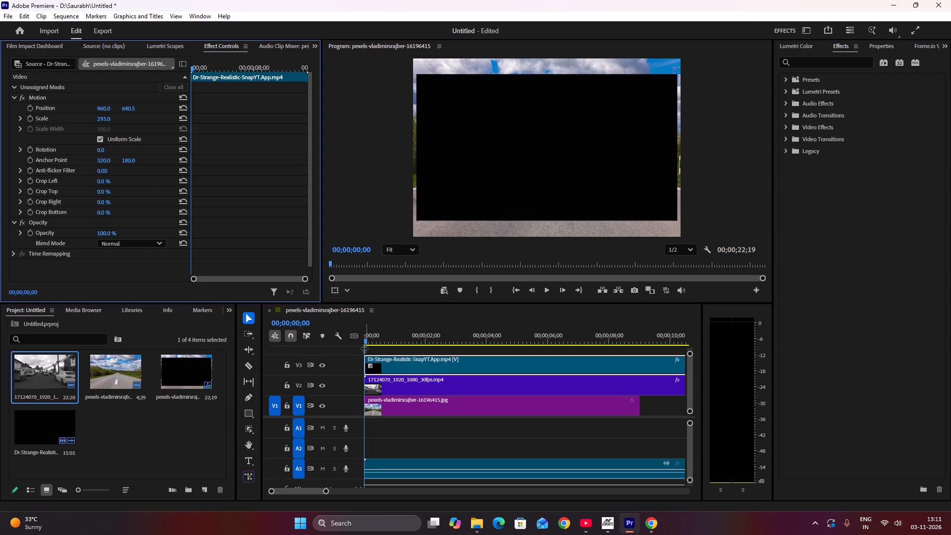
# Move the playhead to 00;00;03;21 where the portal ring shows, and apply the Ultra Key effect to the V3 portal clip.
pyautogui.moveTo(363, 339); pyautogui.dragTo(436, 351)
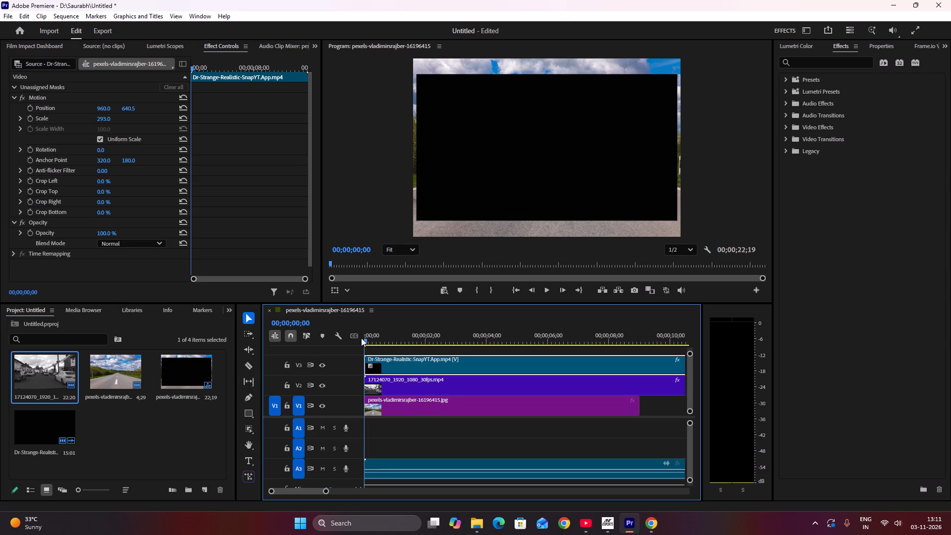
pyautogui.moveTo(366, 338); pyautogui.dragTo(478, 342)
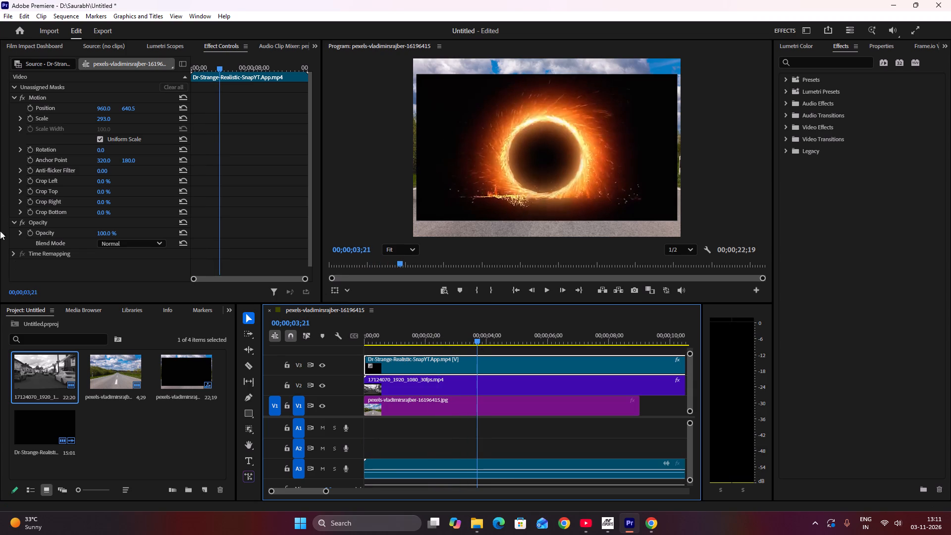
pyautogui.click(807, 62)
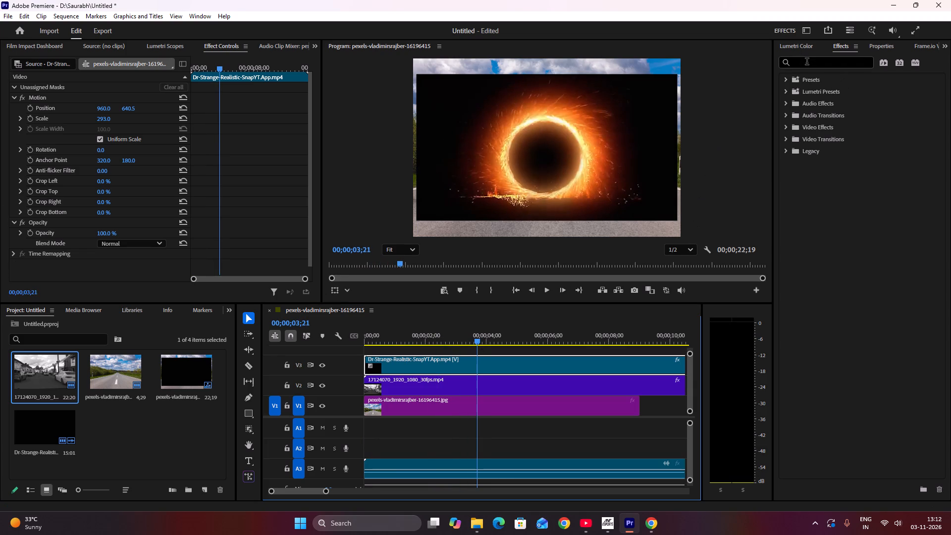
pyautogui.press('u')
pyautogui.press('l')
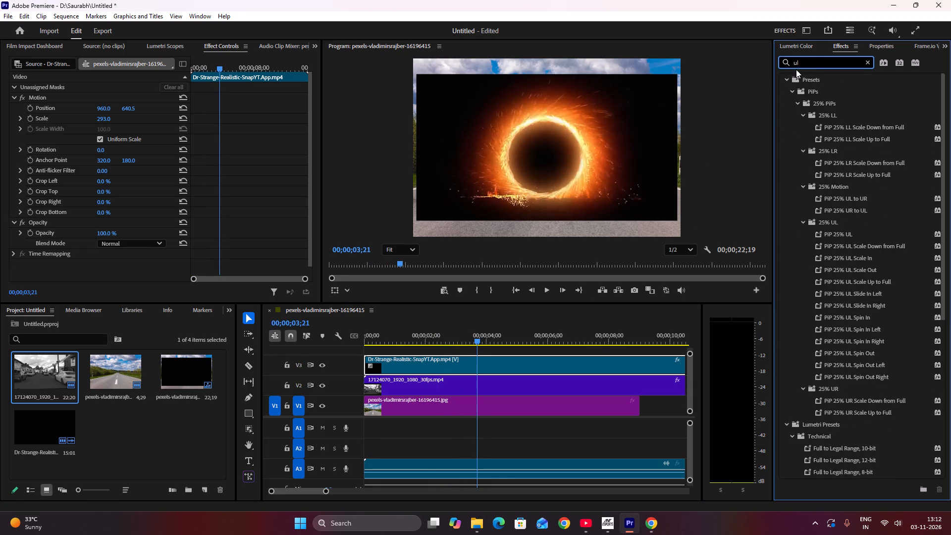
pyautogui.write('tr')
pyautogui.press('a')
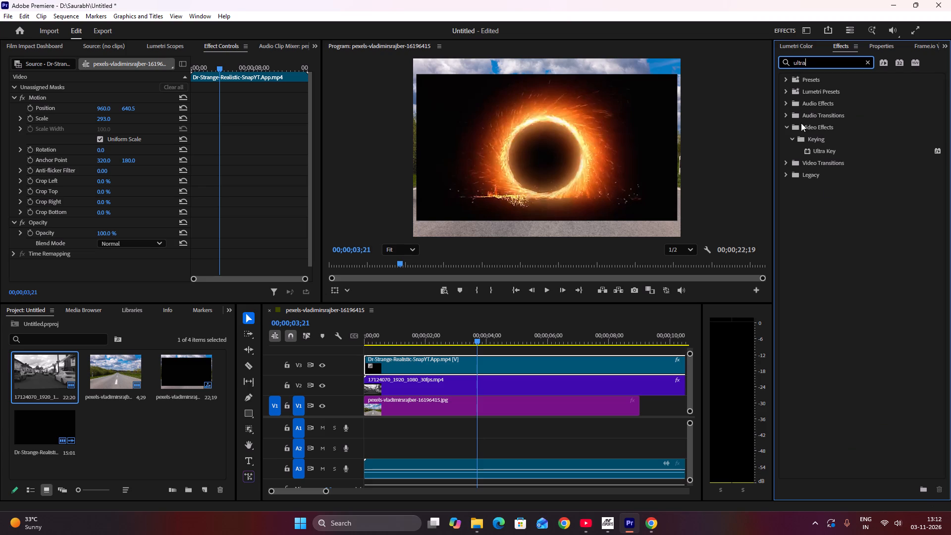
pyautogui.click(846, 153)
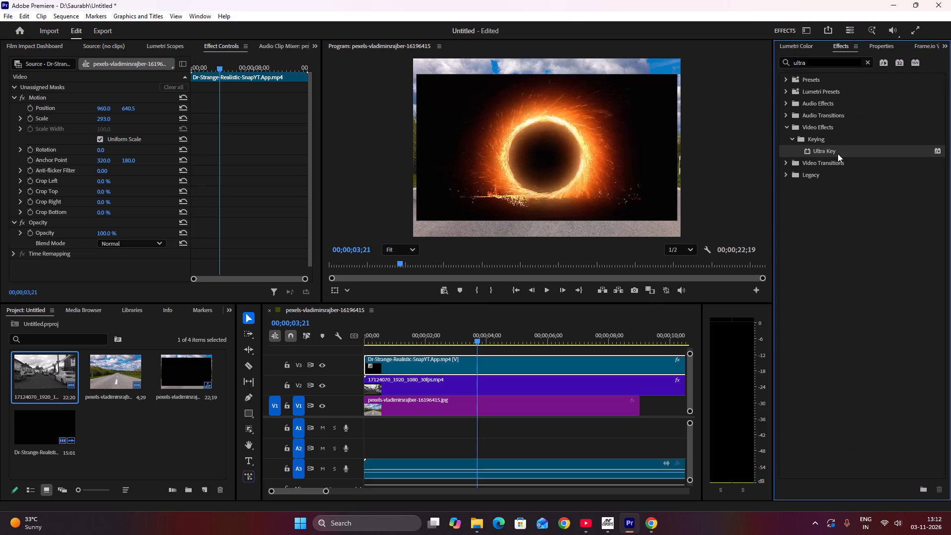
pyautogui.moveTo(837, 154); pyautogui.dragTo(451, 366)
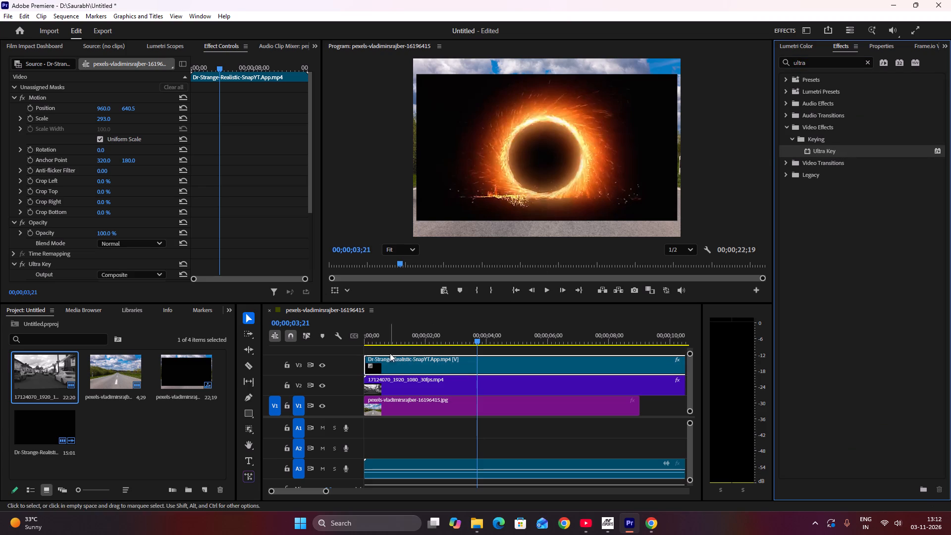
# Sample the portal clip's black background as the Ultra Key key colour and check the keying at 00;00;04;22.
pyautogui.scroll(-8, 54, 253)
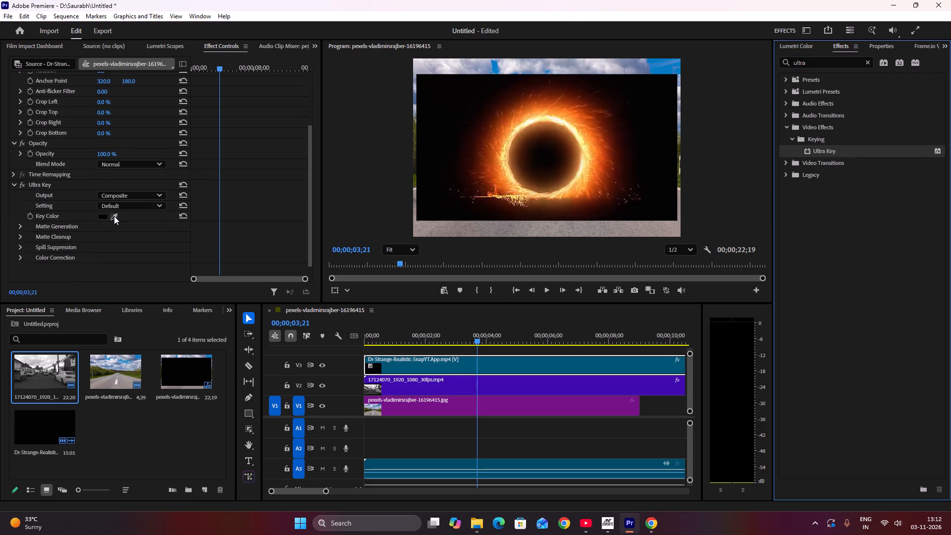
pyautogui.click(114, 216)
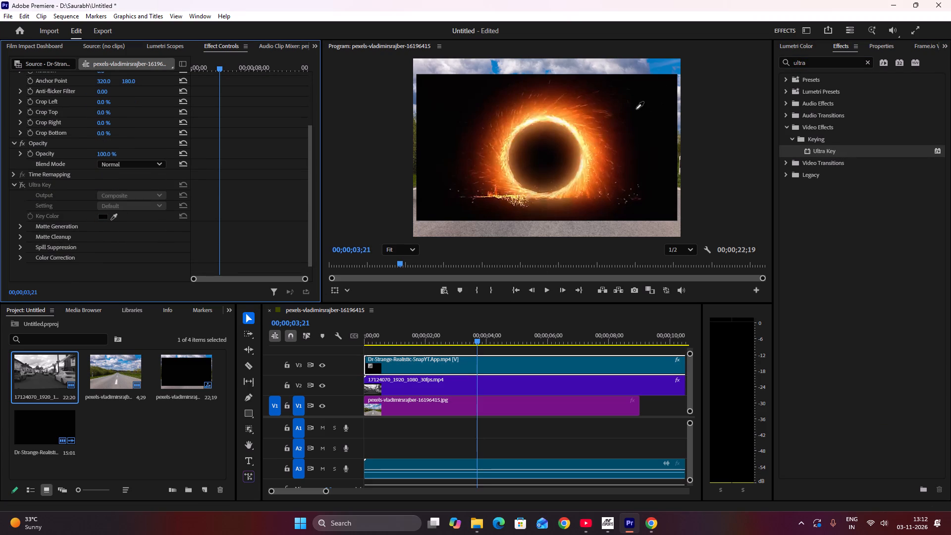
pyautogui.click(637, 124)
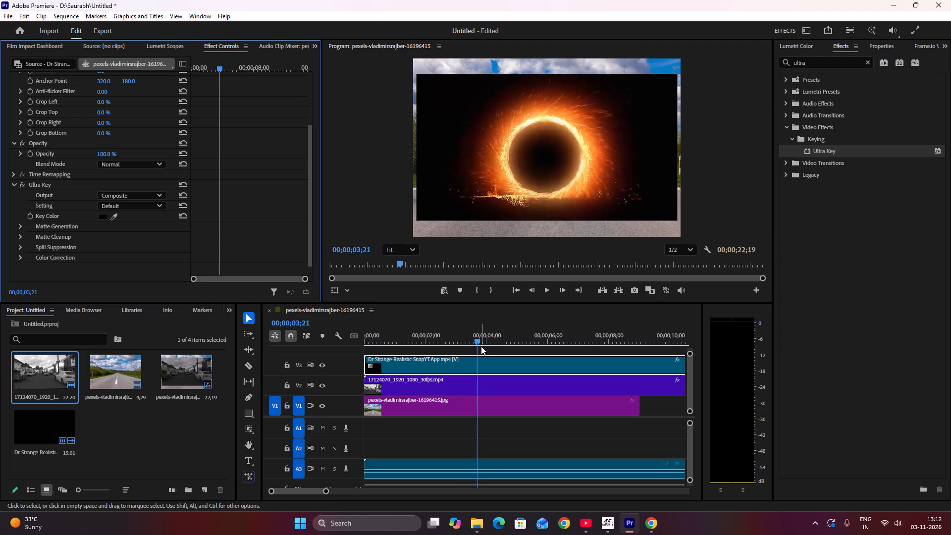
pyautogui.moveTo(477, 339); pyautogui.dragTo(513, 355)
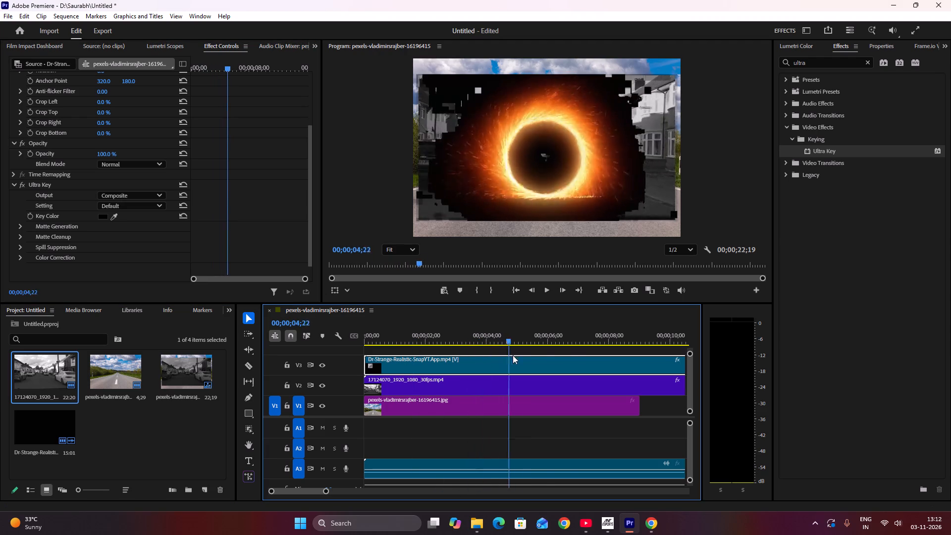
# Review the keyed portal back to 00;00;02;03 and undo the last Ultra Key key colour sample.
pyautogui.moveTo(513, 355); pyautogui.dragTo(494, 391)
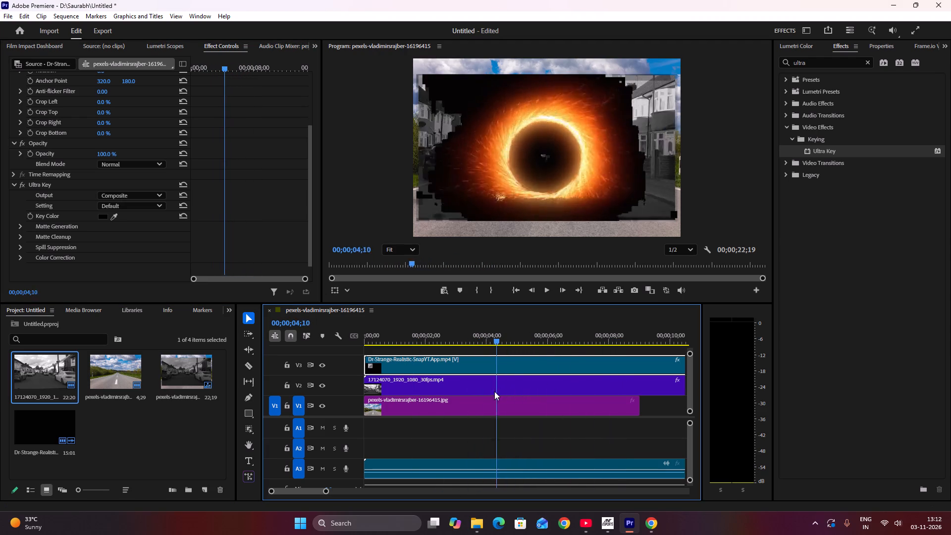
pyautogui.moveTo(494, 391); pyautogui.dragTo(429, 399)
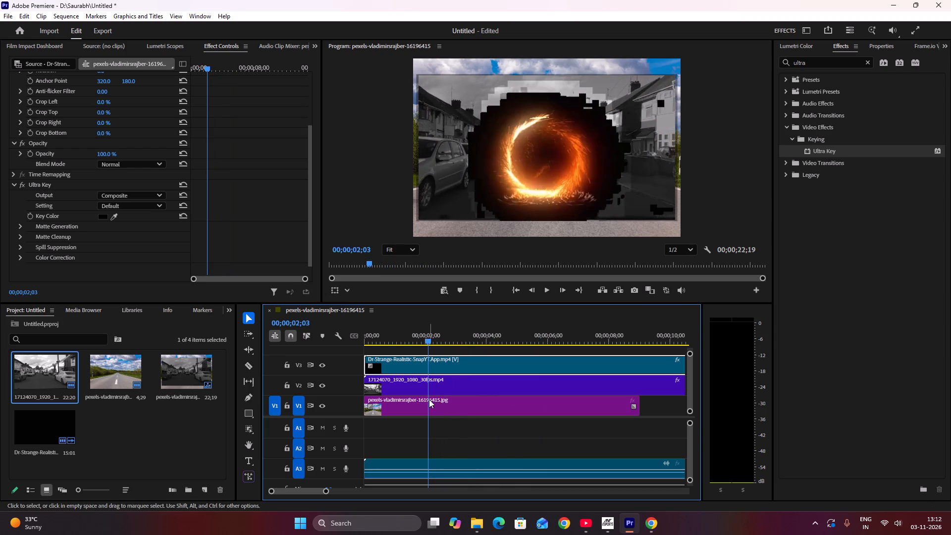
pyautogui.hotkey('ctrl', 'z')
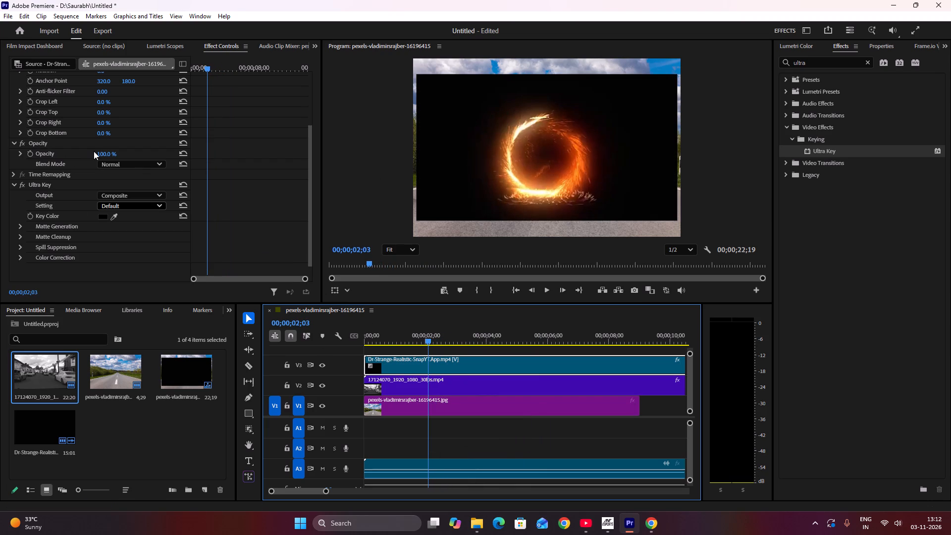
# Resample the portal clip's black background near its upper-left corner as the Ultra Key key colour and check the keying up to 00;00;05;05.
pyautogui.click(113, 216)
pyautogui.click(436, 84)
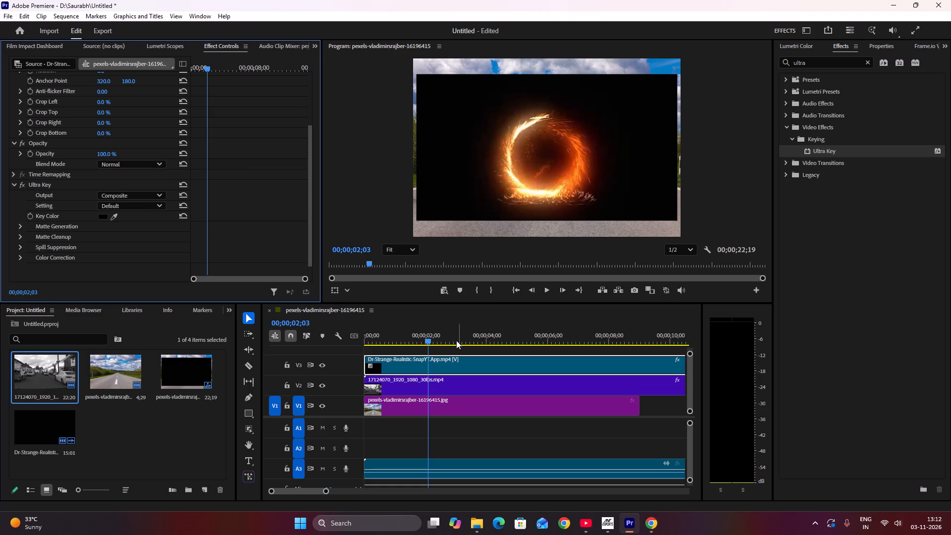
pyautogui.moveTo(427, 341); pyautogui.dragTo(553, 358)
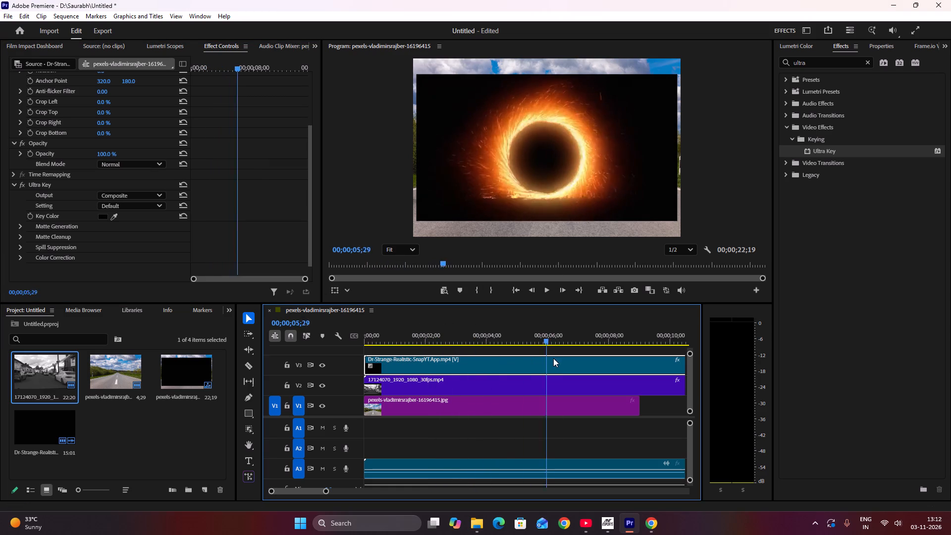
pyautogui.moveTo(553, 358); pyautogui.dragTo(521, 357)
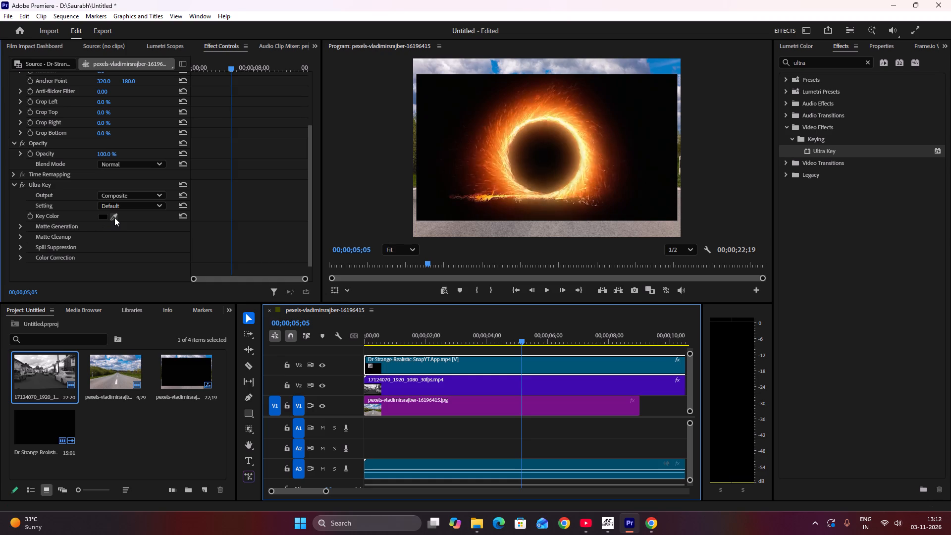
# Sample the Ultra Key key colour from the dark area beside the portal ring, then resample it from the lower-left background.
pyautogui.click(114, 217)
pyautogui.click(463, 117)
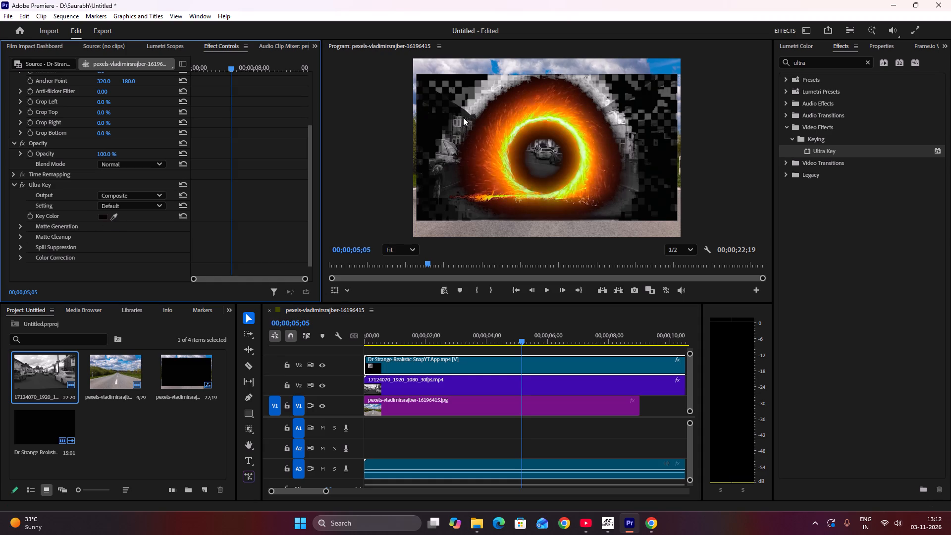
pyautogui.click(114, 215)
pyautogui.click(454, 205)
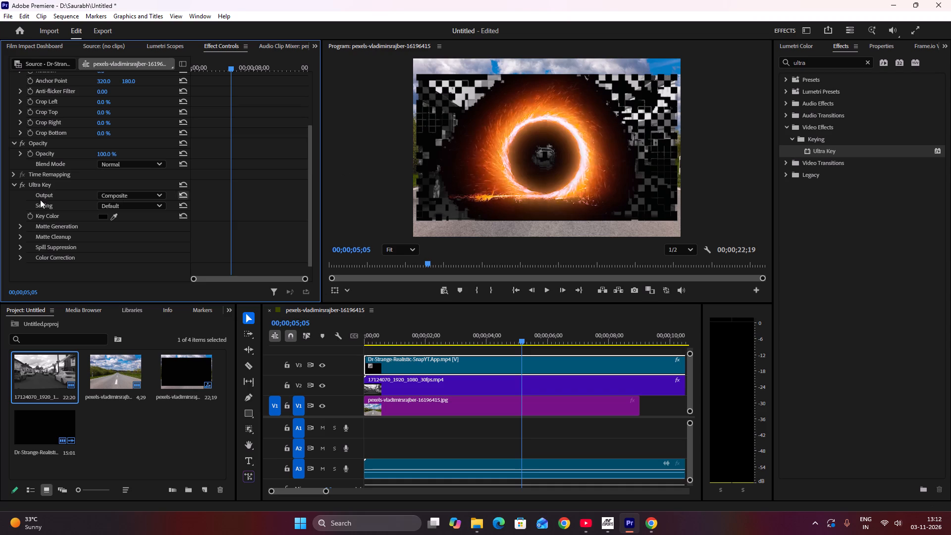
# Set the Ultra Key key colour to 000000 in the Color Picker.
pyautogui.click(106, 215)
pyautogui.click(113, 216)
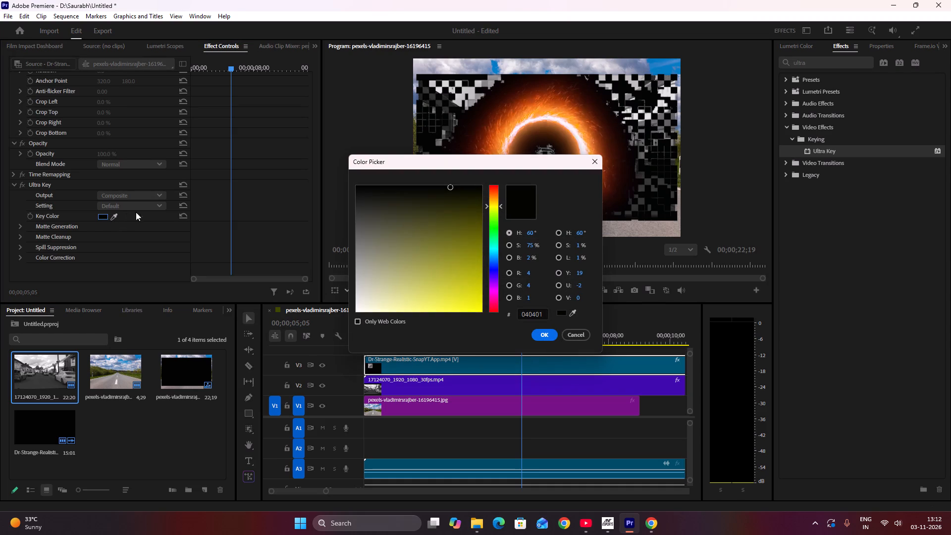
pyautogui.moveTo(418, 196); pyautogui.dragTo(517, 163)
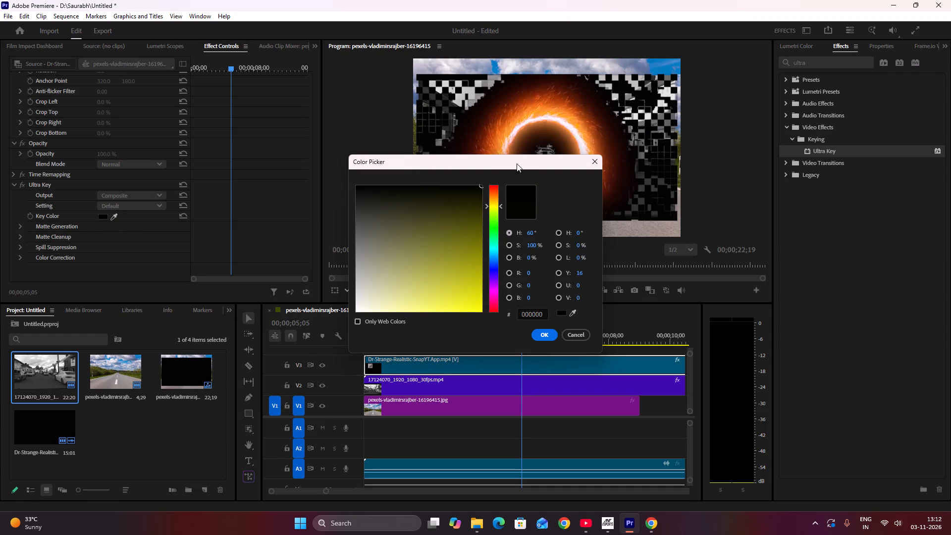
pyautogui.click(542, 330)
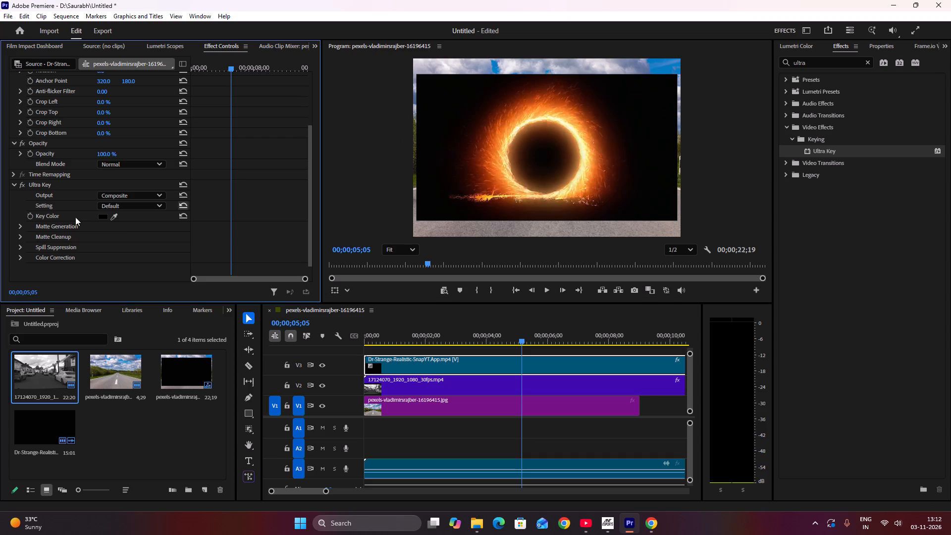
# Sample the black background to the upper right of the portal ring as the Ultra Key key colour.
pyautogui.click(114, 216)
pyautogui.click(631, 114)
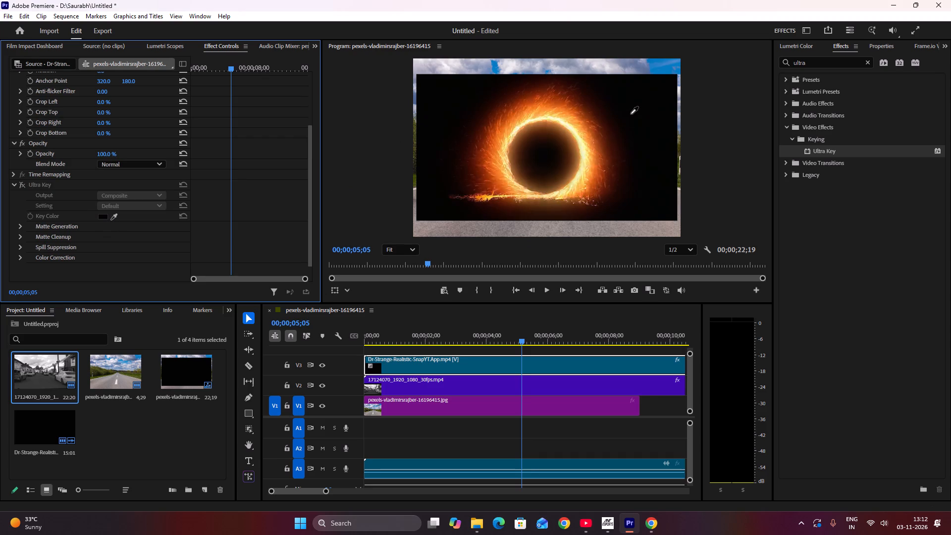
# Pick black as the Ultra Key key colour with the Color Picker's eyedropper, and set the colour to 000000.
pyautogui.click(100, 215)
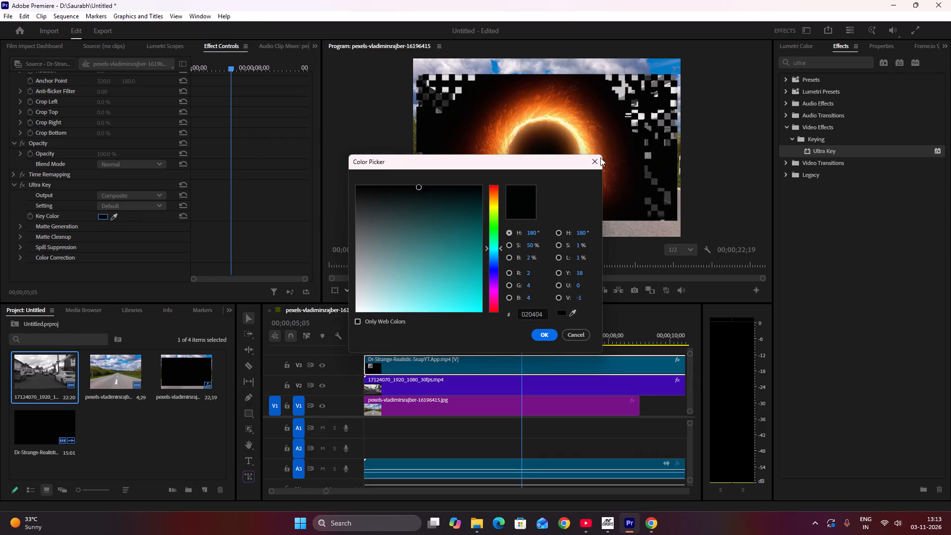
pyautogui.click(573, 312)
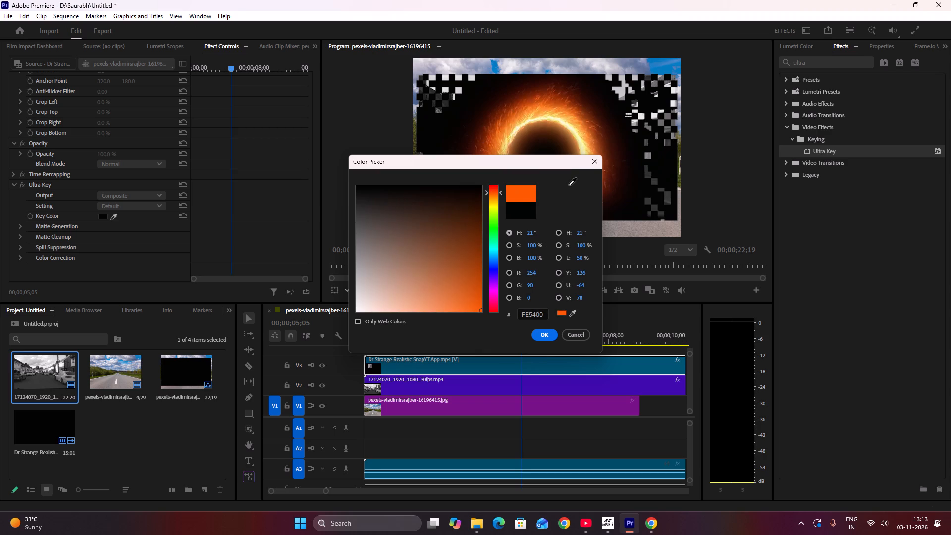
pyautogui.click(478, 186)
pyautogui.click(545, 335)
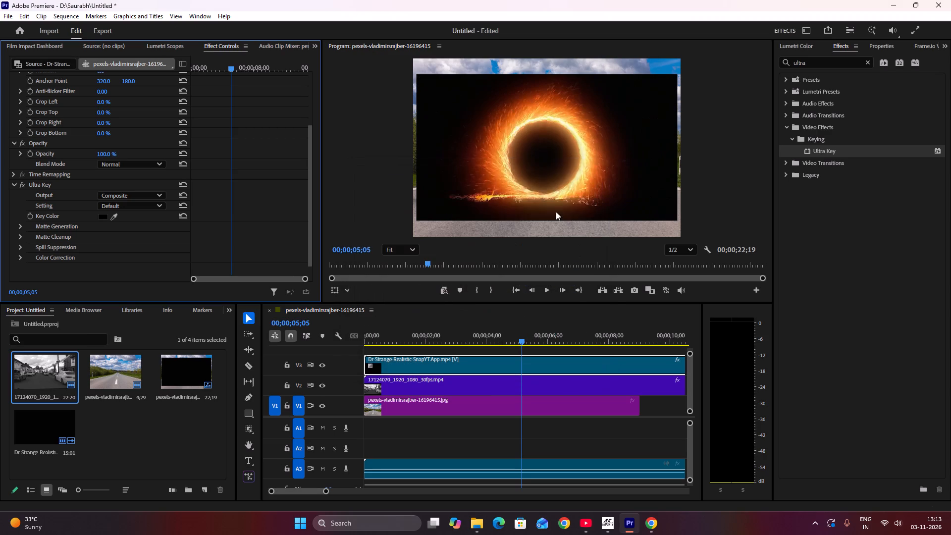
pyautogui.click(102, 214)
pyautogui.moveTo(387, 228); pyautogui.dragTo(389, 226)
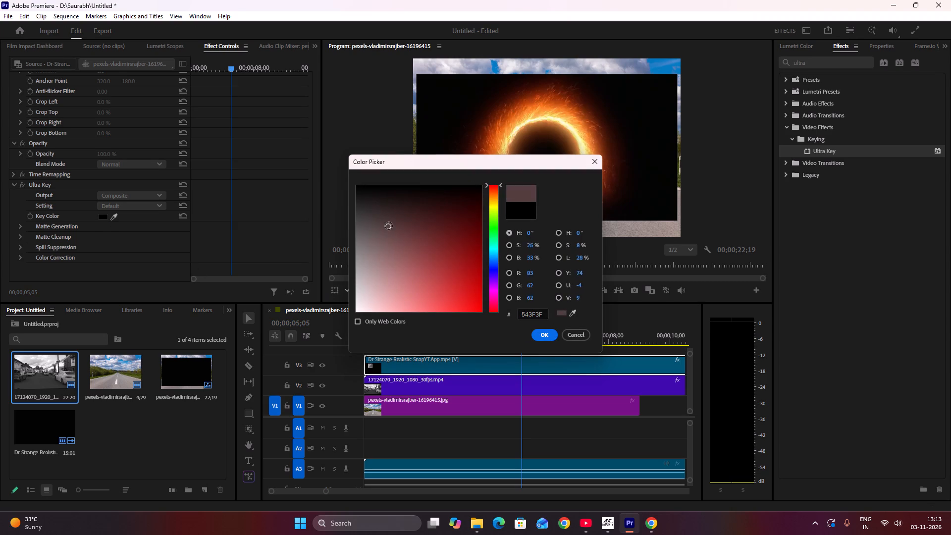
pyautogui.moveTo(389, 226); pyautogui.dragTo(522, 160)
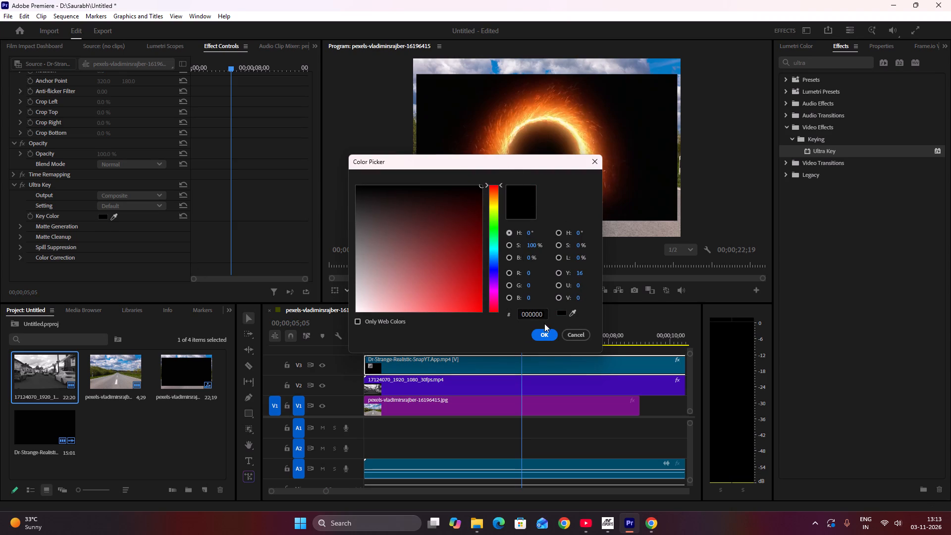
pyautogui.click(549, 335)
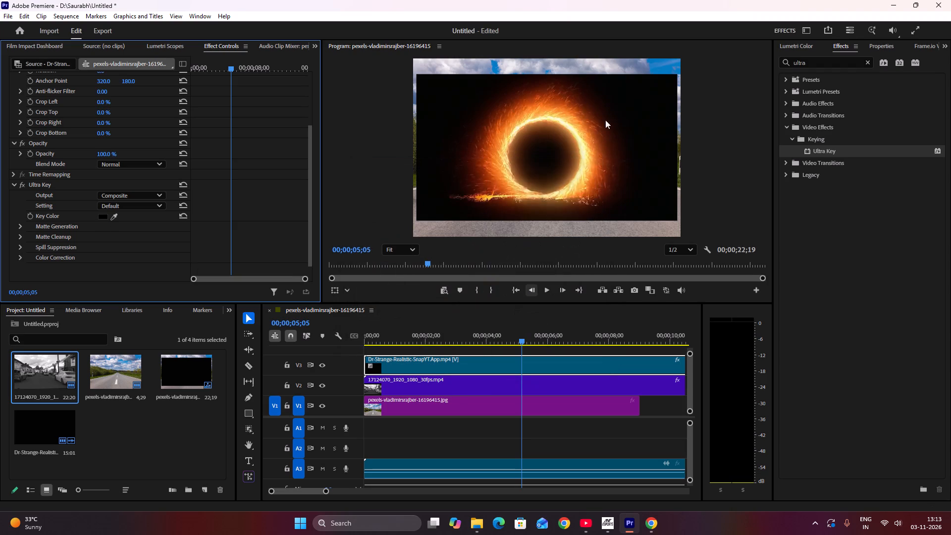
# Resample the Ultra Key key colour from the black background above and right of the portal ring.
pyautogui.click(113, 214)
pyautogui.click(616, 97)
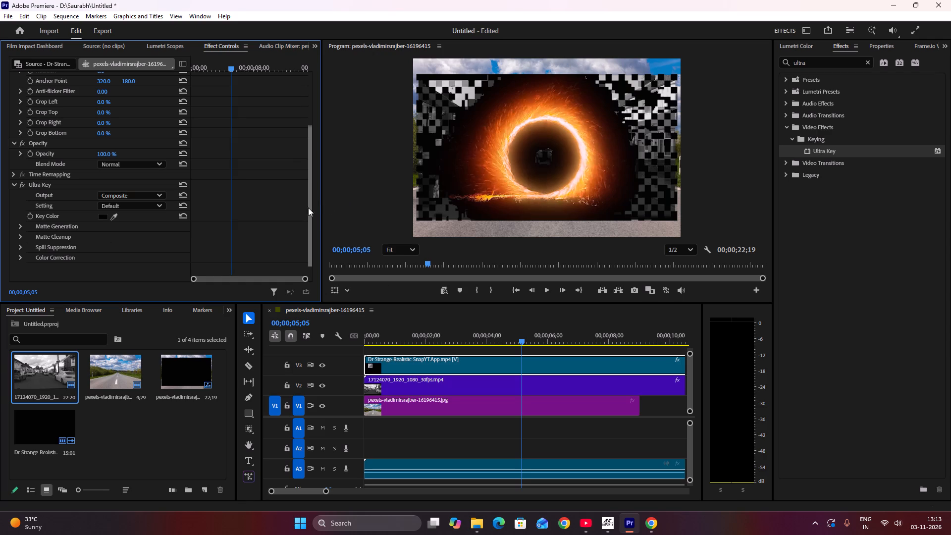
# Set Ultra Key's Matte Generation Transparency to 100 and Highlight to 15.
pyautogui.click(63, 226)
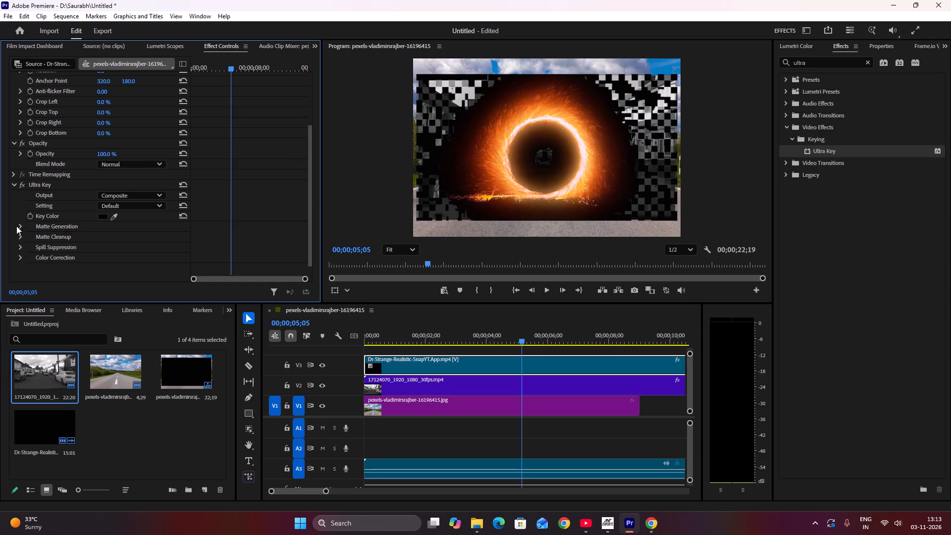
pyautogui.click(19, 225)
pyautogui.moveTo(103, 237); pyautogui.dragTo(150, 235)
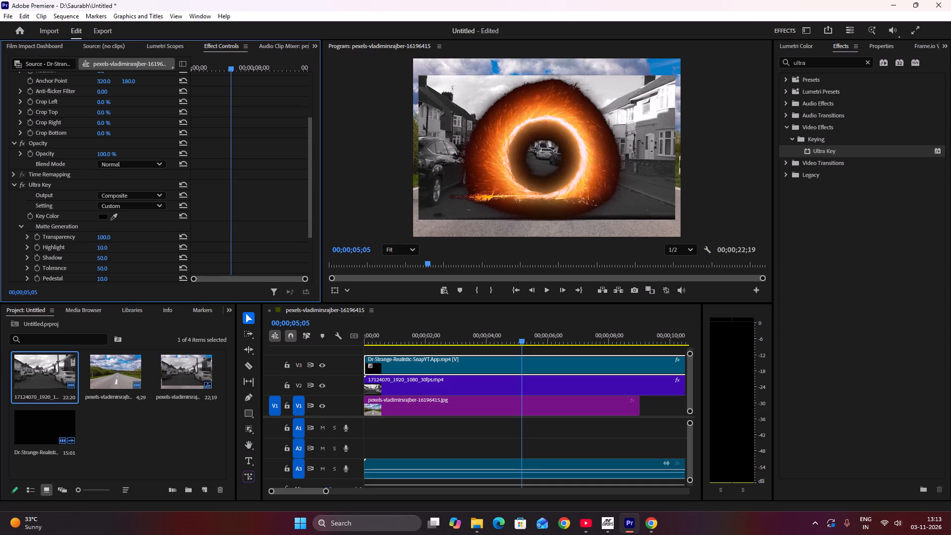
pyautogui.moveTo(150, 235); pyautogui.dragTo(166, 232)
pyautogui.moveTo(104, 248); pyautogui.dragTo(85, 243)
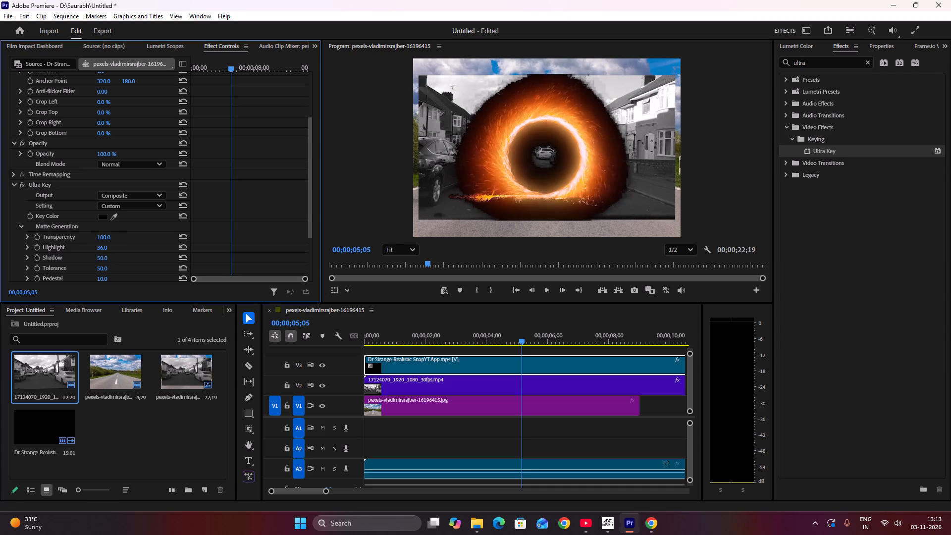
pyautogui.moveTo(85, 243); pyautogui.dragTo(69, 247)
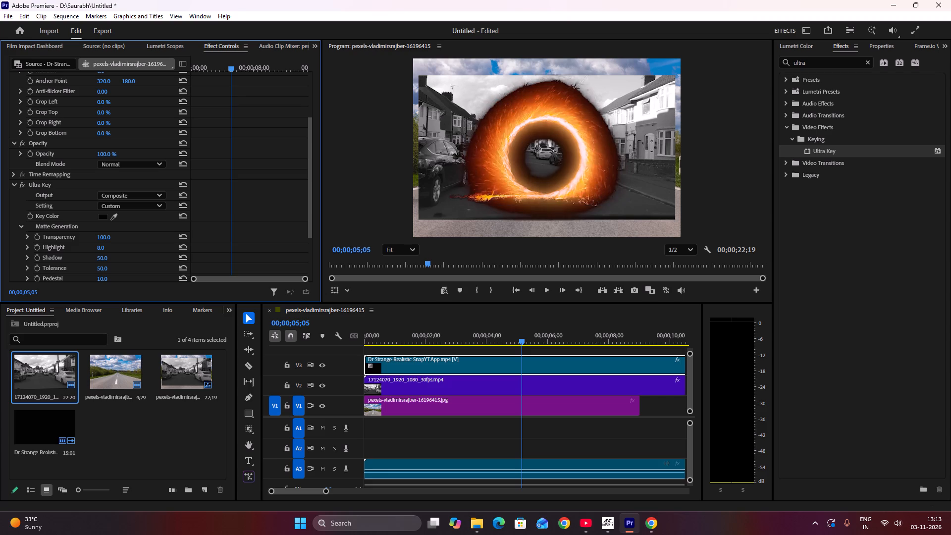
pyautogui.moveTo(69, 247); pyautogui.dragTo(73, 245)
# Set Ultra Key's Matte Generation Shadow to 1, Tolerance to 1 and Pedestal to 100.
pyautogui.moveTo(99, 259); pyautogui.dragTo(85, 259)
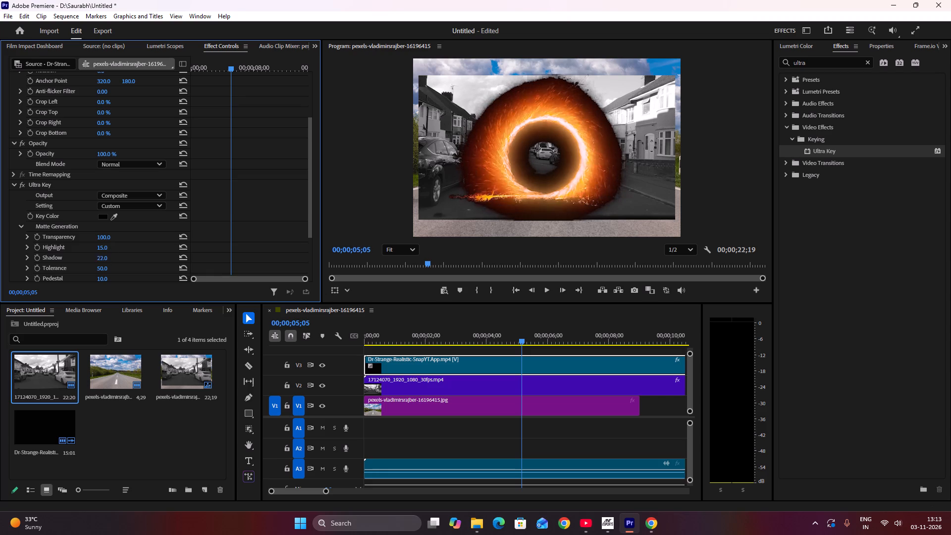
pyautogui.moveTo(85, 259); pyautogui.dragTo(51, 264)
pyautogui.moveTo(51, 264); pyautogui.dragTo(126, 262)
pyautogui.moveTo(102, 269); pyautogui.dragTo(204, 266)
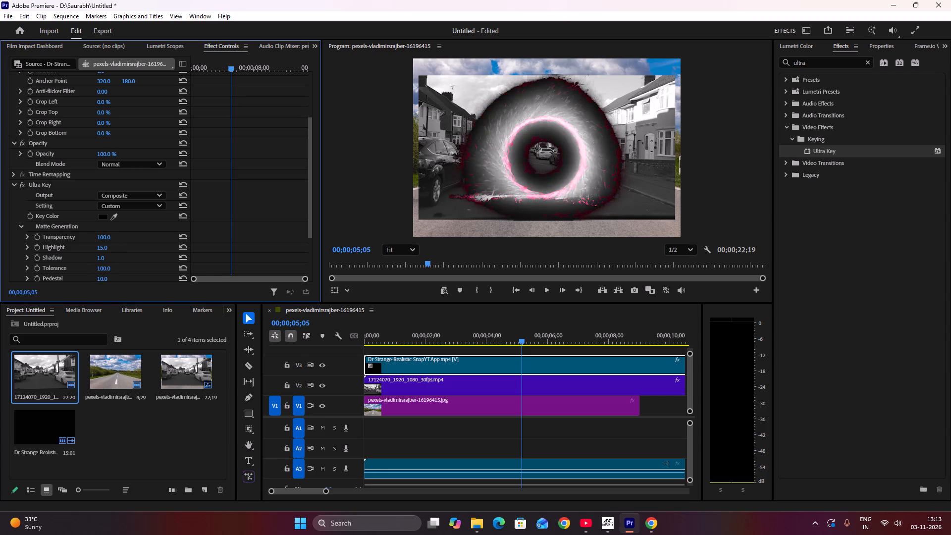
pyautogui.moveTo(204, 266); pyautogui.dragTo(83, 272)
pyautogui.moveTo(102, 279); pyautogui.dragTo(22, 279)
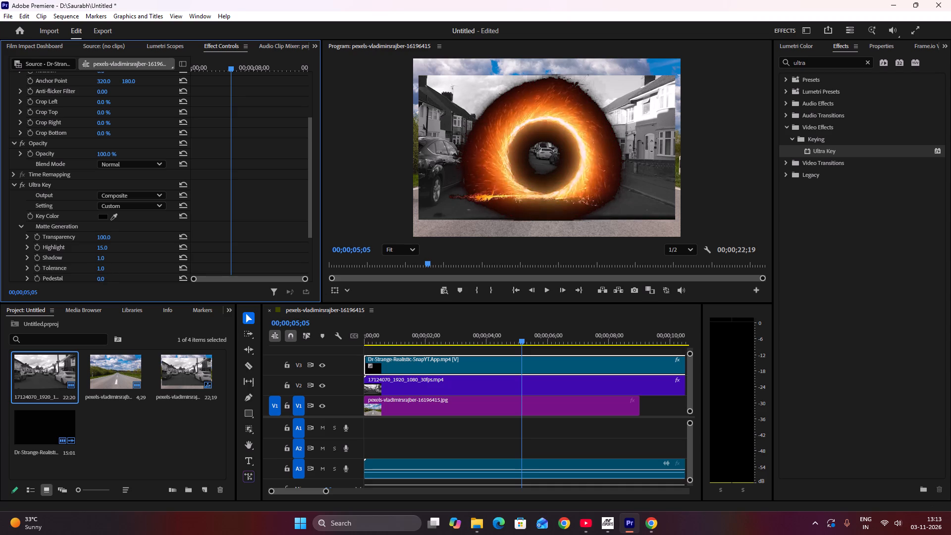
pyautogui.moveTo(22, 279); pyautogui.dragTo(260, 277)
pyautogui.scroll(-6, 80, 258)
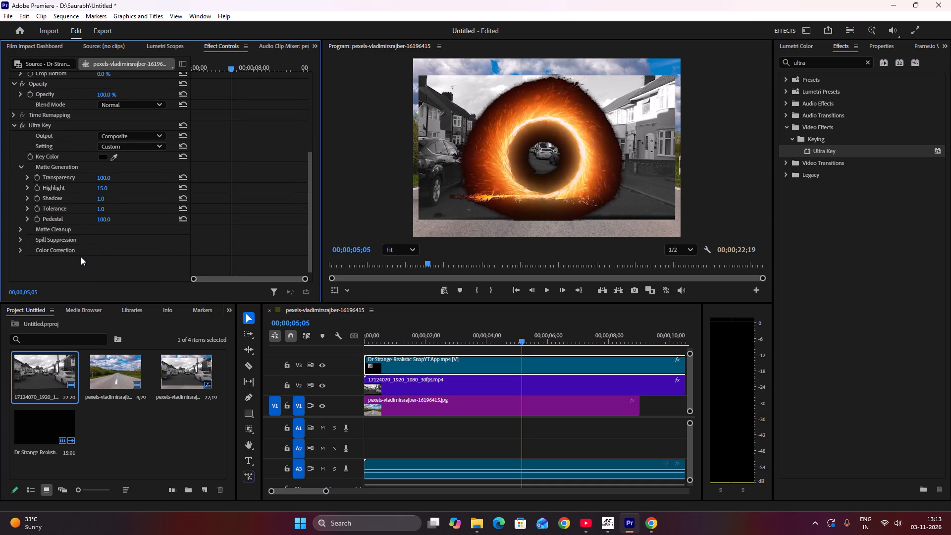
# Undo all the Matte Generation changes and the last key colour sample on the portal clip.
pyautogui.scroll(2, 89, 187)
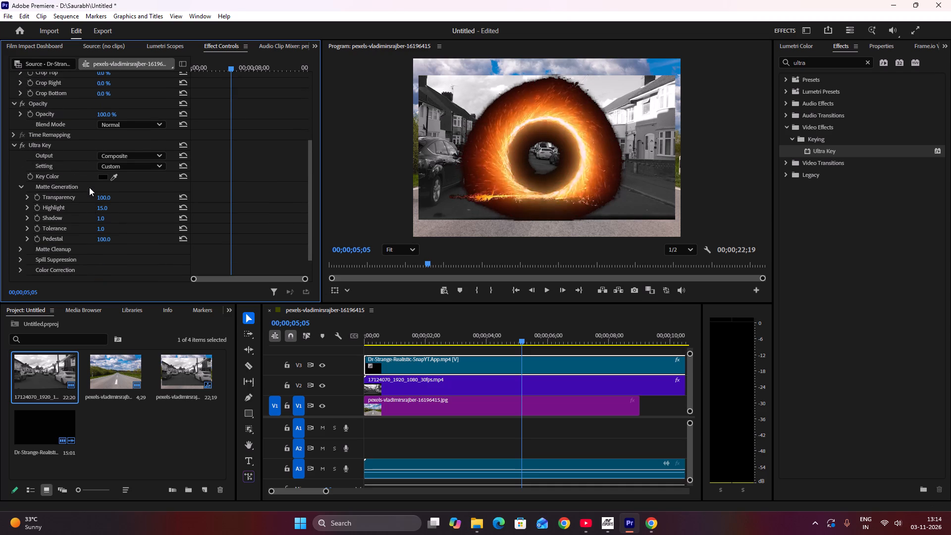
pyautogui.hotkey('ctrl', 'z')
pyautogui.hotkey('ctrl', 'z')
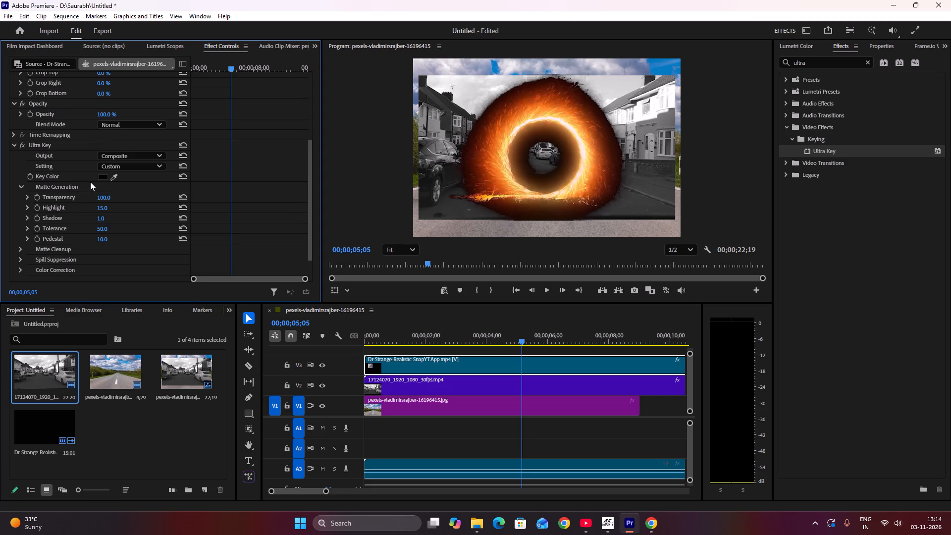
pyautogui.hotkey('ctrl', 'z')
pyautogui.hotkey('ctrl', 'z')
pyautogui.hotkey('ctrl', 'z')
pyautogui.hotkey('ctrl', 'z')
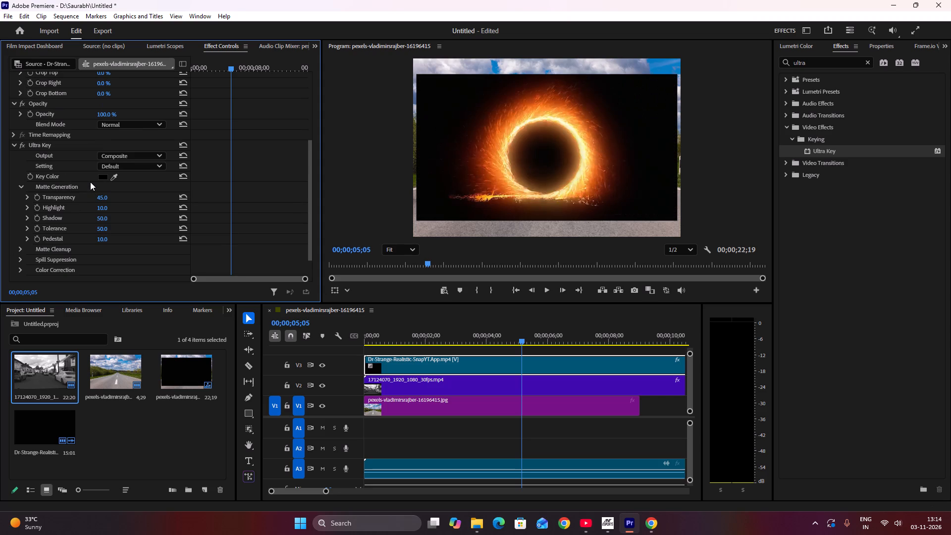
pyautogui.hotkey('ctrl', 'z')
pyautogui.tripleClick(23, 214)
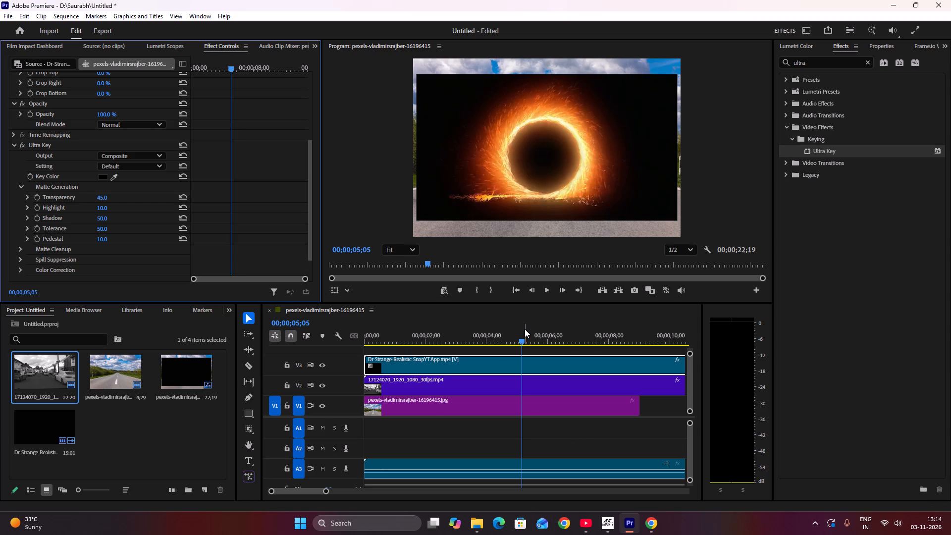
# Resample Ultra Key's key colour from the portal clip's fully black frame around 00;00;01;01 and scrub through the clip to check the key.
pyautogui.moveTo(524, 342); pyautogui.dragTo(460, 349)
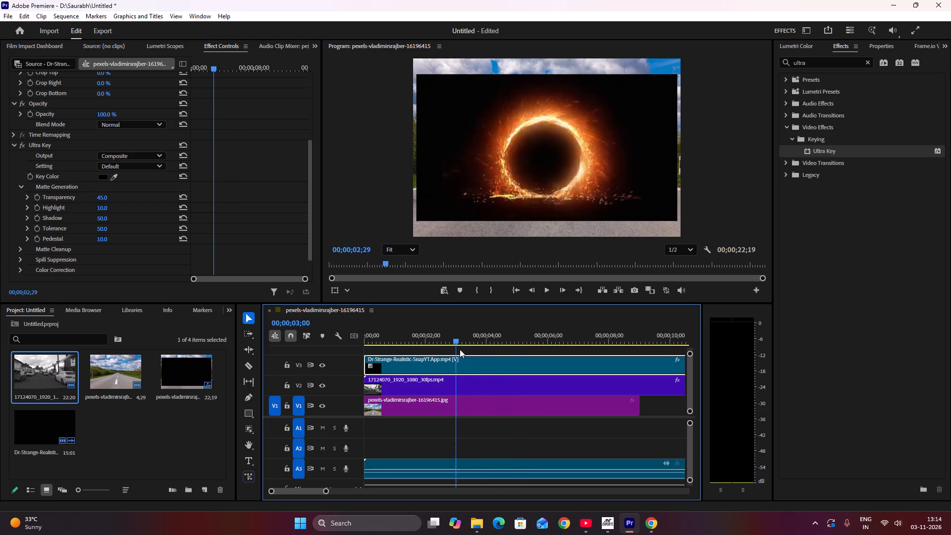
pyautogui.moveTo(460, 349); pyautogui.dragTo(397, 373)
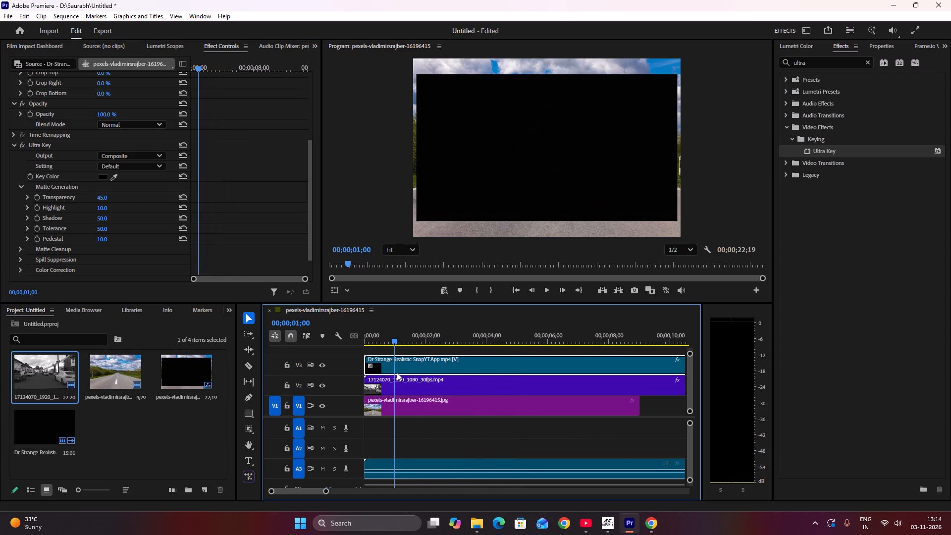
pyautogui.moveTo(397, 373); pyautogui.dragTo(397, 374)
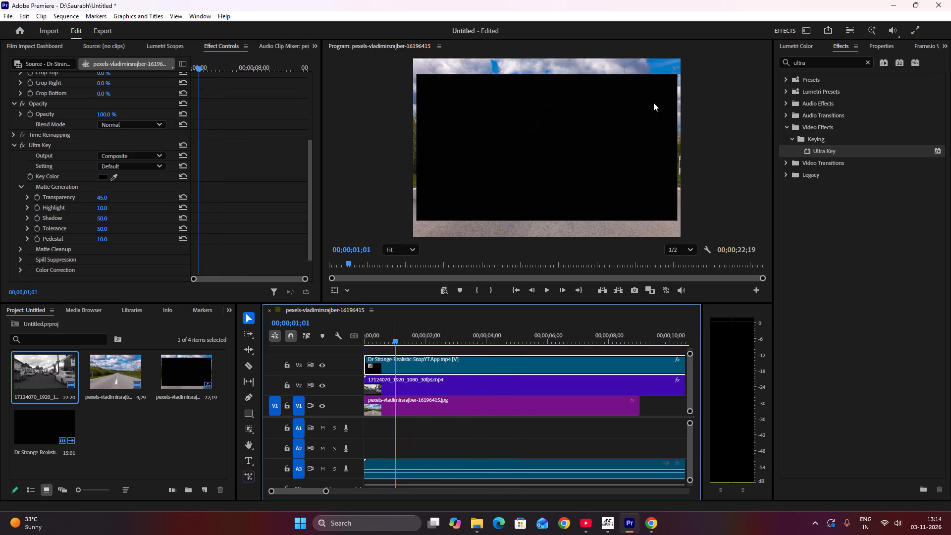
pyautogui.click(115, 176)
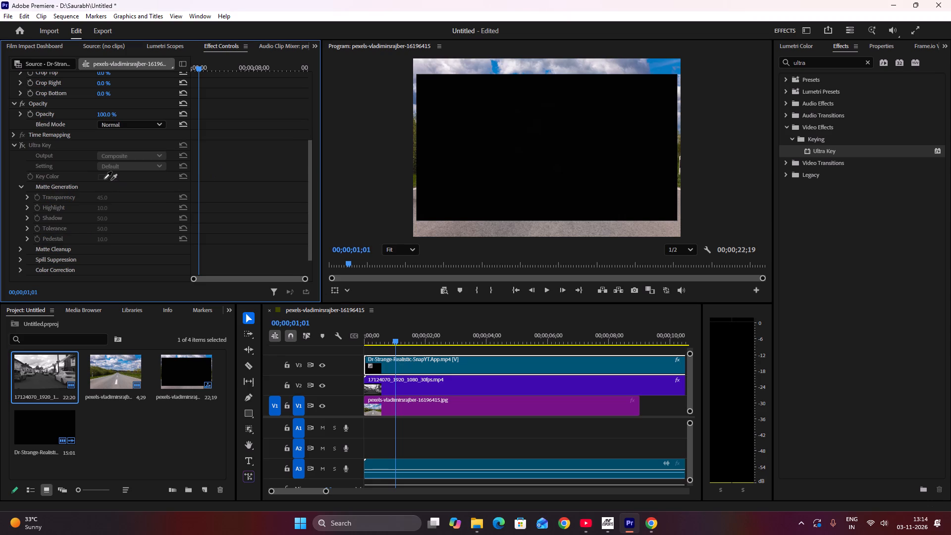
pyautogui.click(501, 107)
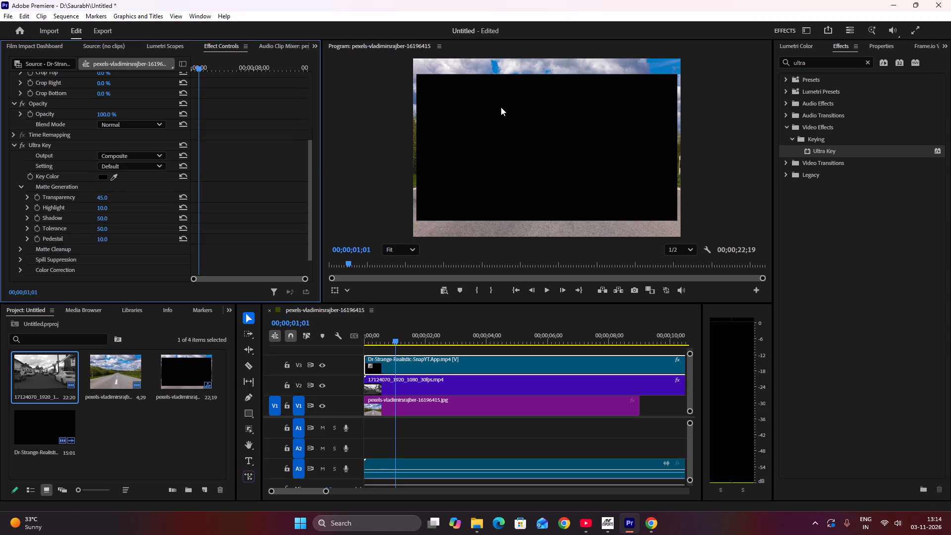
pyautogui.click(448, 126)
pyautogui.moveTo(481, 137); pyautogui.dragTo(469, 138)
pyautogui.moveTo(115, 176); pyautogui.dragTo(121, 172)
pyautogui.click(468, 114)
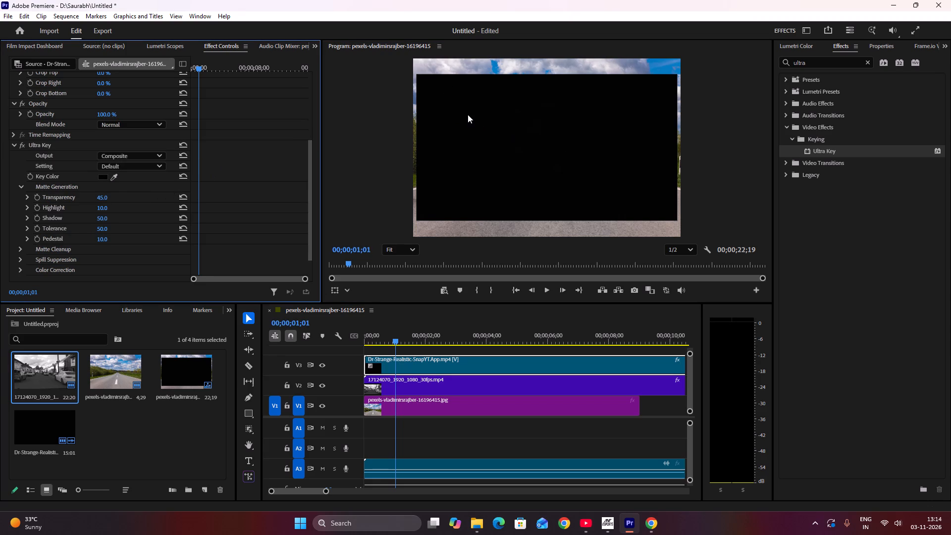
pyautogui.click(114, 177)
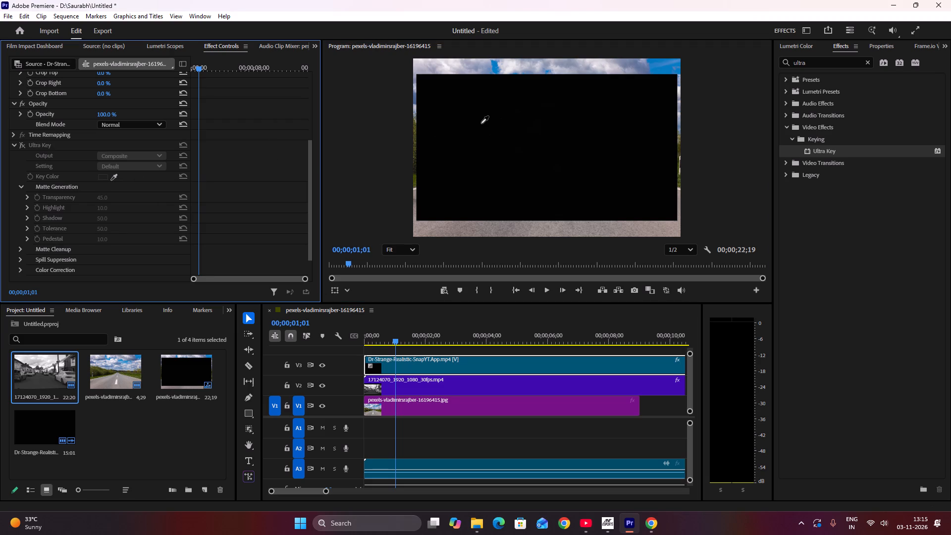
pyautogui.click(481, 123)
pyautogui.moveTo(394, 341); pyautogui.dragTo(403, 339)
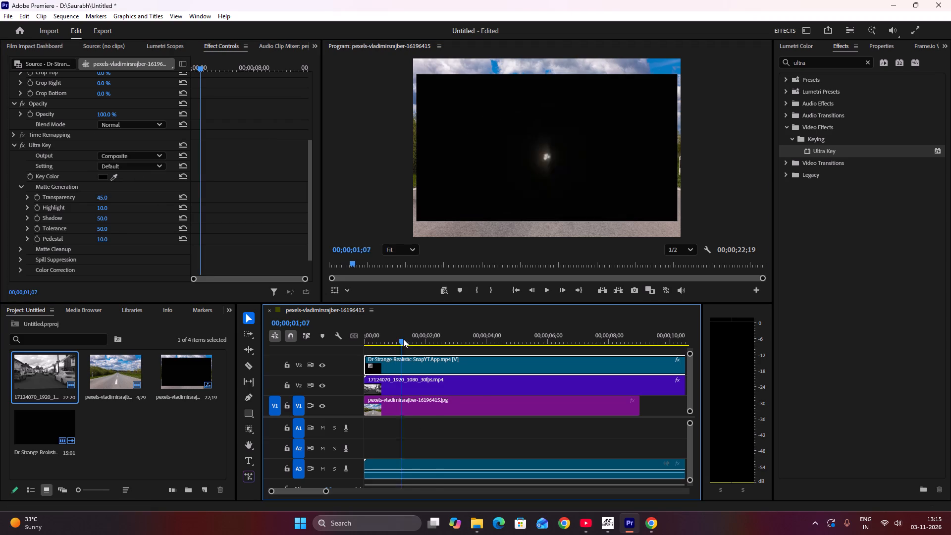
pyautogui.moveTo(403, 339); pyautogui.dragTo(518, 396)
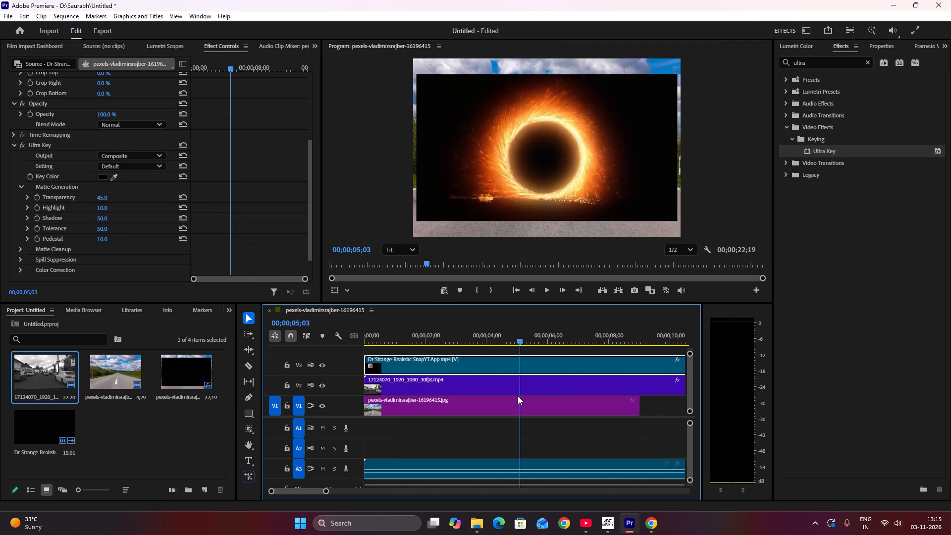
pyautogui.moveTo(518, 396); pyautogui.dragTo(134, 341)
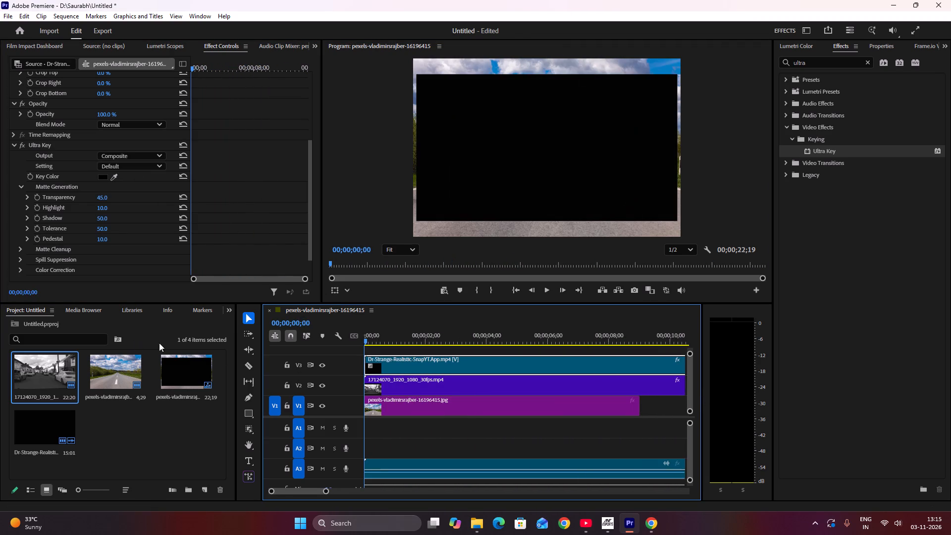
pyautogui.click(389, 367)
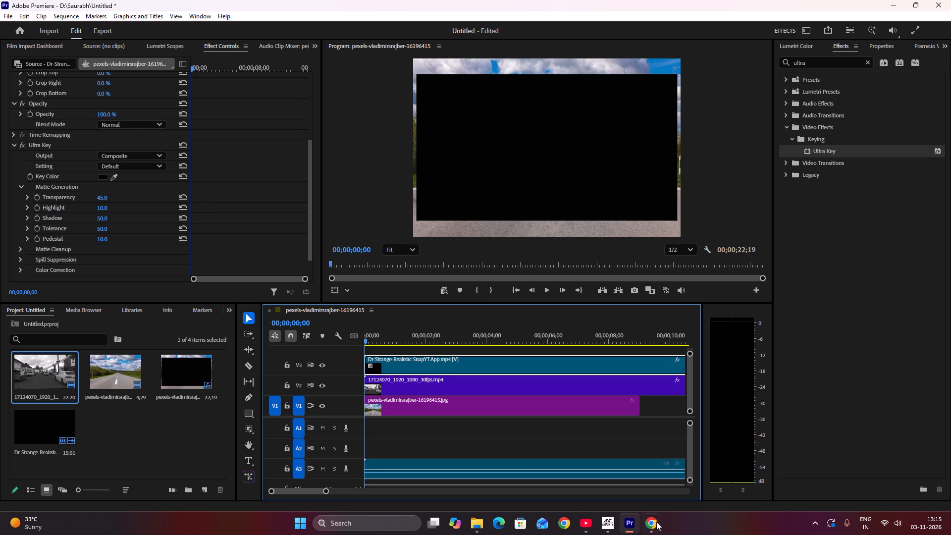
# Switch to Chrome and take the SnapYT page back to the "youtube downloader" search results.
pyautogui.click(657, 487)
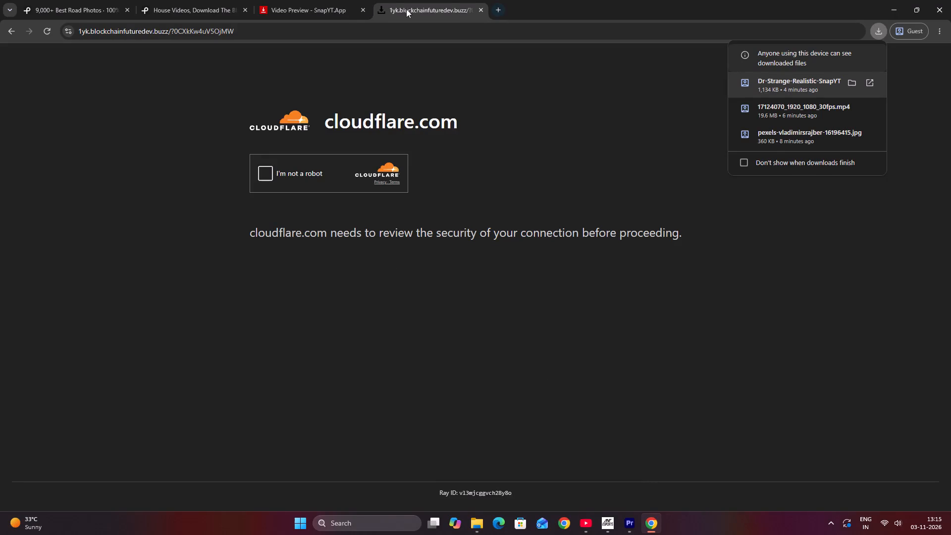
pyautogui.click(321, 16)
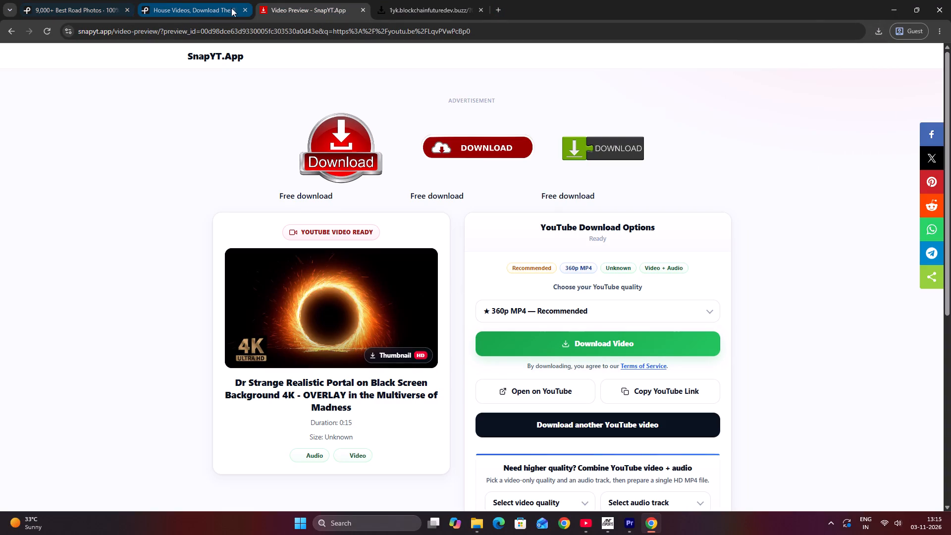
pyautogui.click(11, 32)
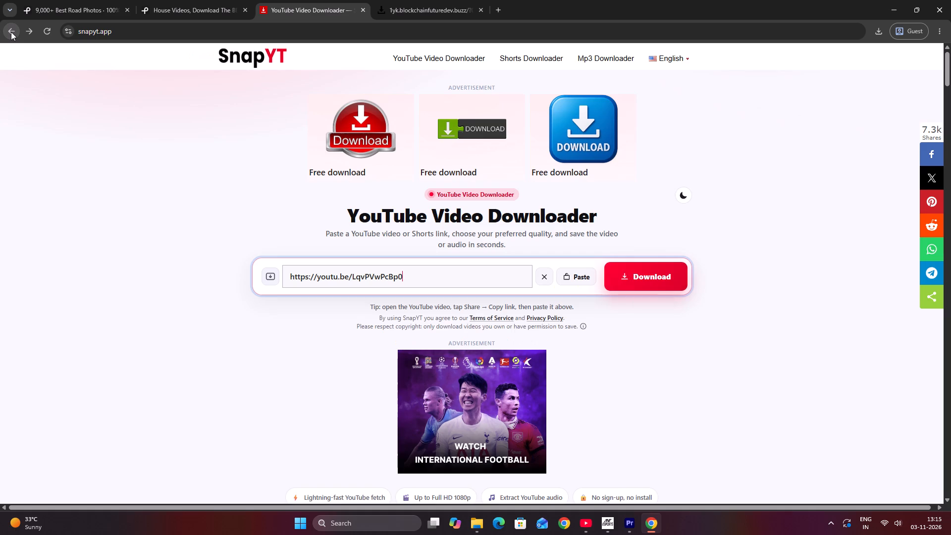
pyautogui.click(11, 32)
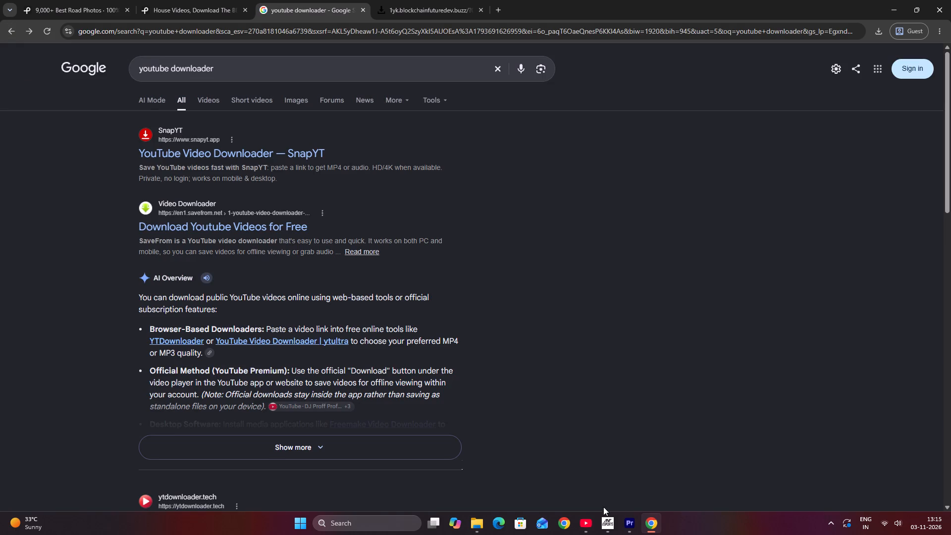
# Switch to YouTube and examine the suggested videos beside the portal overlay, including the CapCut portal tutorial, for another portal clip.
pyautogui.click(582, 463)
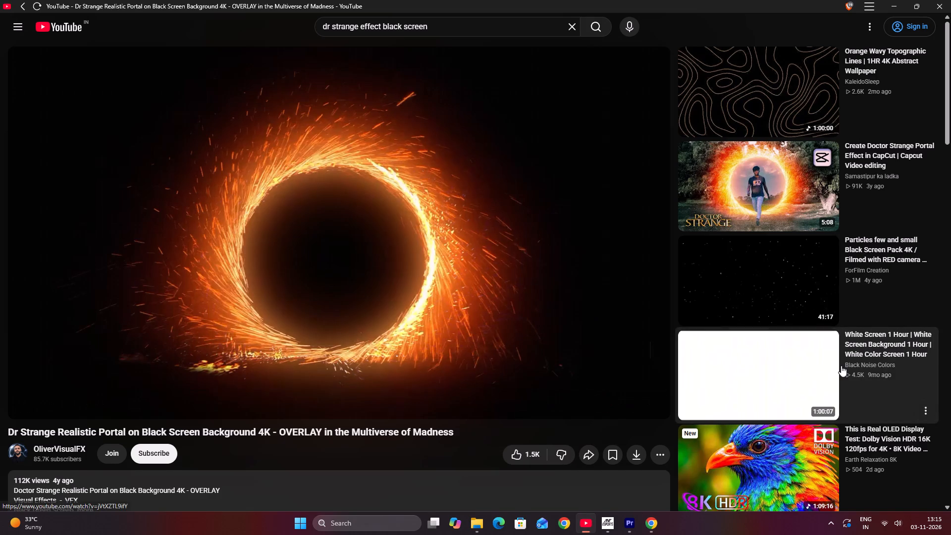
pyautogui.scroll(-4, 806, 357)
pyautogui.scroll(5, 782, 365)
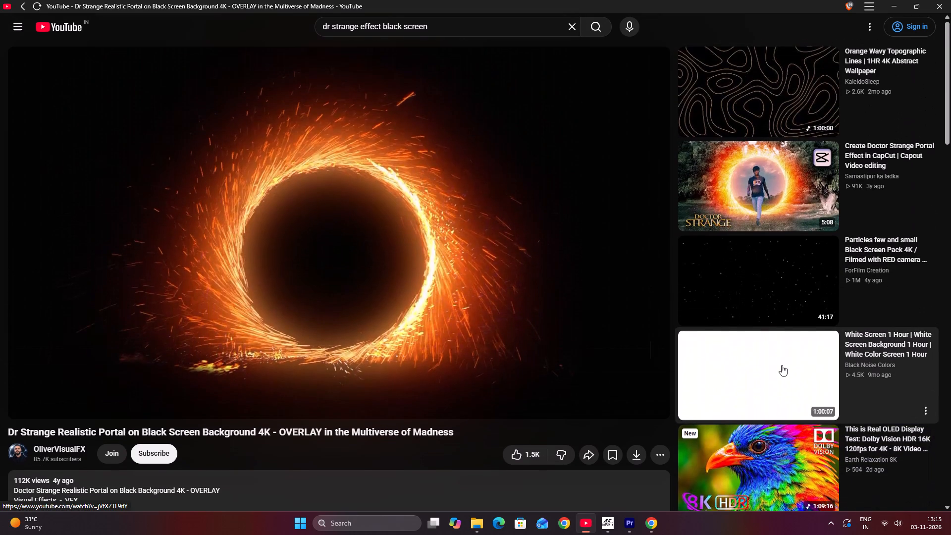
pyautogui.scroll(3, 782, 365)
pyautogui.click(765, 205)
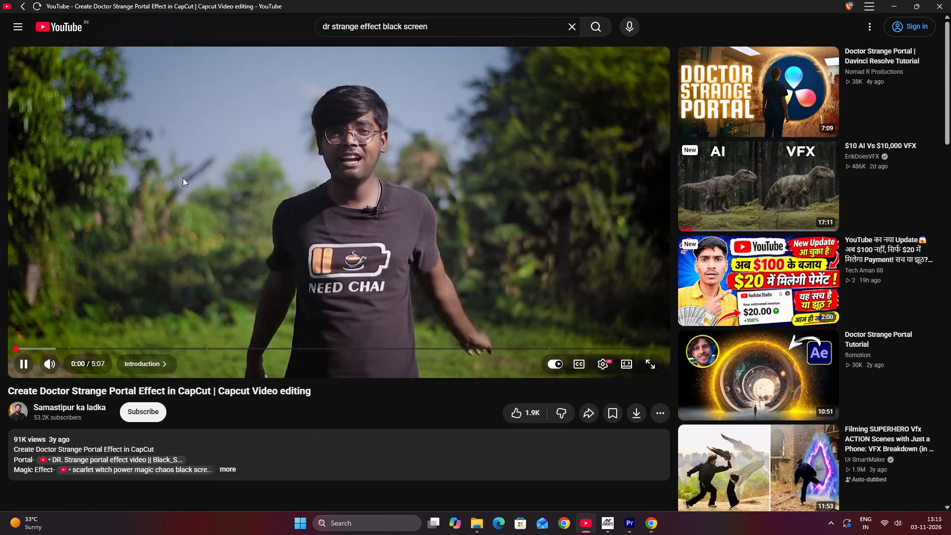
pyautogui.click(23, 4)
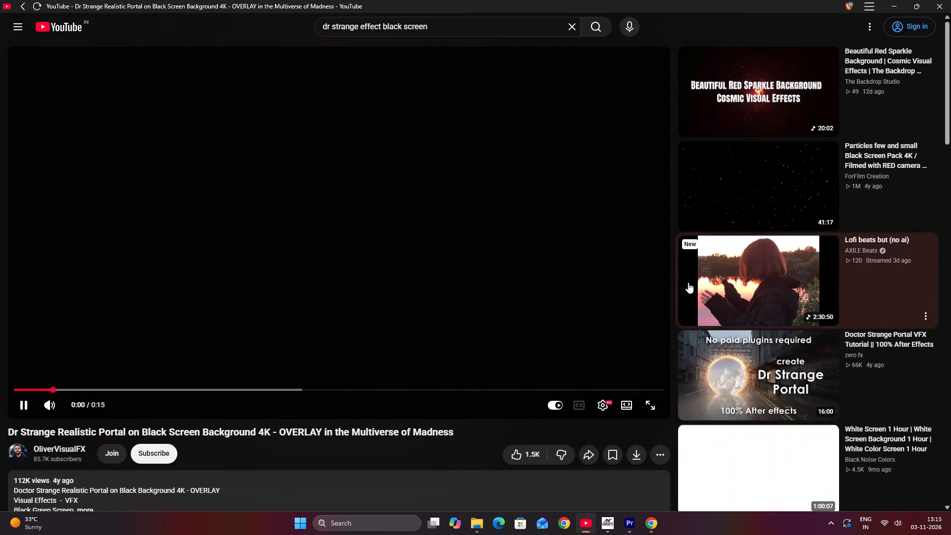
pyautogui.scroll(3, 748, 365)
pyautogui.scroll(-1, 748, 365)
pyautogui.scroll(6, 748, 365)
pyautogui.scroll(-4, 748, 366)
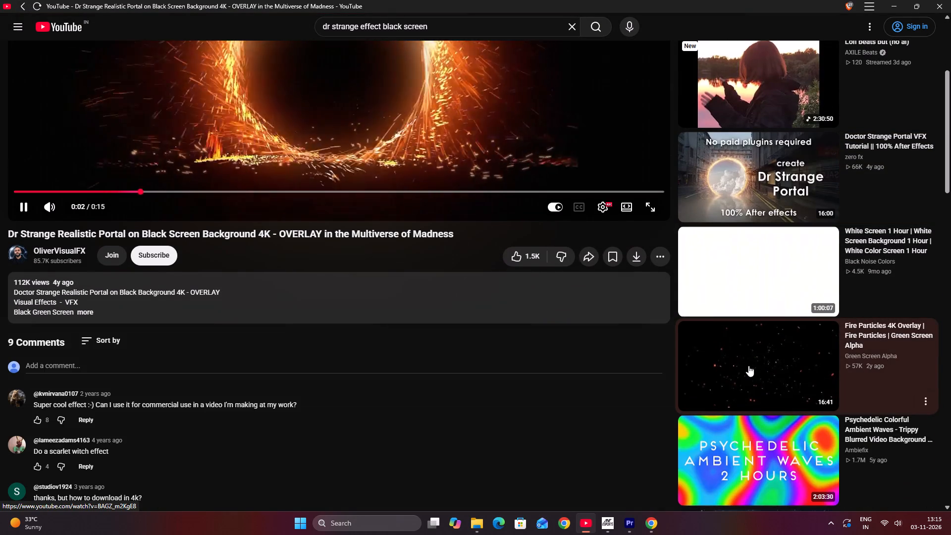
pyautogui.scroll(-1, 748, 366)
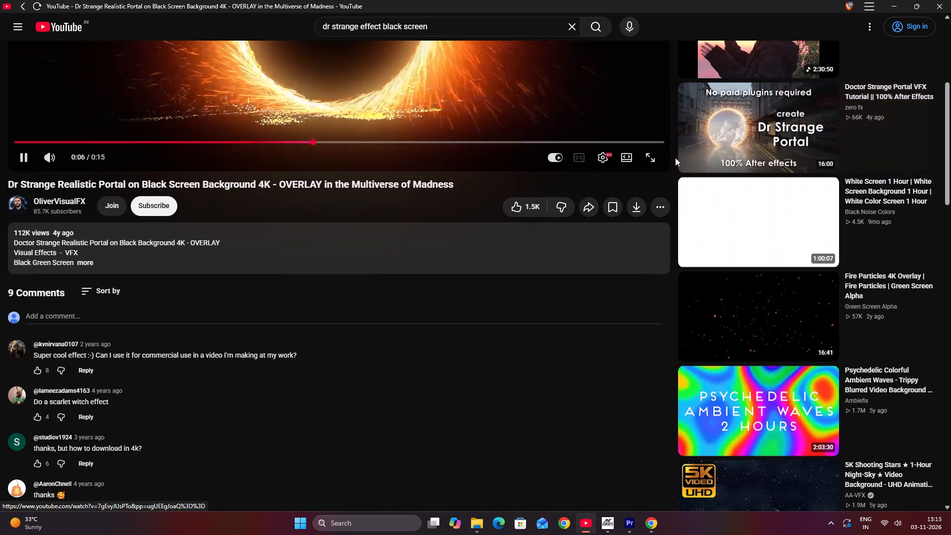
pyautogui.scroll(4, 692, 179)
pyautogui.scroll(-2, 692, 179)
pyautogui.scroll(8, 692, 179)
# Return to the "dr strange effect black screen" results and open "Dr.Strange Portal Effect + Sound Effect Full HD 1080p black screen".
pyautogui.click(23, 4)
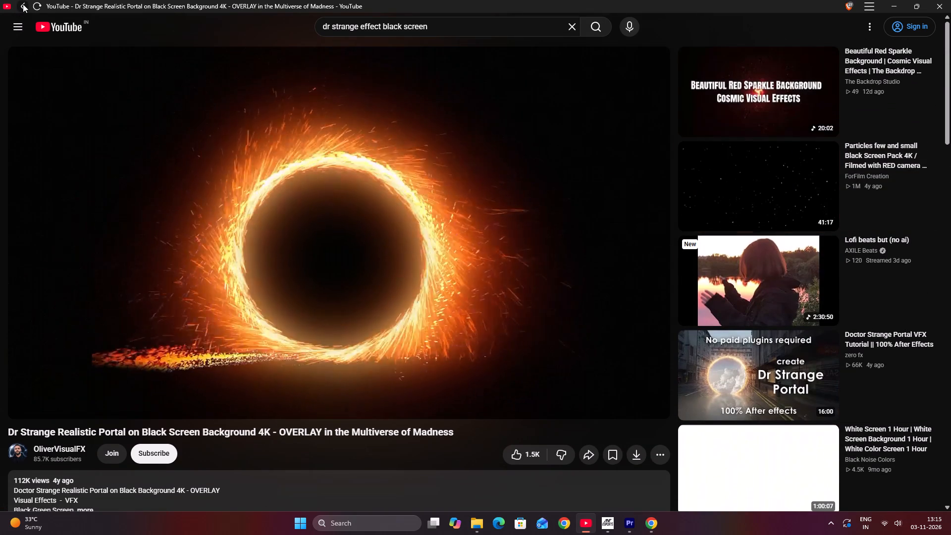
pyautogui.scroll(-6, 397, 246)
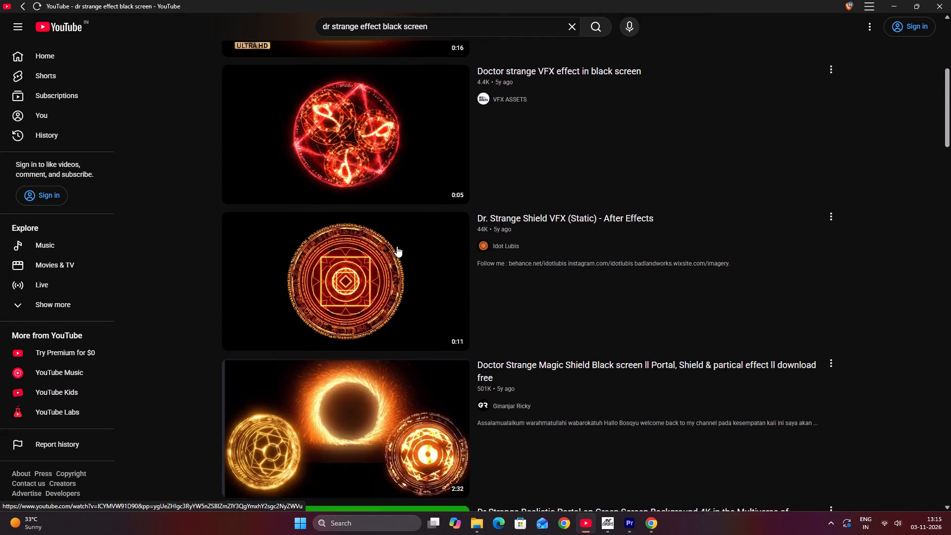
pyautogui.scroll(-4, 397, 246)
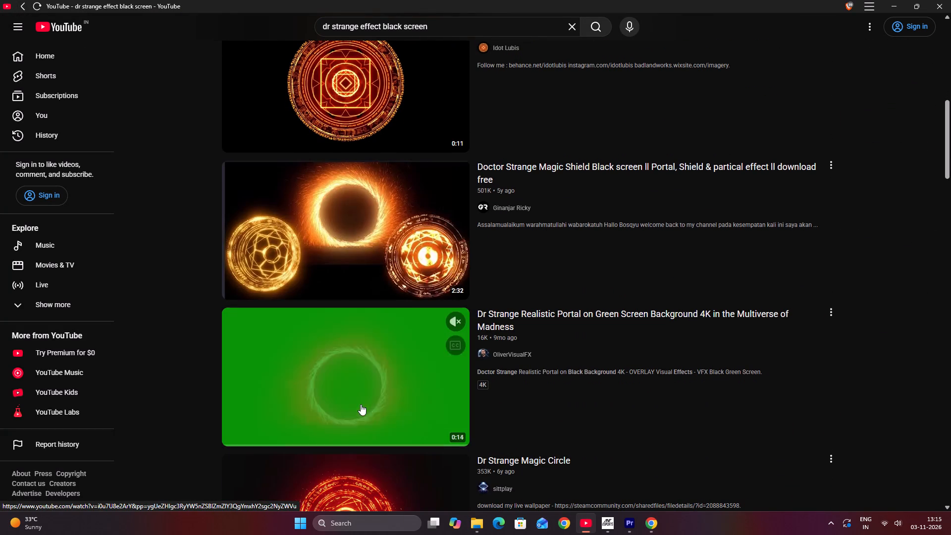
pyautogui.scroll(-2, 361, 404)
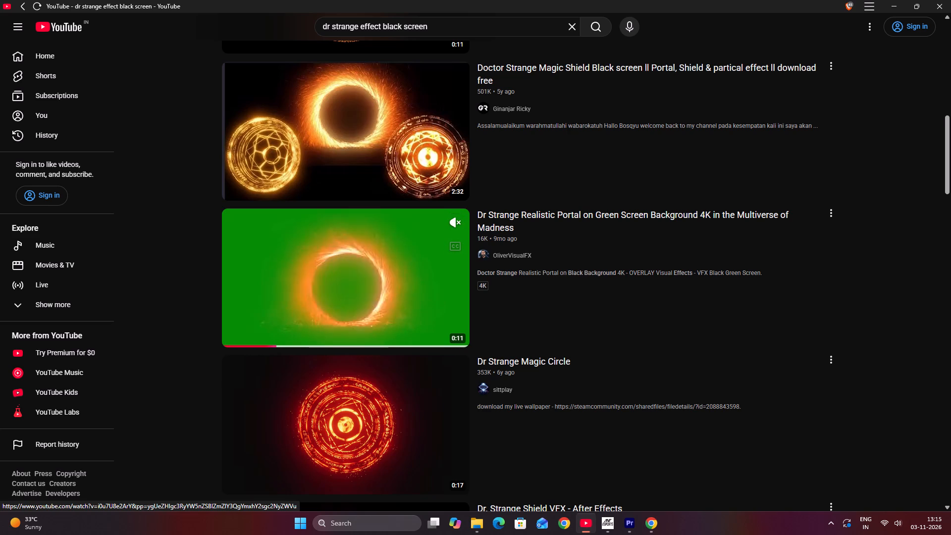
pyautogui.scroll(-6, 369, 283)
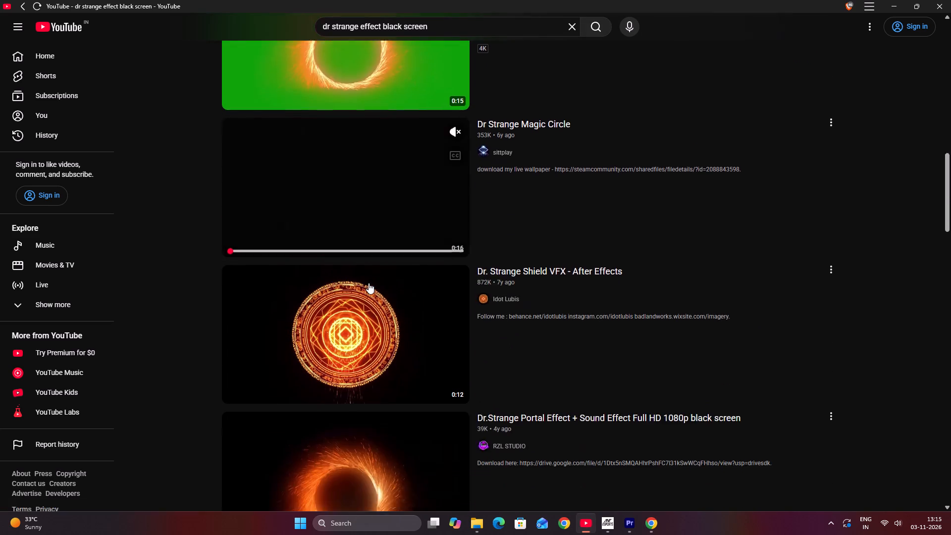
pyautogui.scroll(-2, 369, 283)
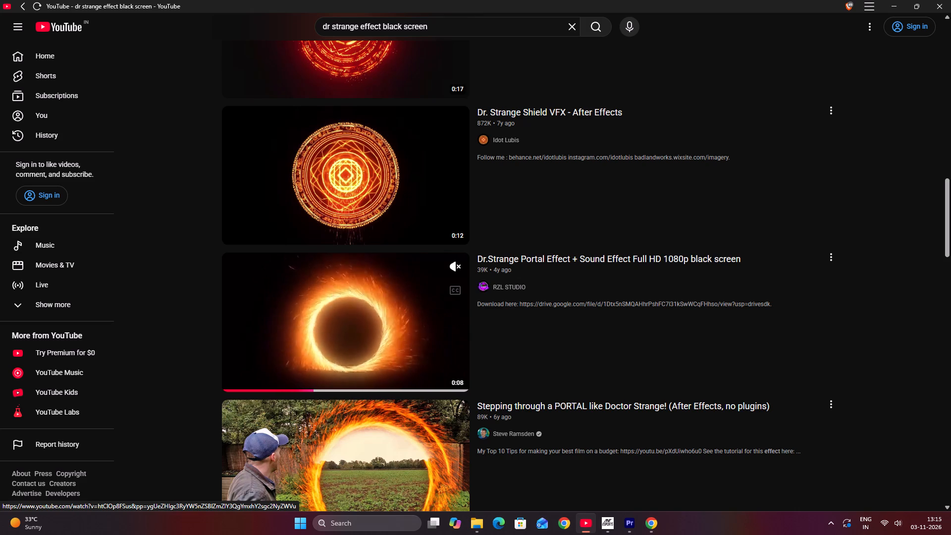
pyautogui.click(399, 313)
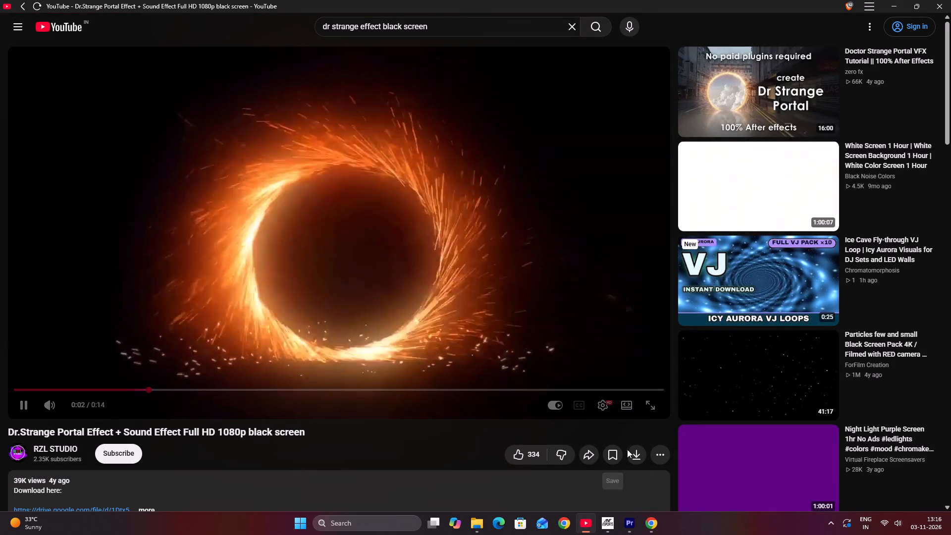
# Copy the share link of the RZL STUDIO portal effect video.
pyautogui.click(588, 452)
pyautogui.click(562, 267)
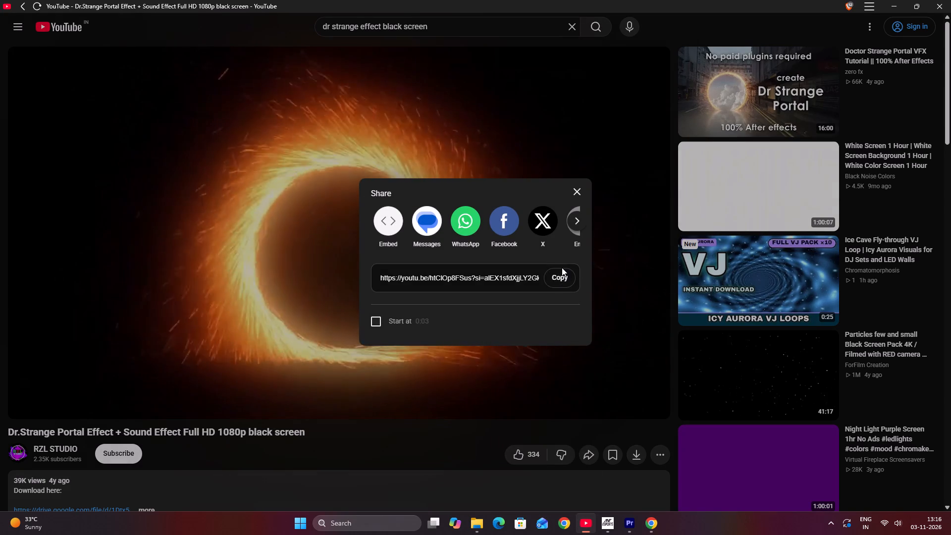
pyautogui.click(563, 280)
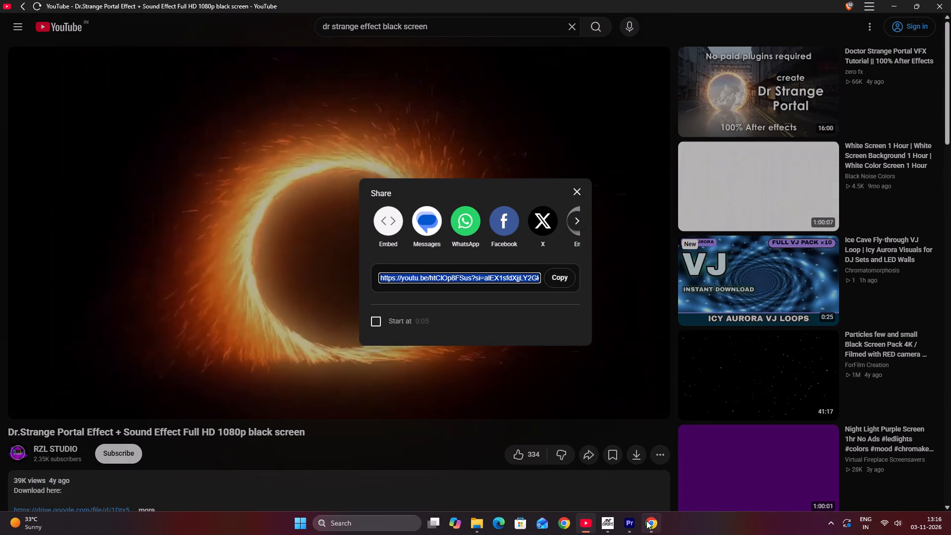
# Switch to Chrome, open the savefrom.net YouTube downloader from the search results, and submit the copied portal video link for download.
pyautogui.click(653, 465)
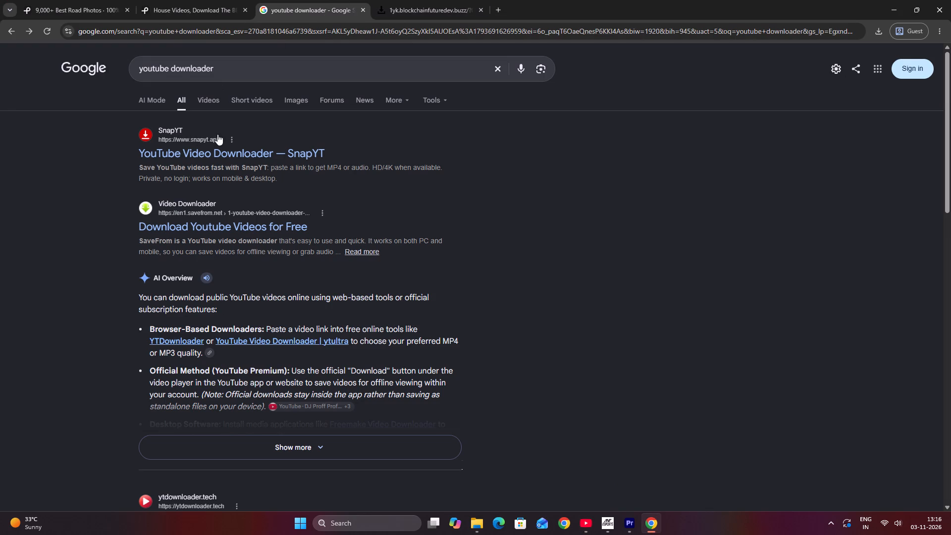
pyautogui.click(197, 222)
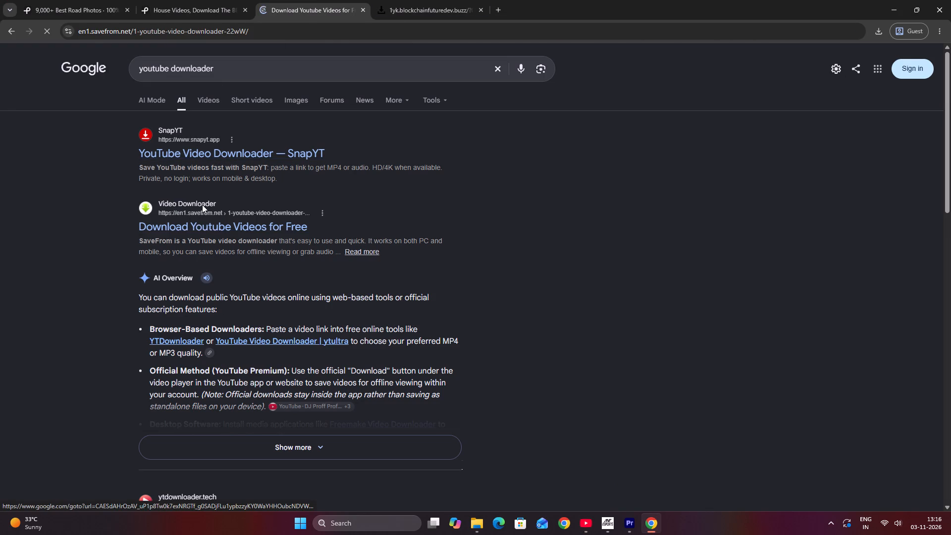
pyautogui.click(382, 187)
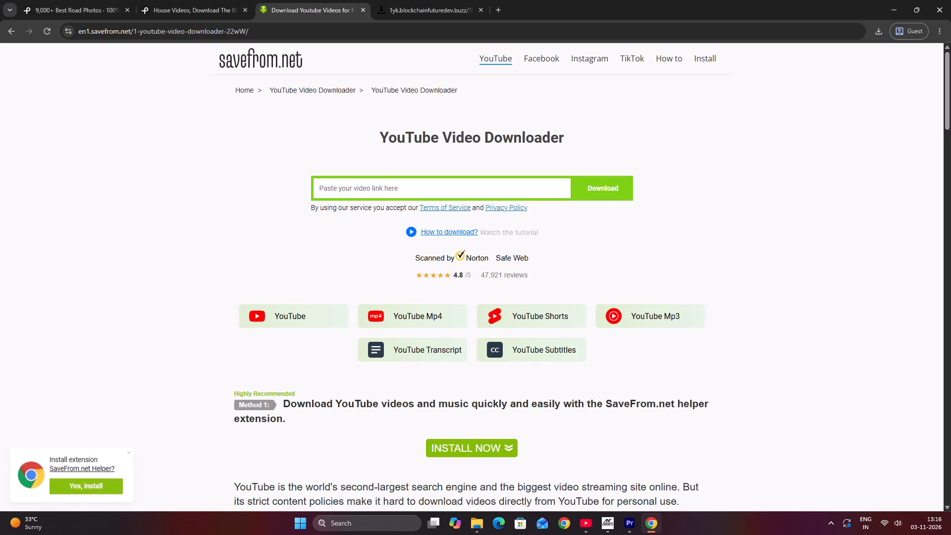
pyautogui.hotkey('ctrl', 'v')
pyautogui.click(608, 185)
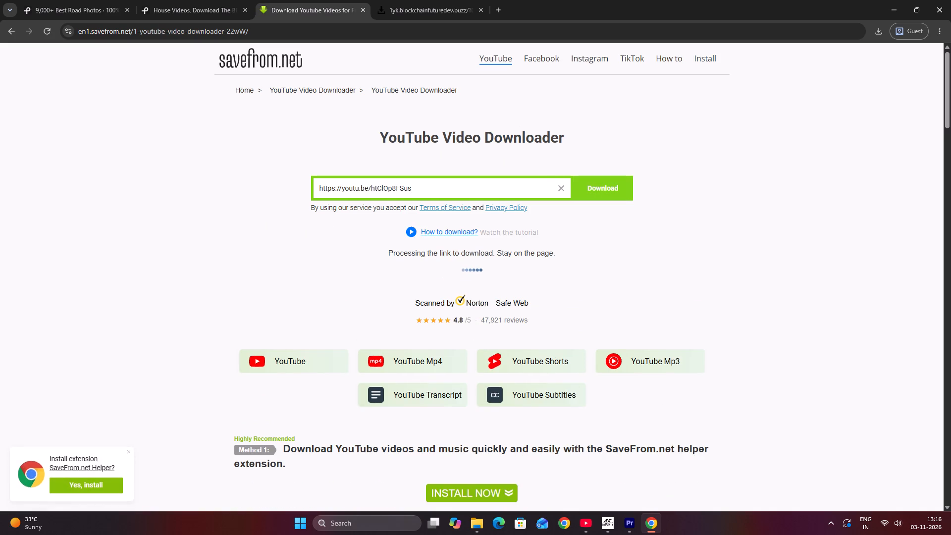
pyautogui.click(443, 8)
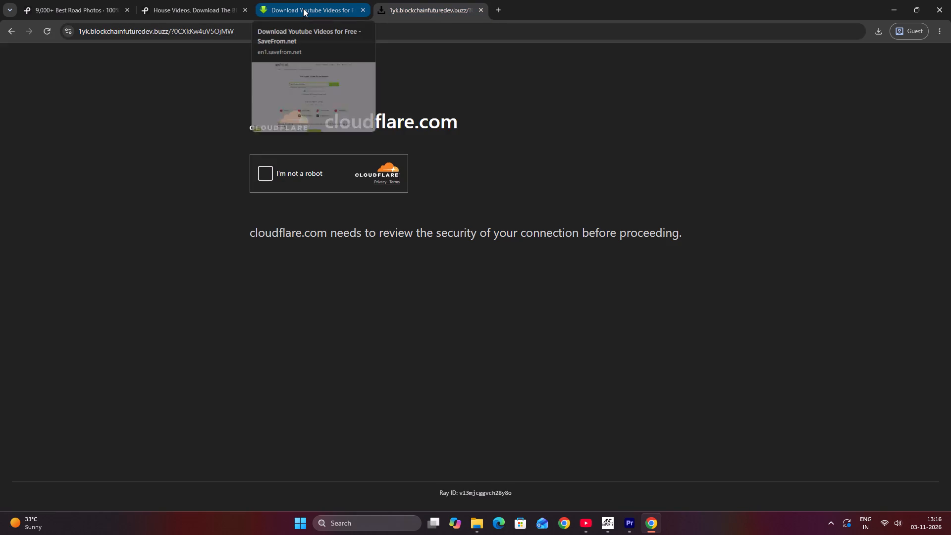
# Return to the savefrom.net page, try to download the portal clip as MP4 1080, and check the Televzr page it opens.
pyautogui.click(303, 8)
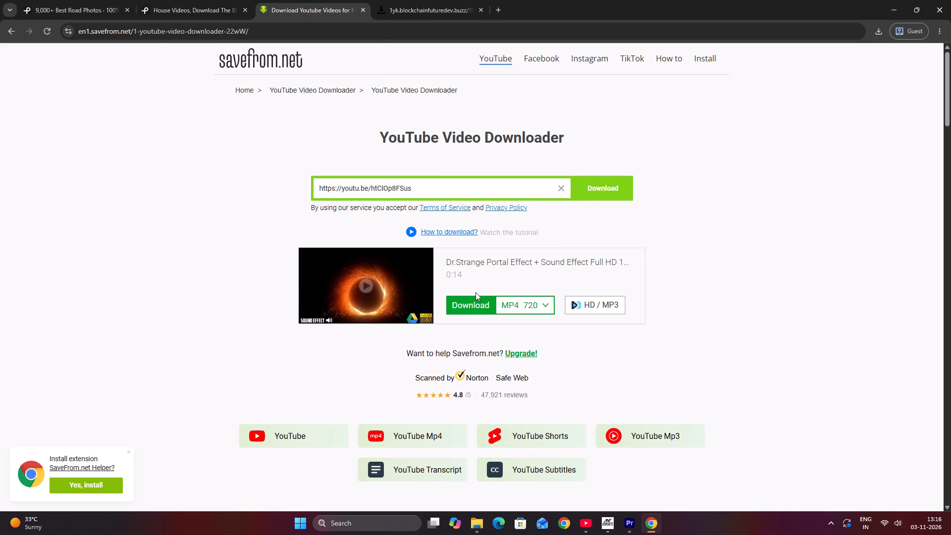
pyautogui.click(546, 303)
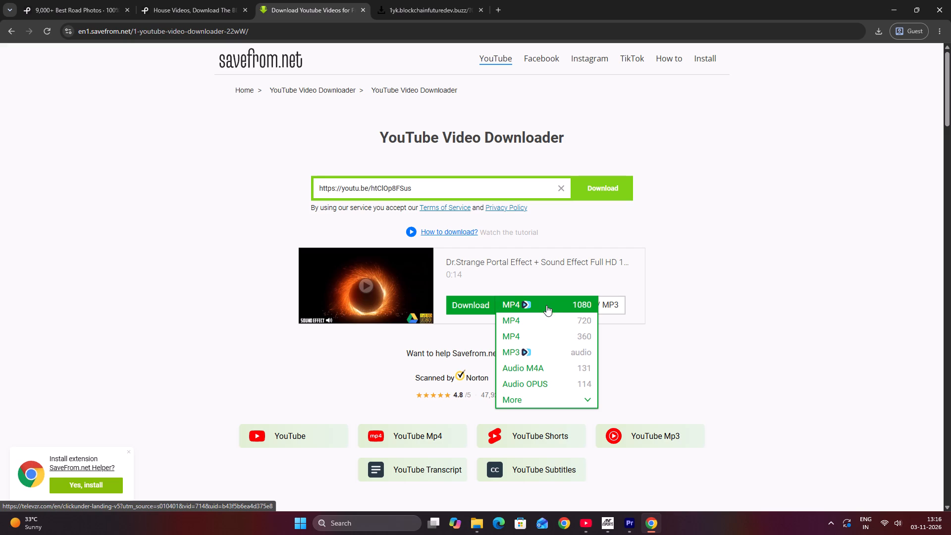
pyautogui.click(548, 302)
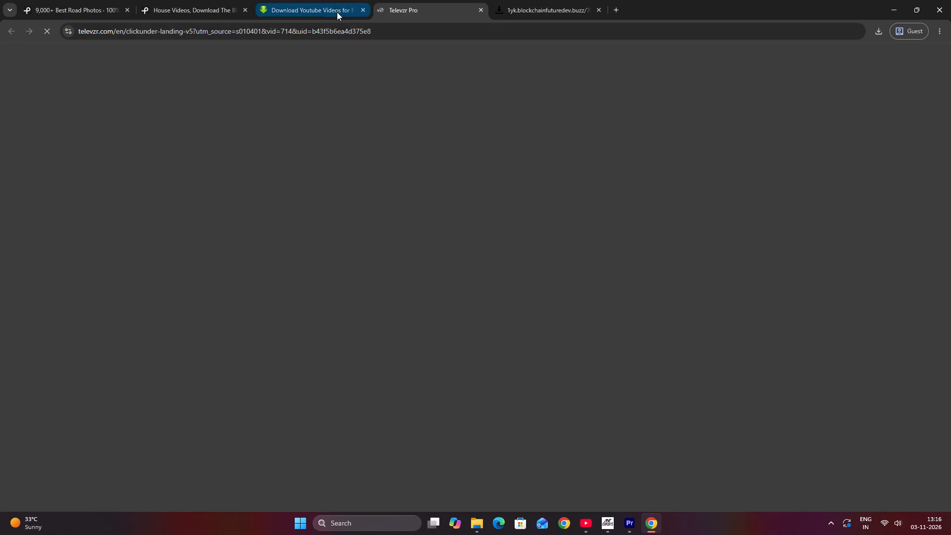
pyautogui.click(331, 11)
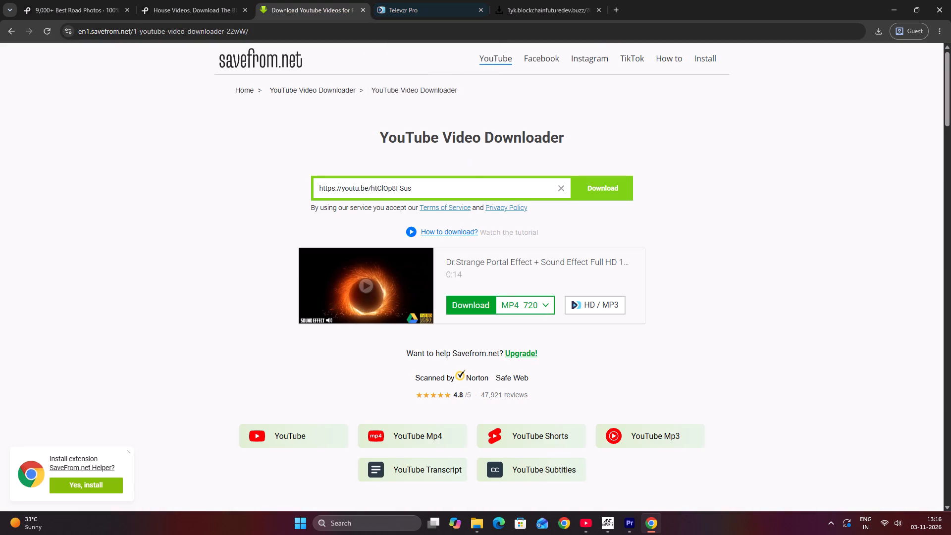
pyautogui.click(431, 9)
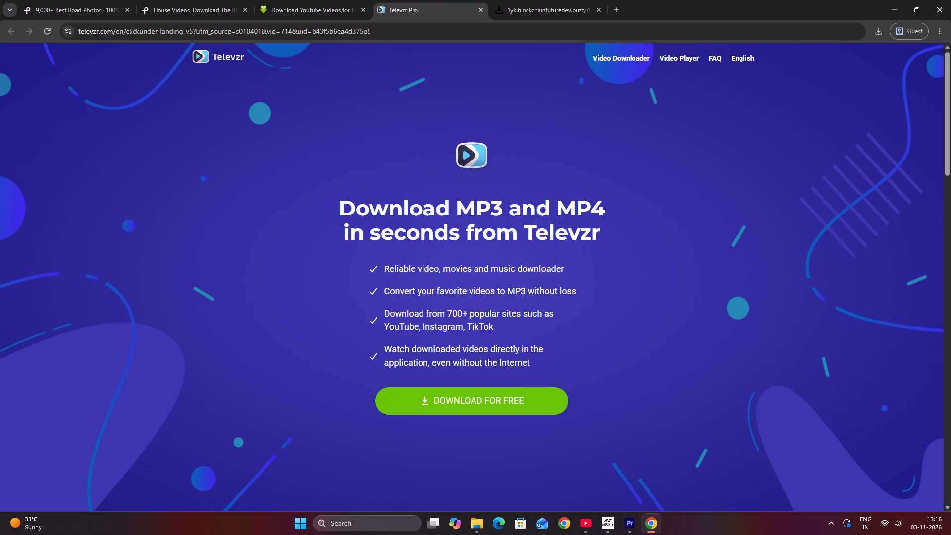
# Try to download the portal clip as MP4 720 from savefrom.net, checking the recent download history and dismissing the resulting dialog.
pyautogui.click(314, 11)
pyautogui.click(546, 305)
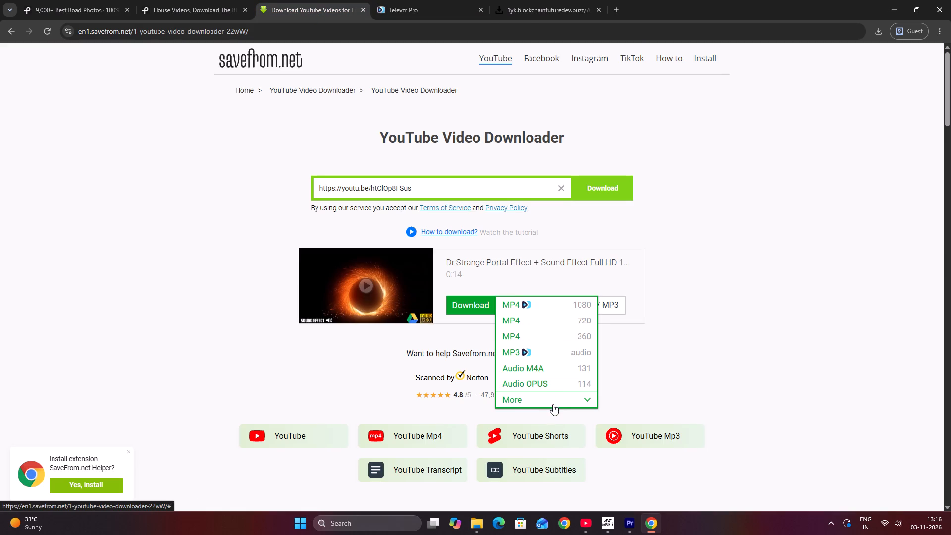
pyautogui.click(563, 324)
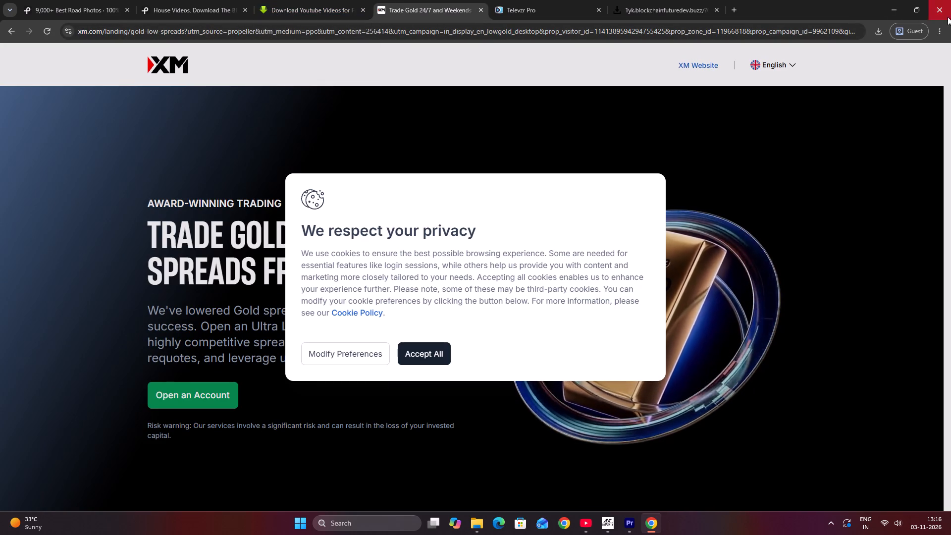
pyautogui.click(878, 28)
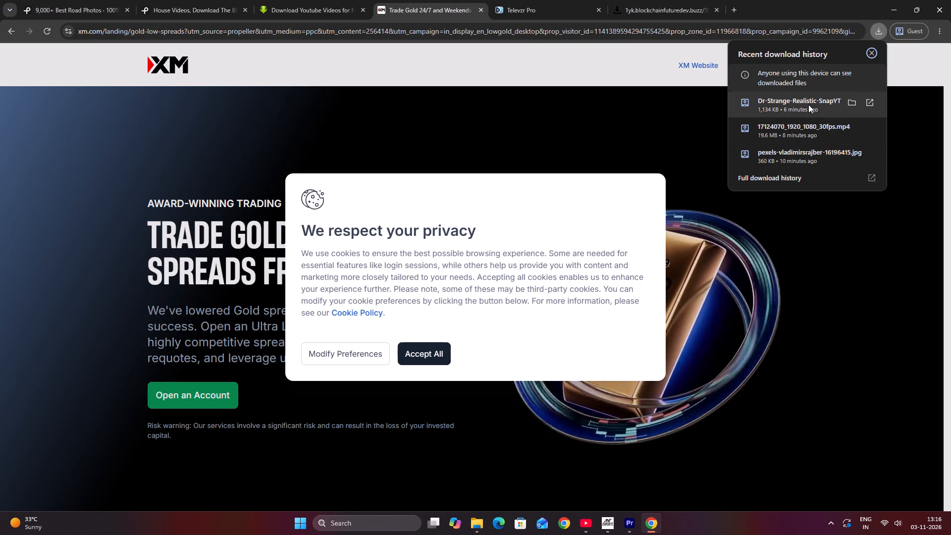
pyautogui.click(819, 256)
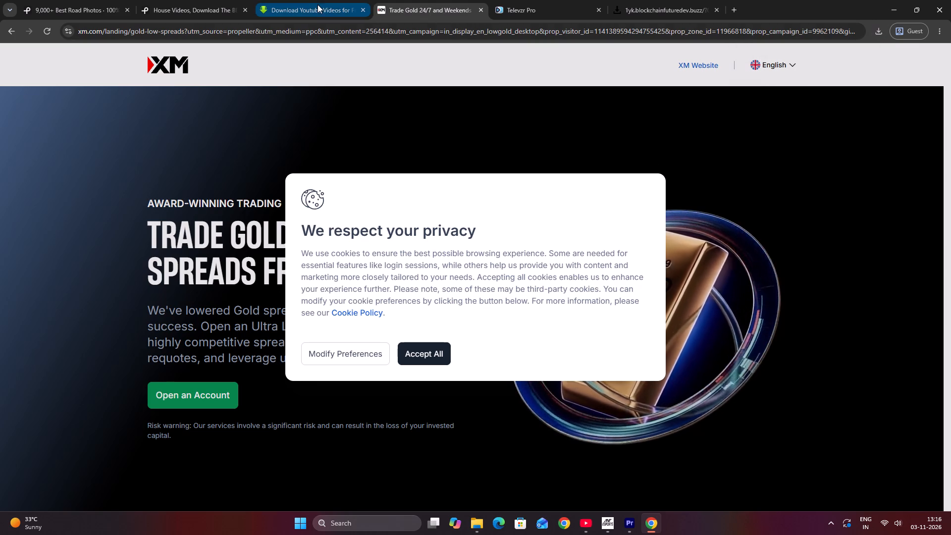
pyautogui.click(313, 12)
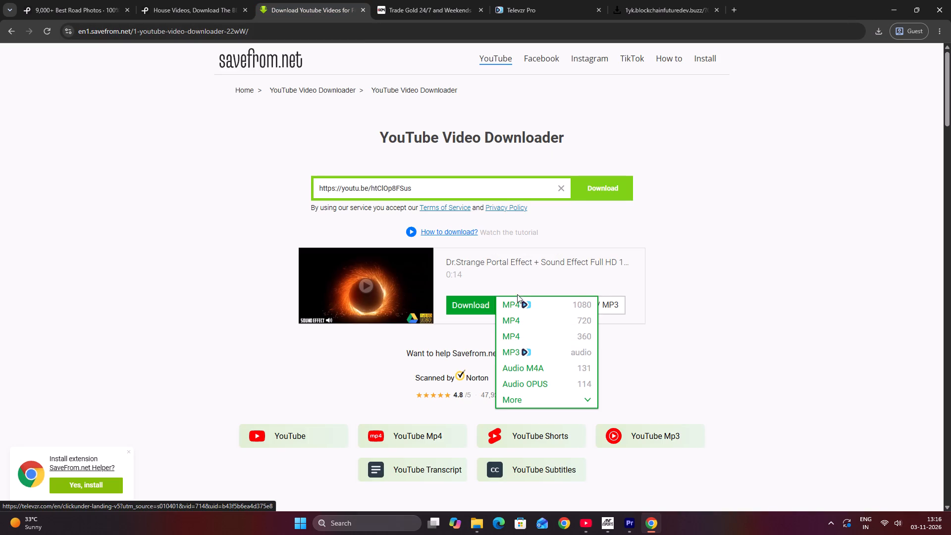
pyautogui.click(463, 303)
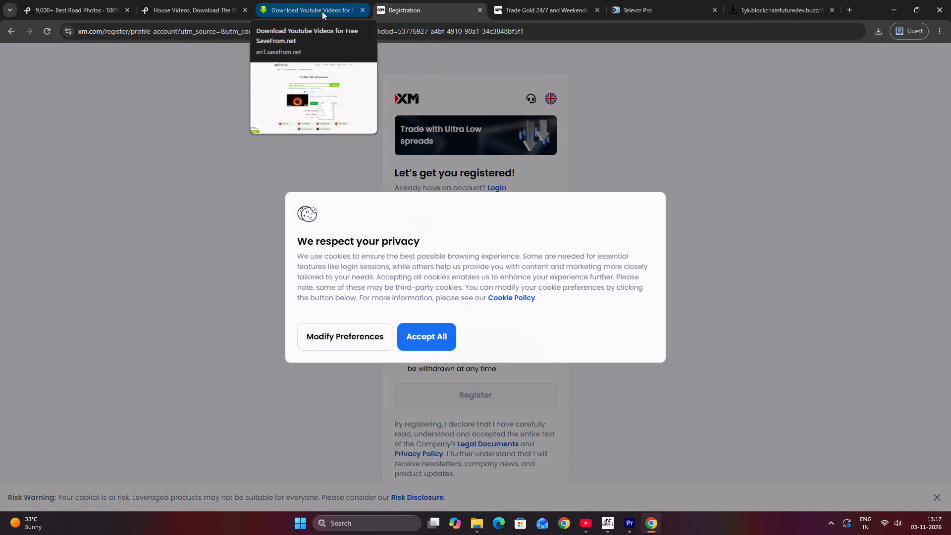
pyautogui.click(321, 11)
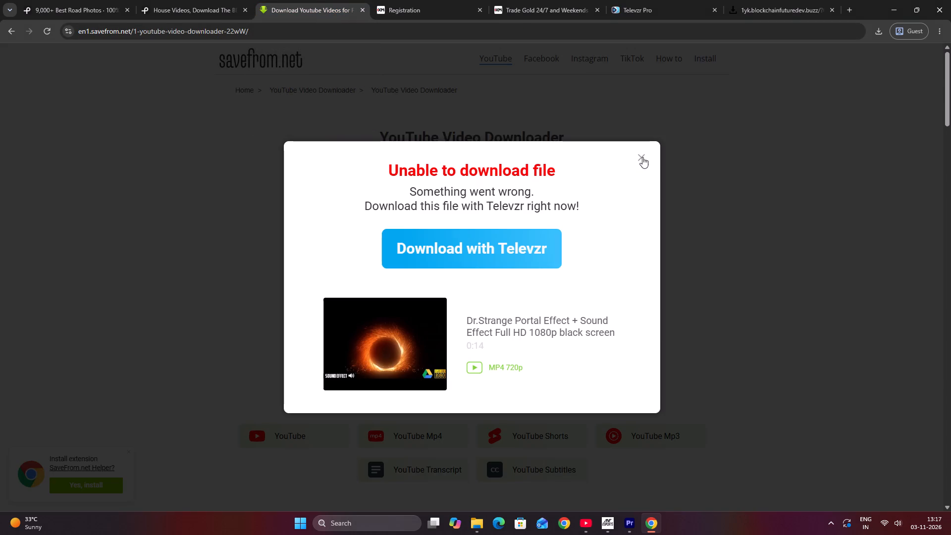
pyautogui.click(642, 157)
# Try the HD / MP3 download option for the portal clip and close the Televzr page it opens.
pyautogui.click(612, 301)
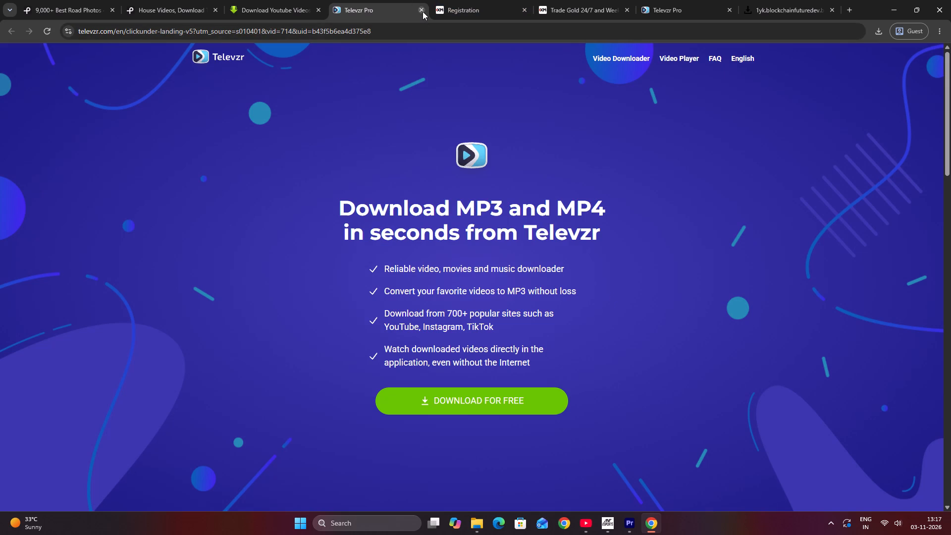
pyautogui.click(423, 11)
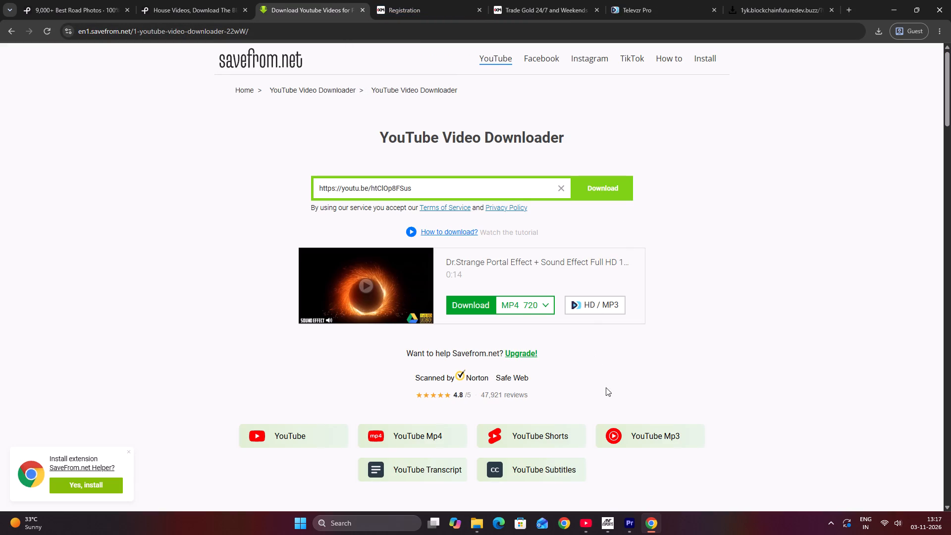
# Examine the instructions on the savefrom.net page for another way to download the YouTube video.
pyautogui.scroll(-14, 313, 432)
pyautogui.scroll(1, 317, 428)
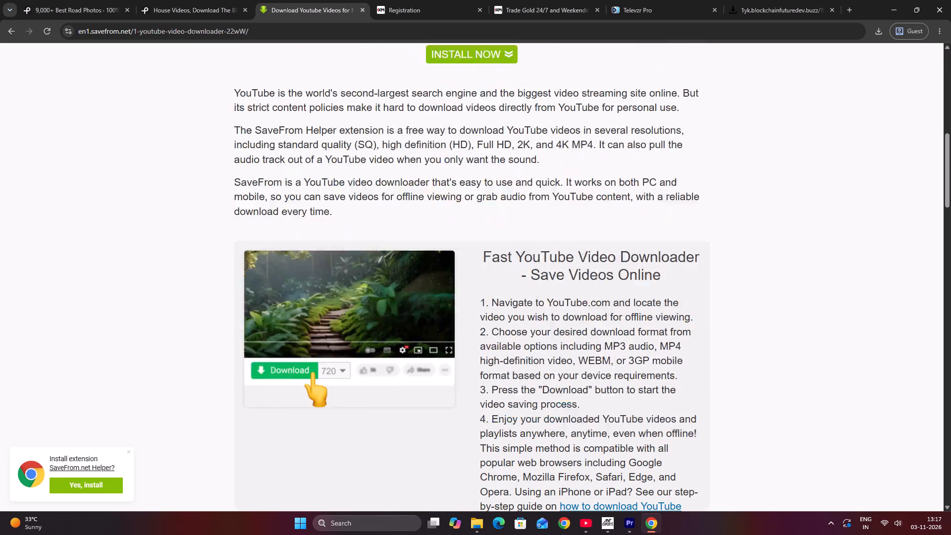
pyautogui.scroll(-1, 317, 428)
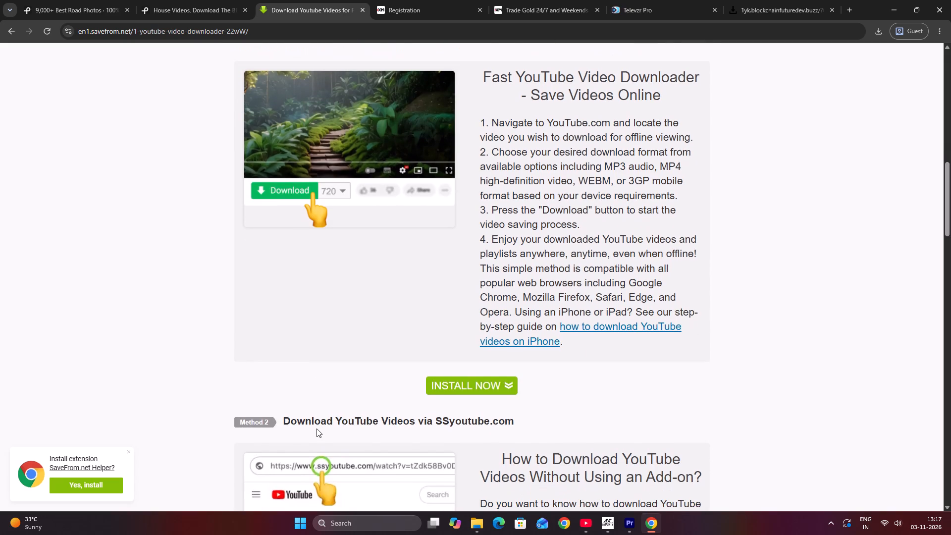
pyautogui.scroll(2, 317, 428)
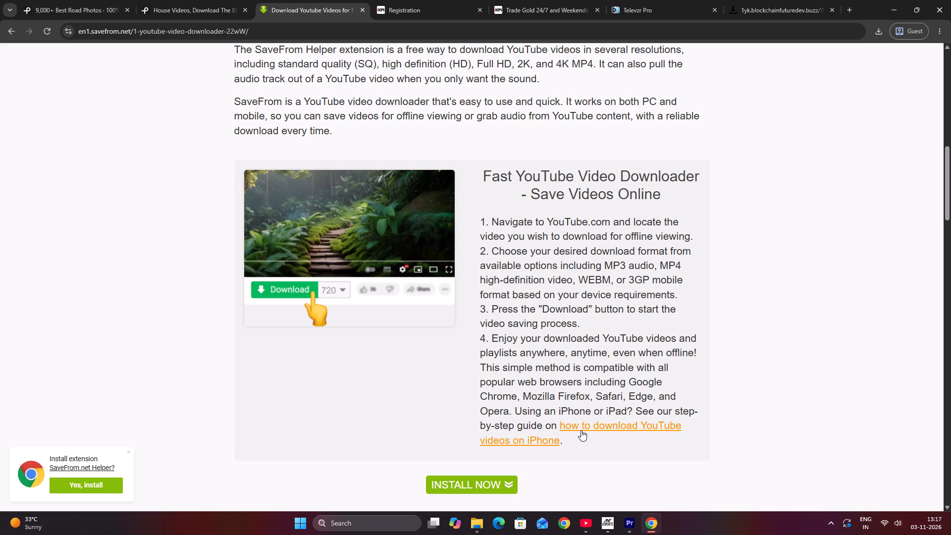
pyautogui.scroll(13, 344, 374)
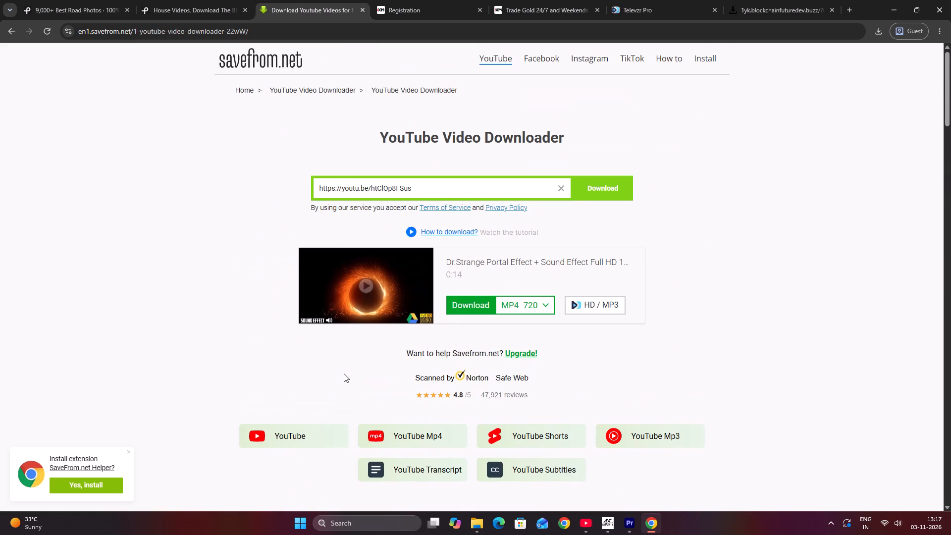
pyautogui.scroll(2, 344, 374)
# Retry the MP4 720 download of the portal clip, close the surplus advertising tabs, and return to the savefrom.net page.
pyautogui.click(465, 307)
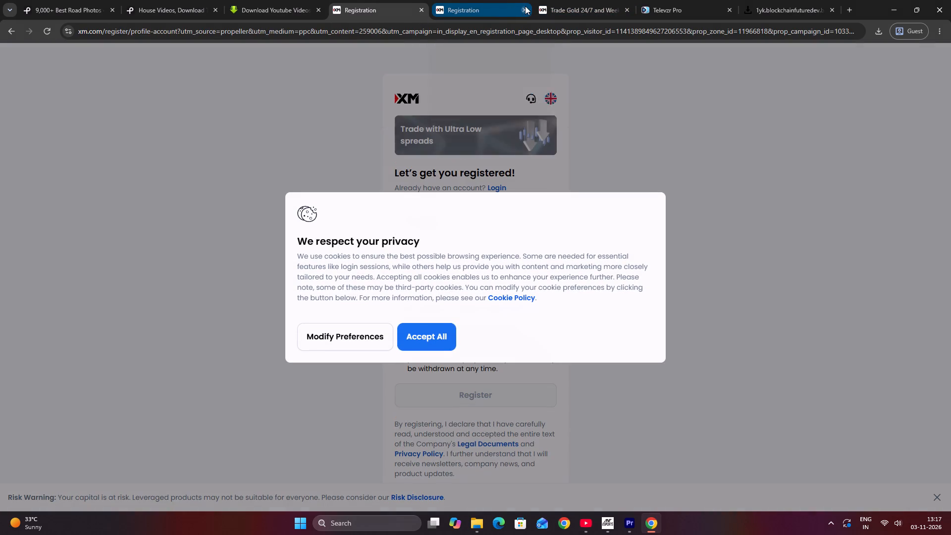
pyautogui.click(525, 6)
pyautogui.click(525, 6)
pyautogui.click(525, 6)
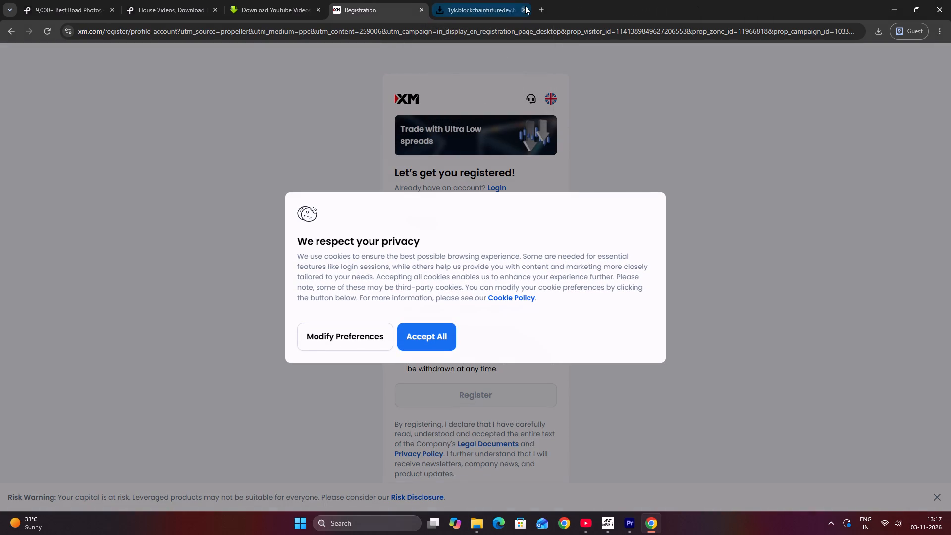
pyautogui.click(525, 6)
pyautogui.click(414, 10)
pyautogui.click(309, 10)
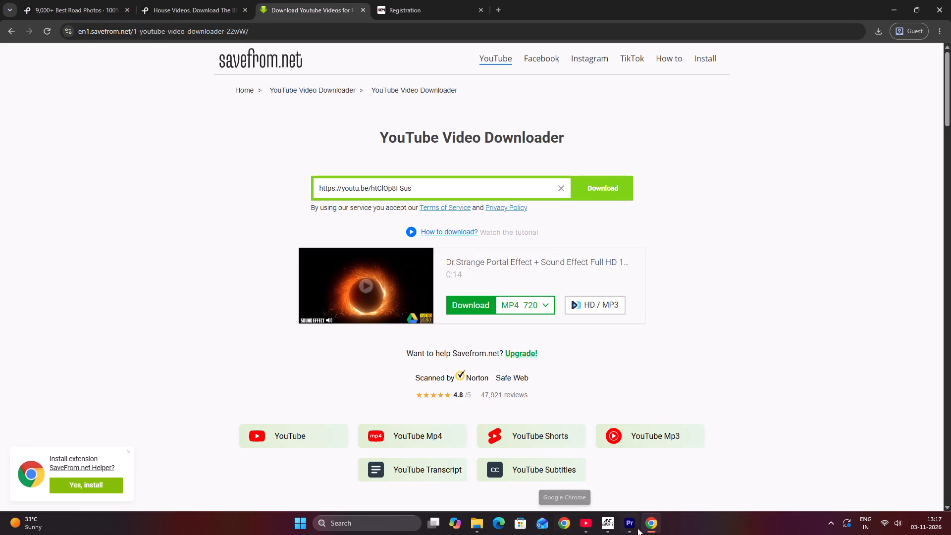
# Switch to Premiere and extend the end of the road photo clip on V1 to about 13 seconds.
pyautogui.click(629, 484)
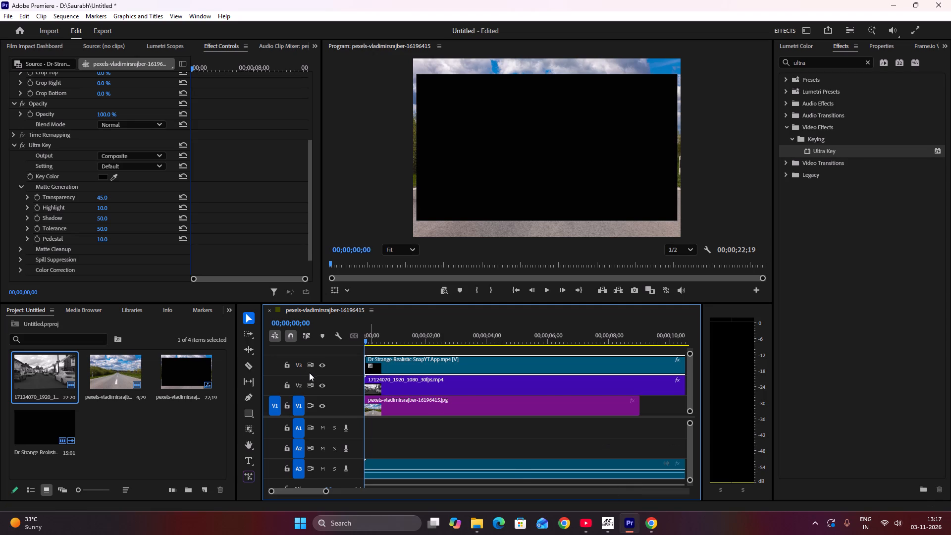
pyautogui.scroll(-6, 524, 418)
pyautogui.scroll(11, 524, 418)
pyautogui.scroll(-10, 524, 418)
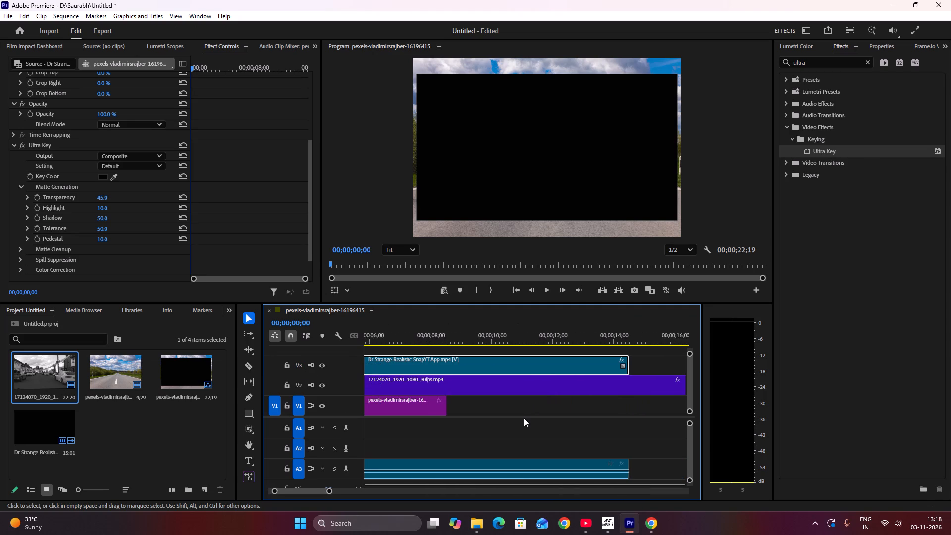
pyautogui.scroll(-5, 524, 418)
pyautogui.scroll(1, 524, 418)
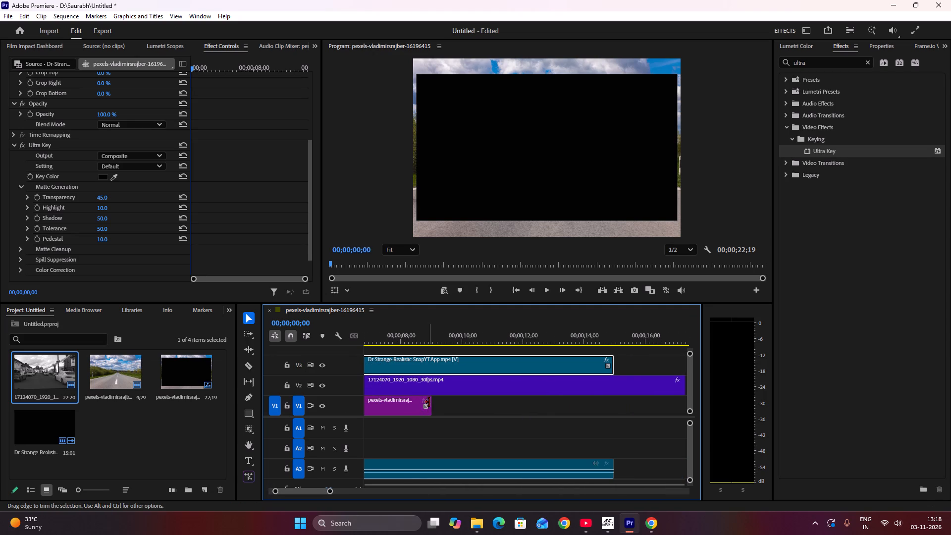
pyautogui.moveTo(429, 403); pyautogui.dragTo(559, 415)
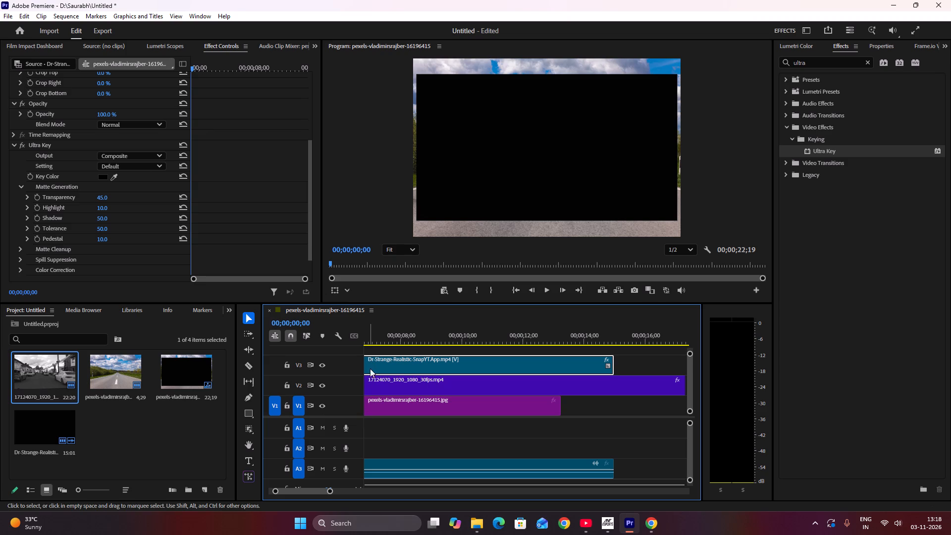
# Select all the video and audio clips in the road sequence and delete them from the timeline.
pyautogui.moveTo(365, 351); pyautogui.dragTo(609, 505)
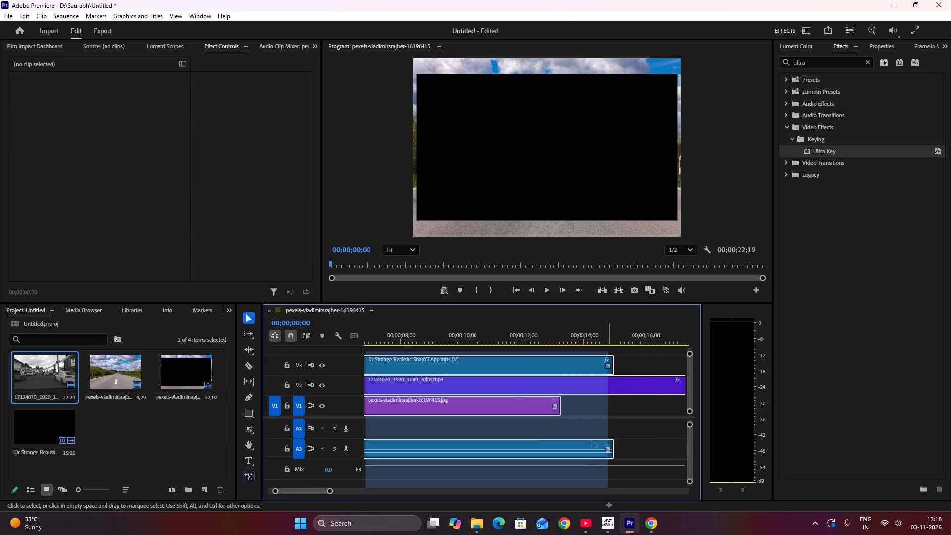
pyautogui.moveTo(609, 505); pyautogui.dragTo(661, 518)
pyautogui.press('Delete')
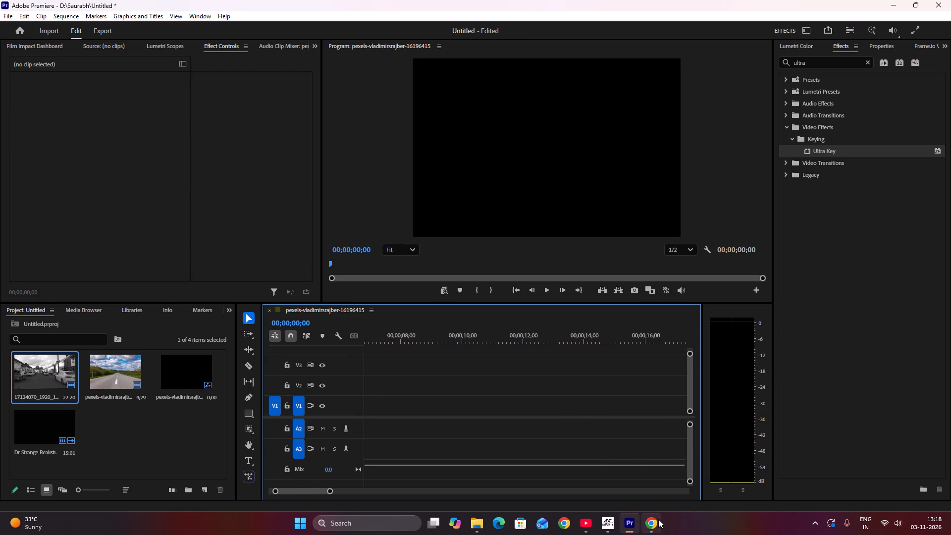
pyautogui.press('Delete')
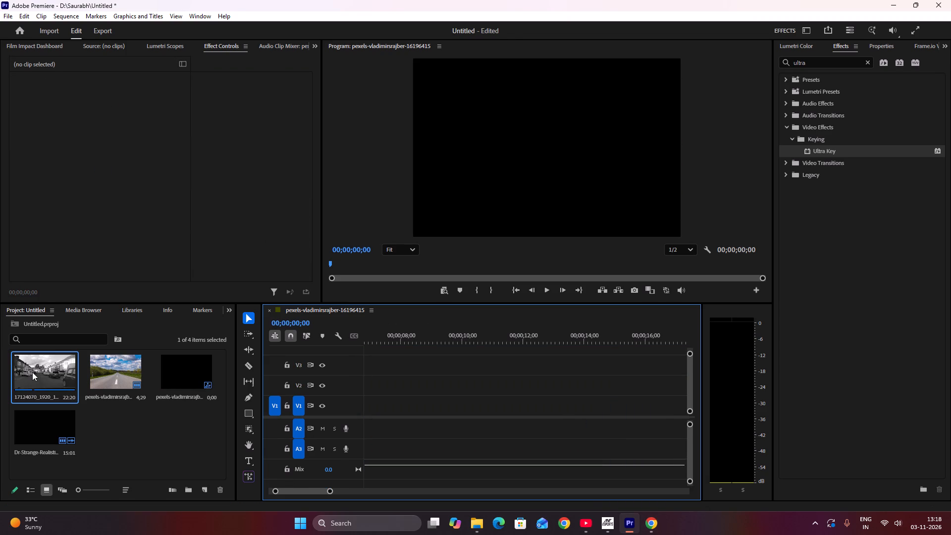
# Delete the street video, road photo, sequence and Dr-Strange portal clip from the project, leaving the bin empty.
pyautogui.click(39, 376)
pyautogui.press('Delete')
pyautogui.click(88, 374)
pyautogui.press('Delete')
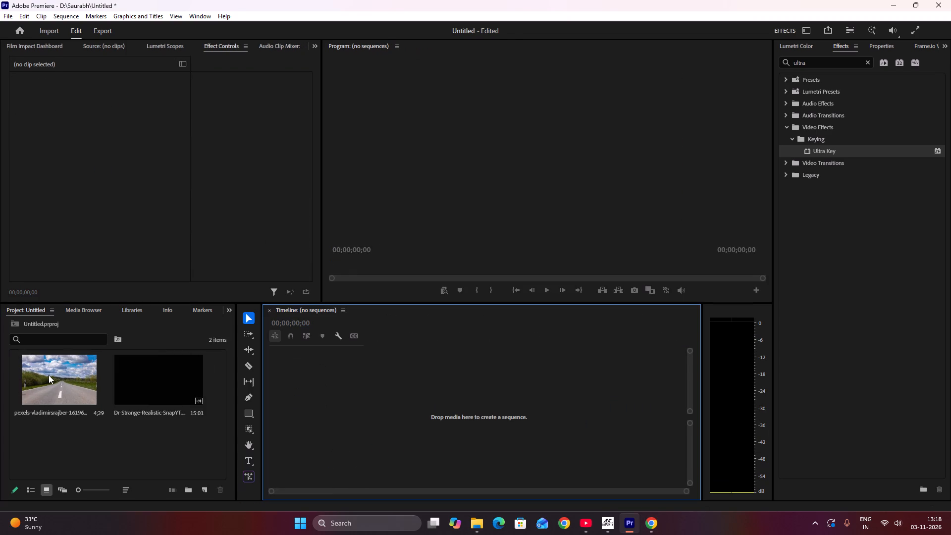
pyautogui.click(49, 375)
pyautogui.press('Delete')
pyautogui.click(86, 377)
pyautogui.press('Delete')
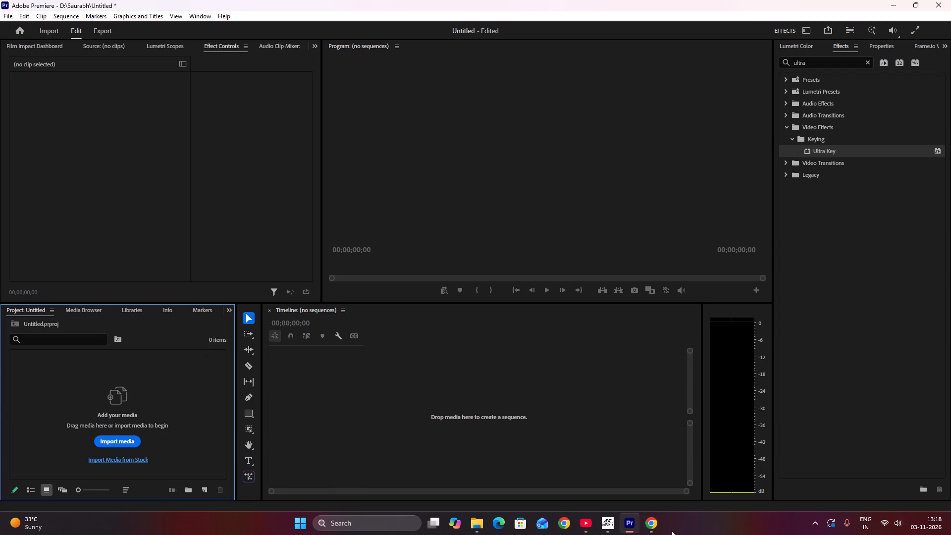
# Switch to Chrome and start a web search in a new tab with a query beginning with "w".
pyautogui.click(652, 520)
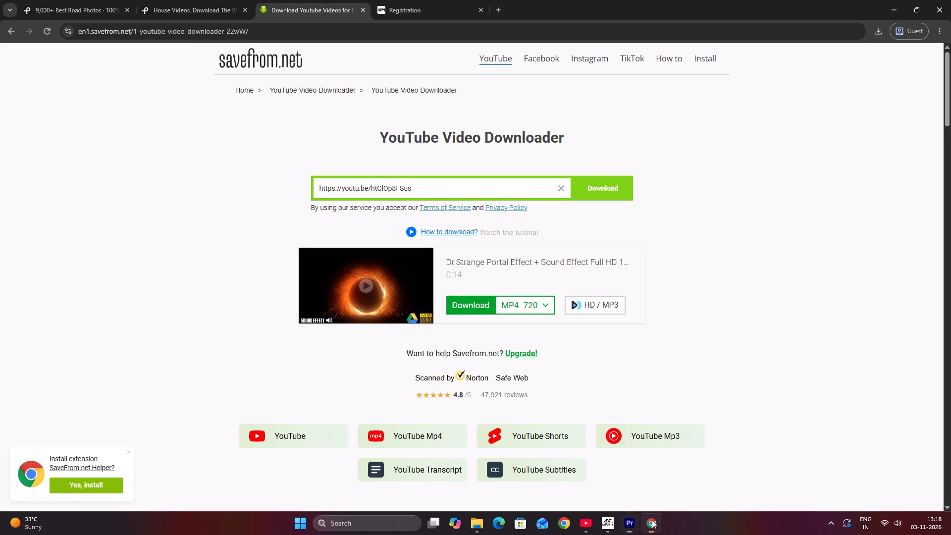
pyautogui.click(498, 8)
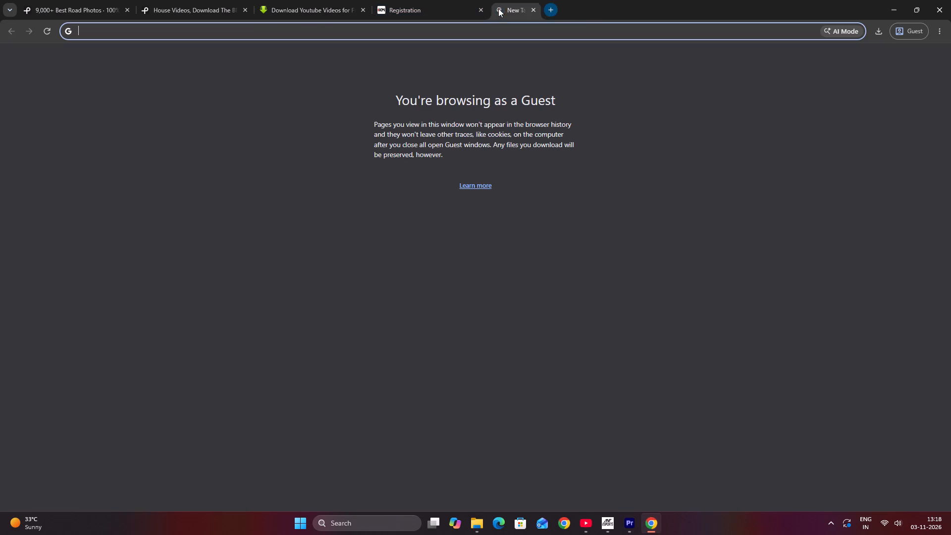
pyautogui.click(482, 31)
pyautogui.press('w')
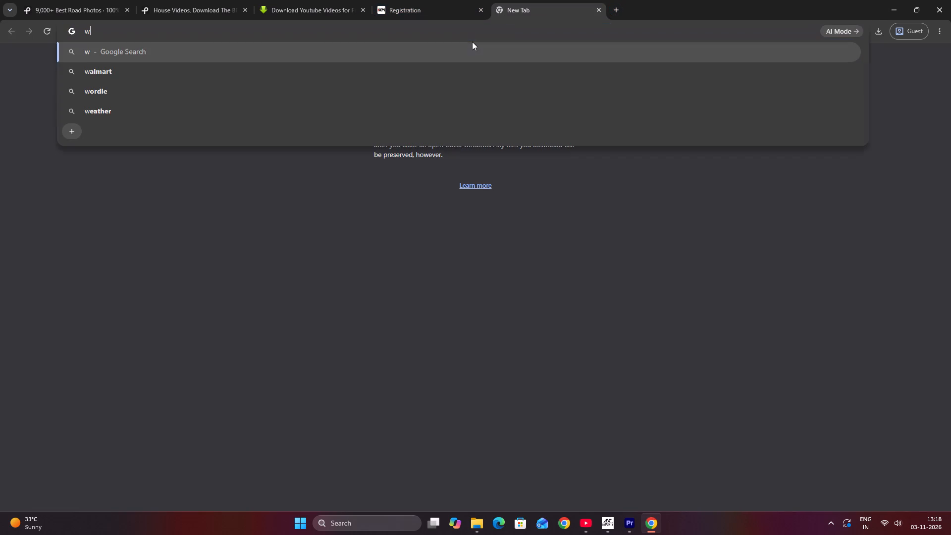
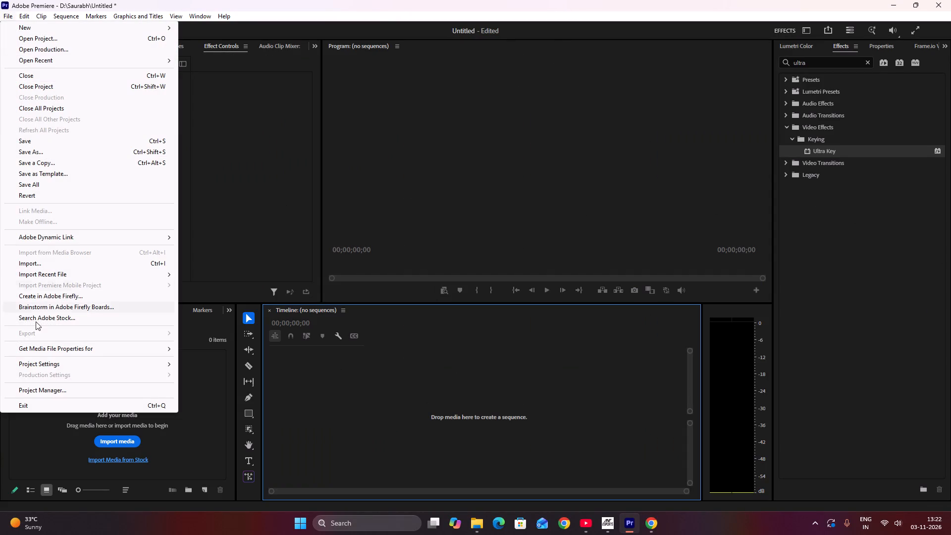
# Open the file import dialog to bring media into the empty Untitled project.
pyautogui.click(62, 265)
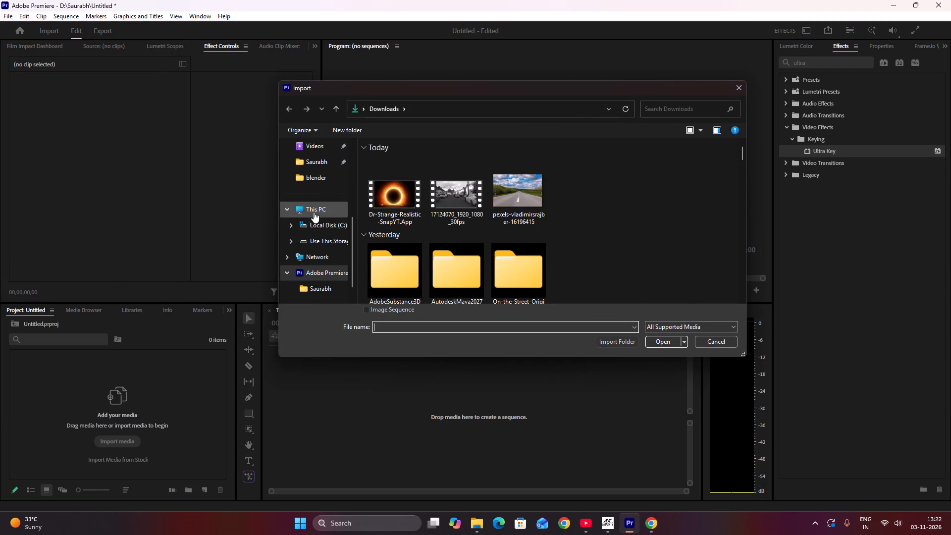
# Look through the Desktop, Downloads and Home locations in the Import dialog for the media to bring in.
pyautogui.scroll(-4, 316, 234)
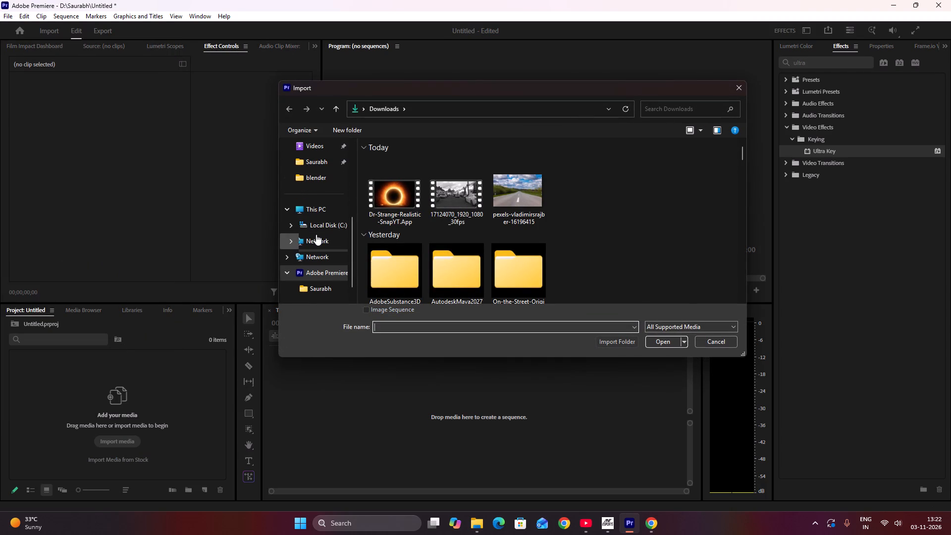
pyautogui.scroll(5, 316, 234)
pyautogui.click(324, 214)
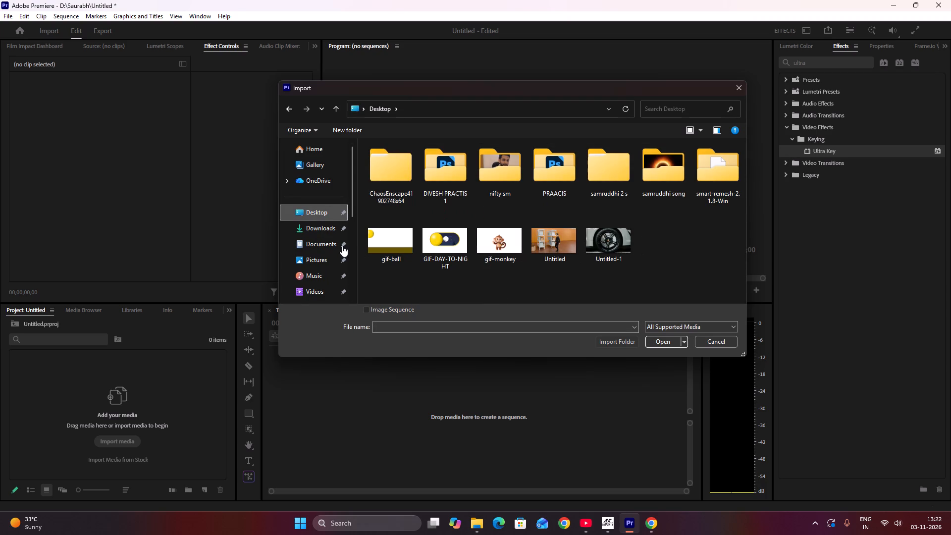
pyautogui.scroll(-2, 342, 246)
pyautogui.scroll(4, 342, 246)
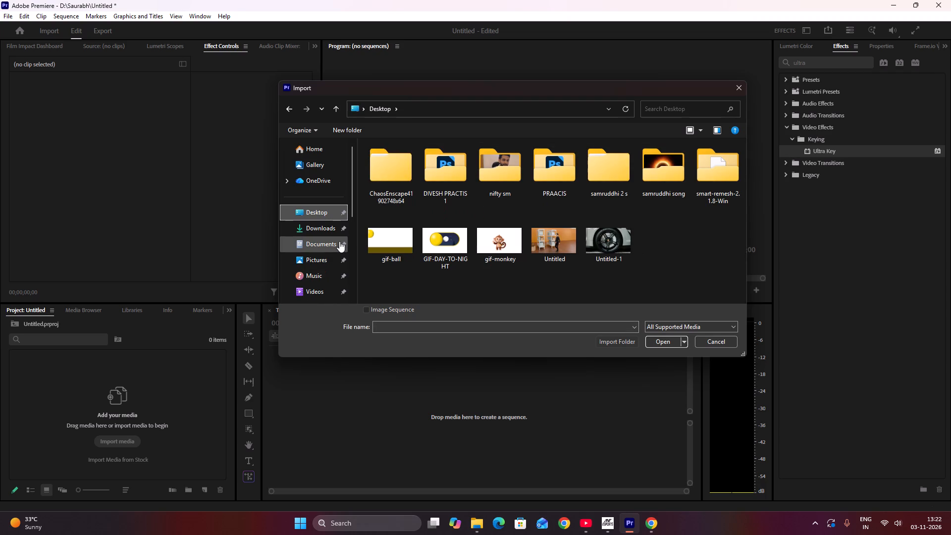
pyautogui.scroll(2, 339, 241)
pyautogui.click(330, 231)
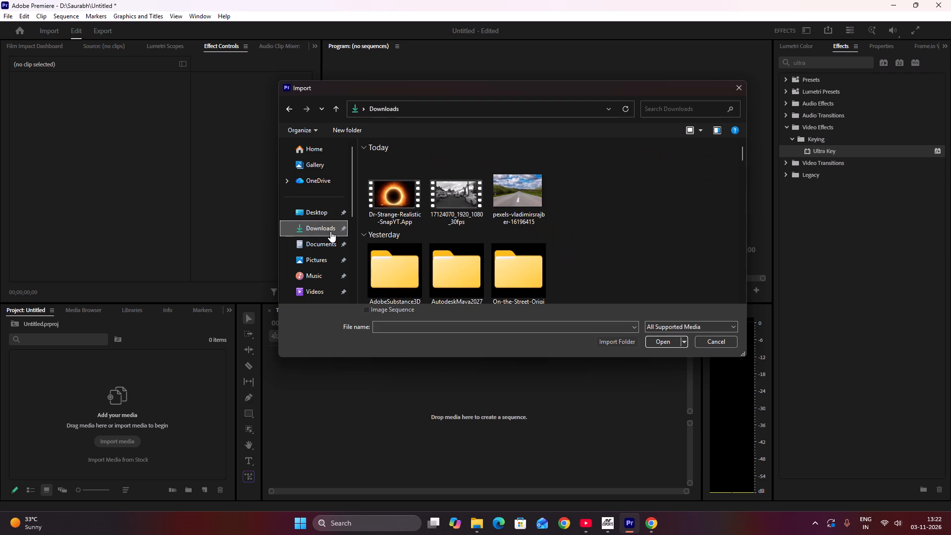
pyautogui.scroll(-4, 605, 290)
pyautogui.scroll(9, 605, 290)
pyautogui.click(312, 210)
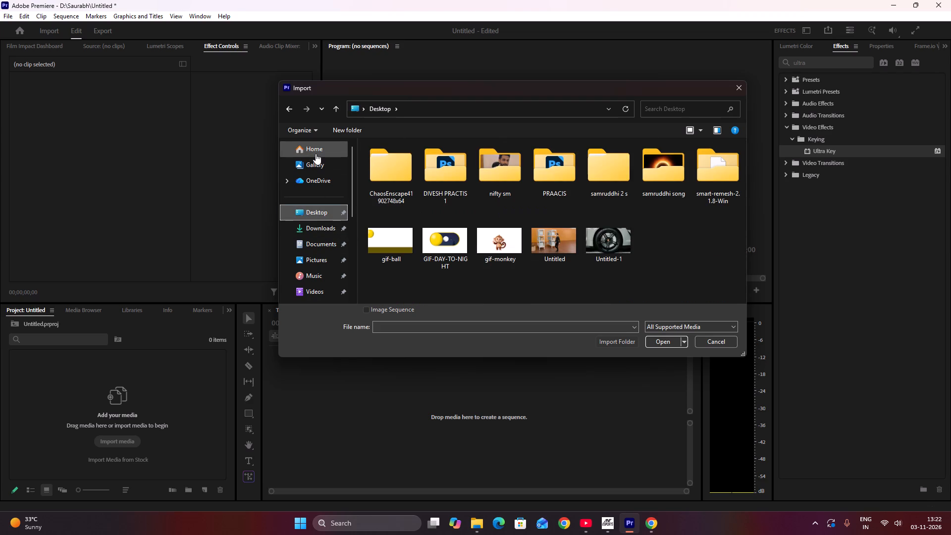
pyautogui.click(316, 154)
pyautogui.scroll(6, 316, 154)
pyautogui.scroll(-2, 393, 176)
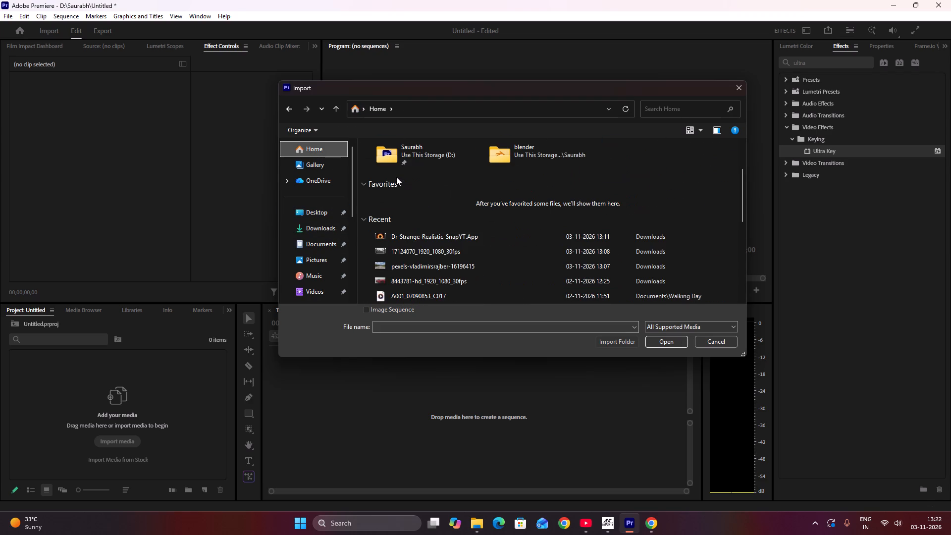
pyautogui.scroll(2, 396, 177)
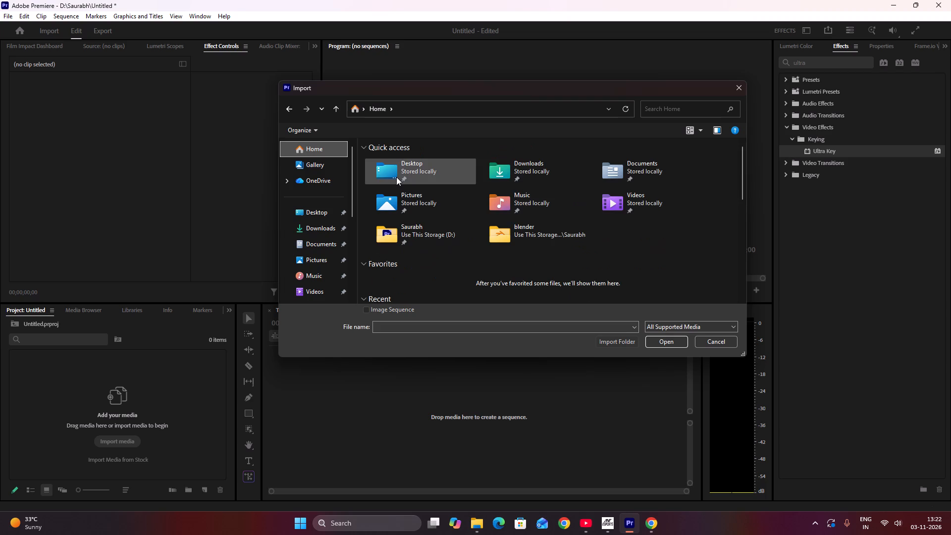
pyautogui.scroll(1, 396, 177)
# Open the "samruddhi 2 s" folder on the Desktop to check it for importable files, and go back to the Desktop.
pyautogui.click(316, 213)
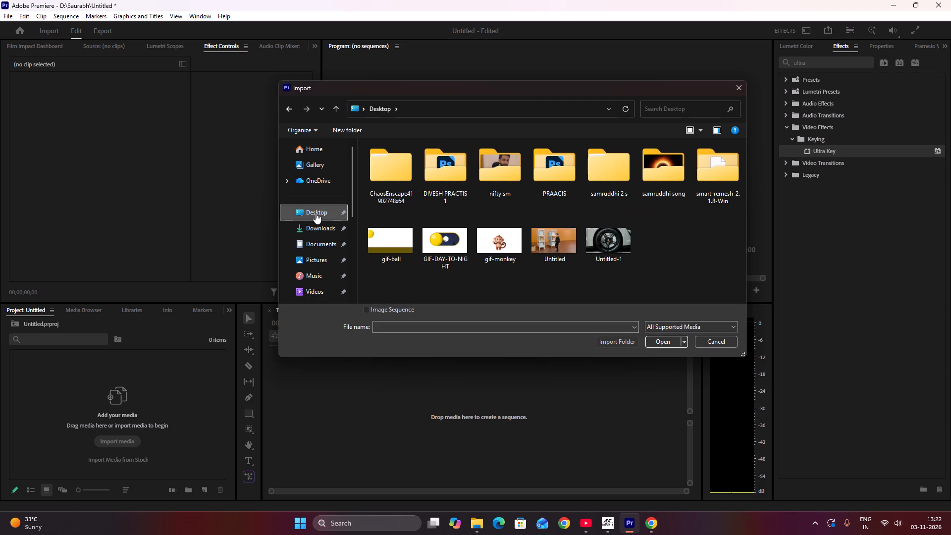
pyautogui.click(597, 162)
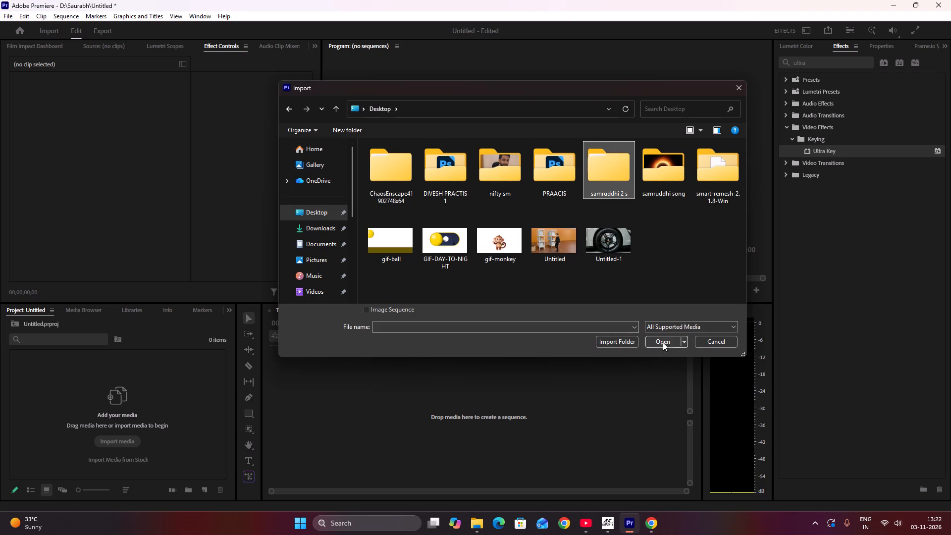
pyautogui.click(666, 340)
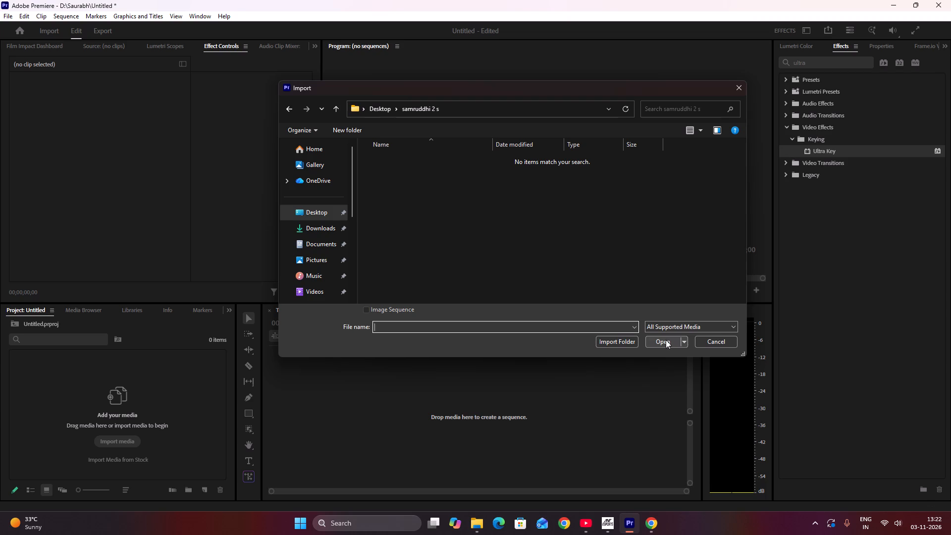
pyautogui.click(666, 340)
pyautogui.click(408, 109)
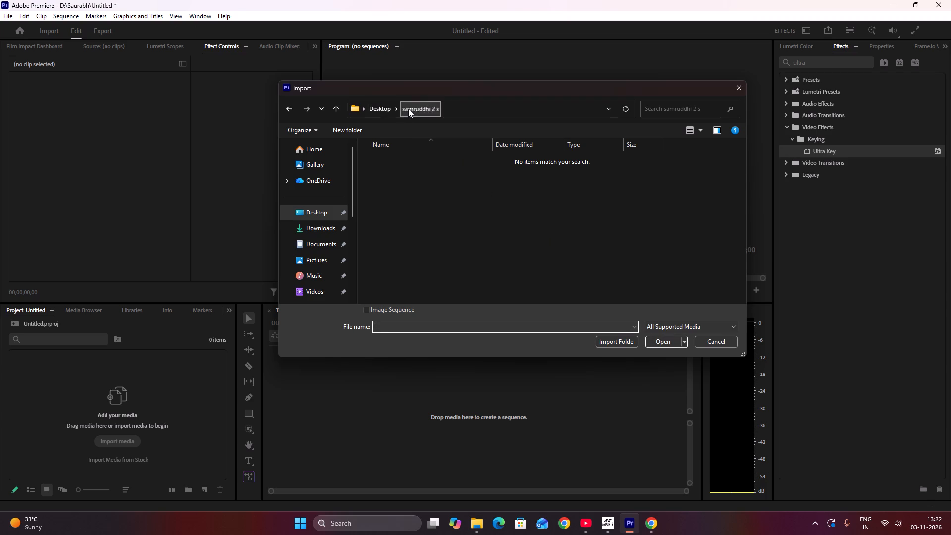
pyautogui.click(379, 104)
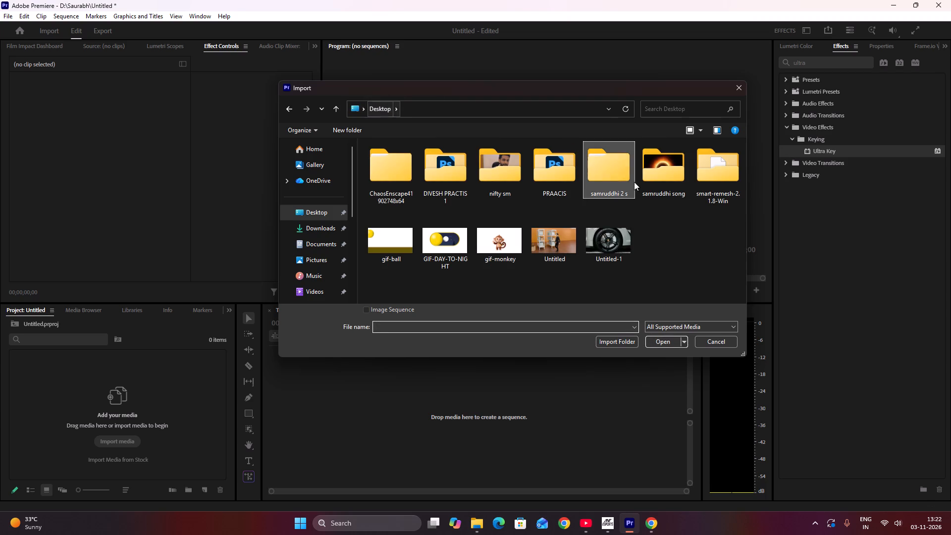
# Select the "samruddhi 2 s" folder on the Desktop for import.
pyautogui.click(606, 173)
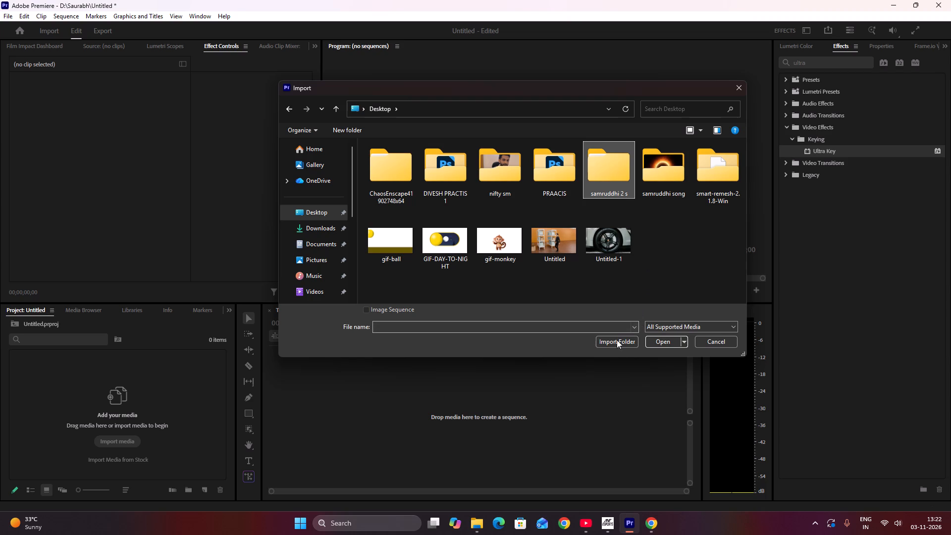
# Import the whole "samruddhi 2 s" folder from the Desktop into the Untitled project and select its bin.
pyautogui.click(626, 340)
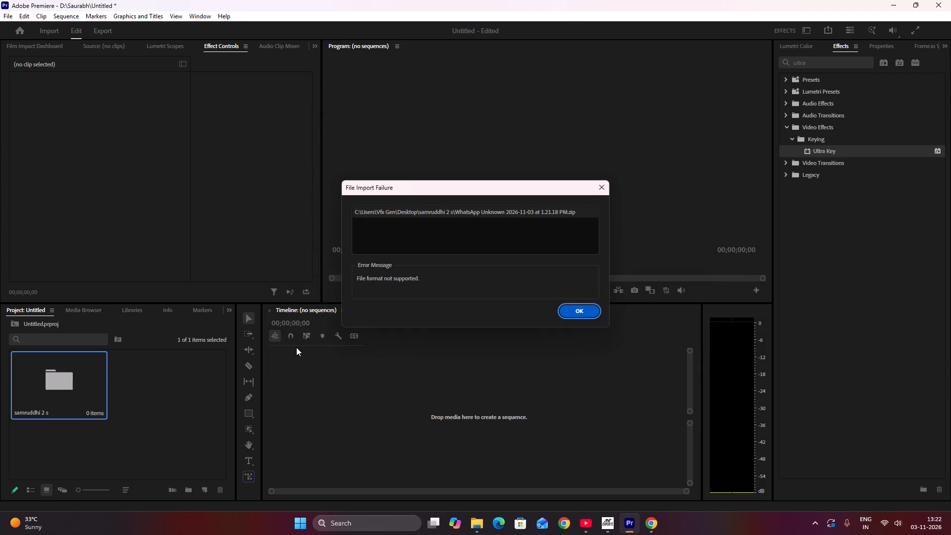
pyautogui.click(575, 313)
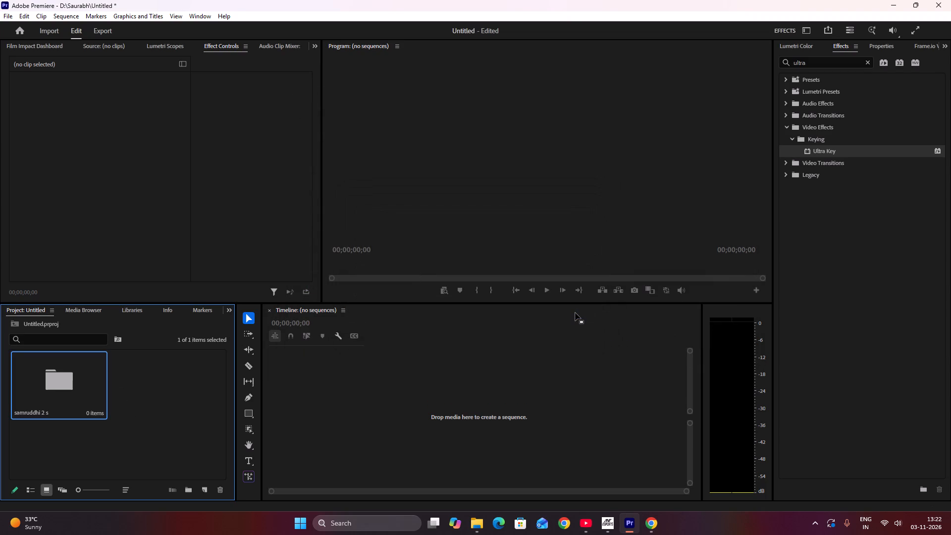
pyautogui.click(77, 393)
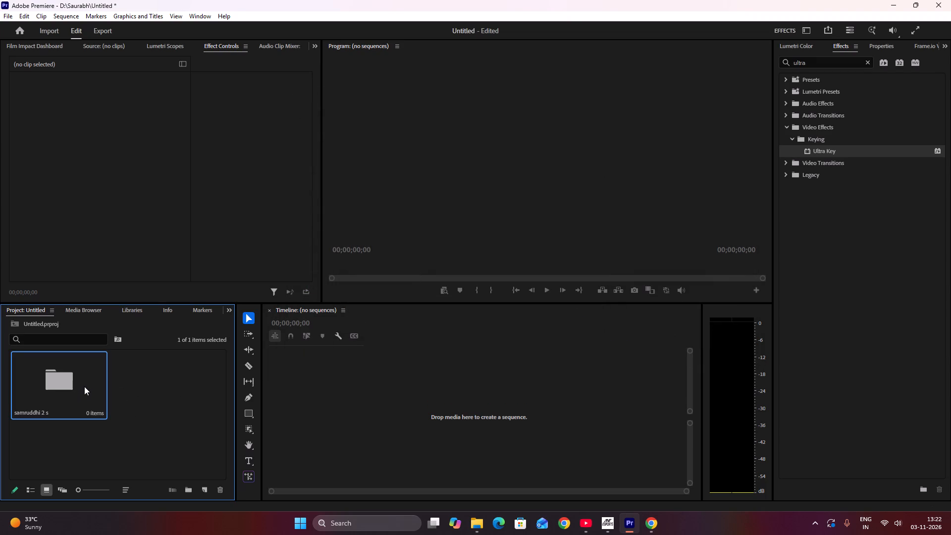
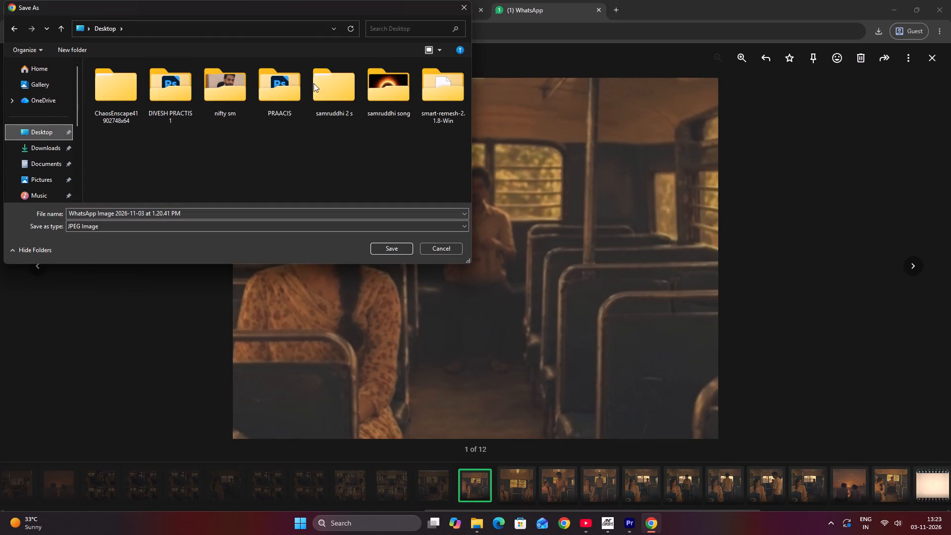
# Select the "samruddhi 2 s" folder on the Desktop as the save location for the WhatsApp bus interior image.
pyautogui.click(332, 88)
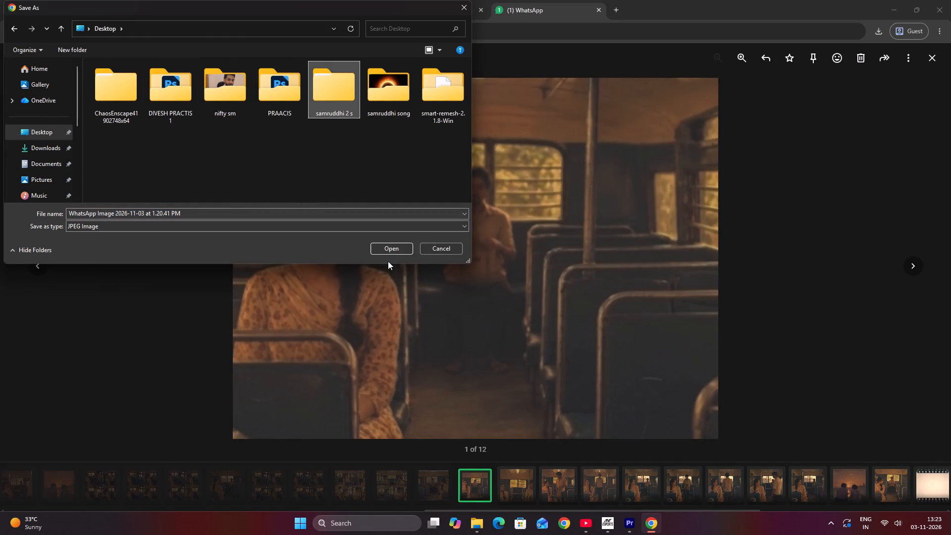
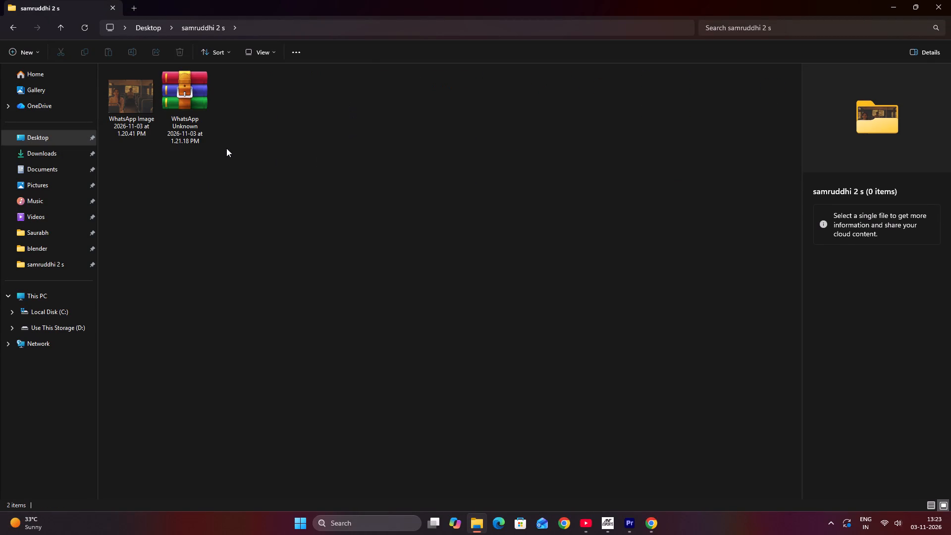
# Select the "WhatsApp Unknown 2026-11-03 at 1.21.18 PM" ZIP archive in the "samruddhi 2 s" folder.
pyautogui.click(193, 100)
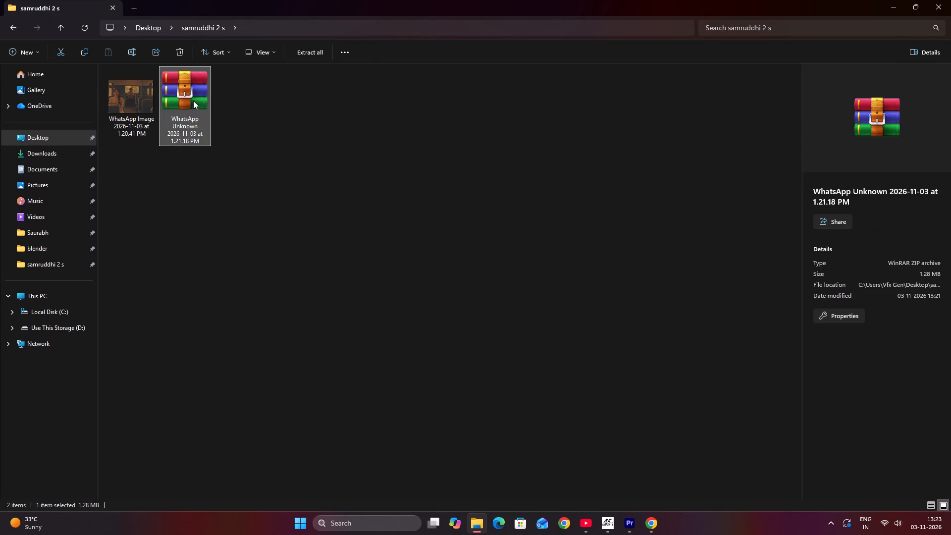
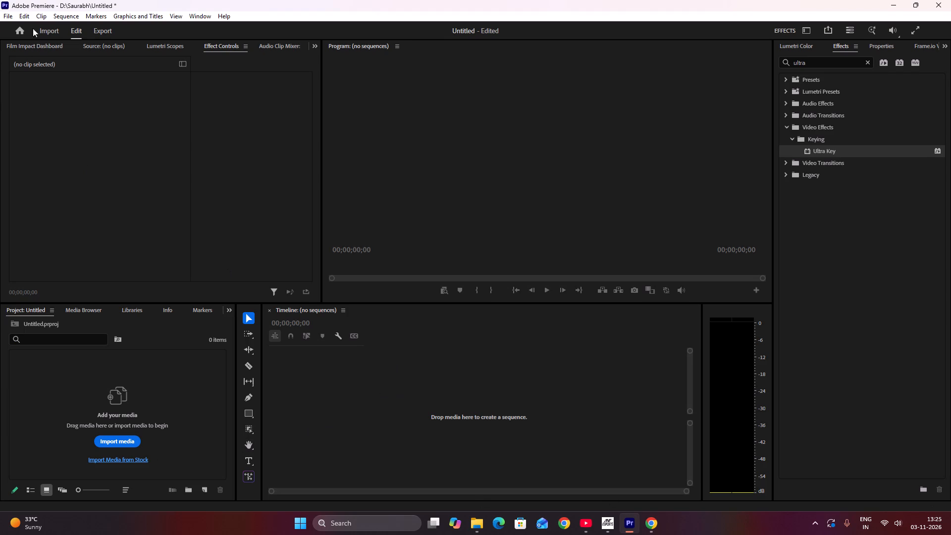
# Open the Import dialog to bring media into the empty Untitled project.
pyautogui.click(10, 14)
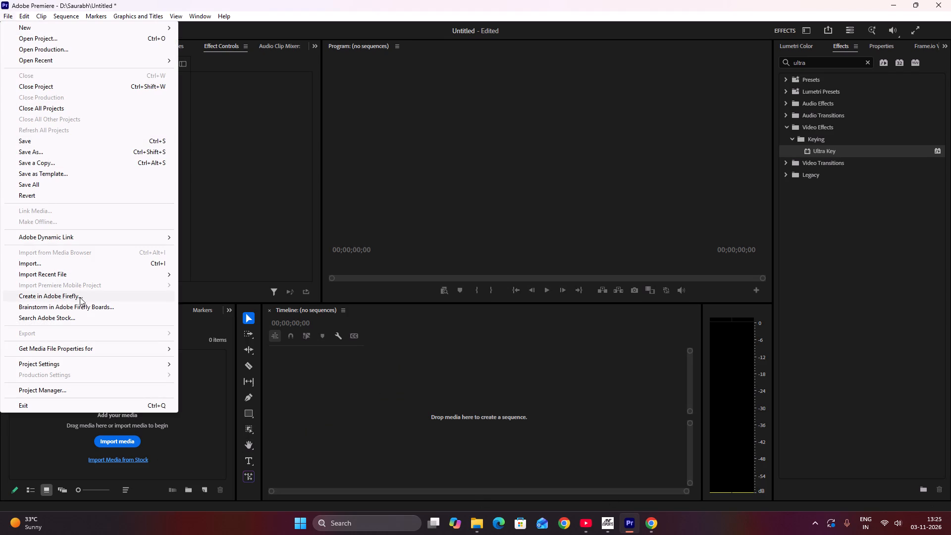
pyautogui.click(77, 266)
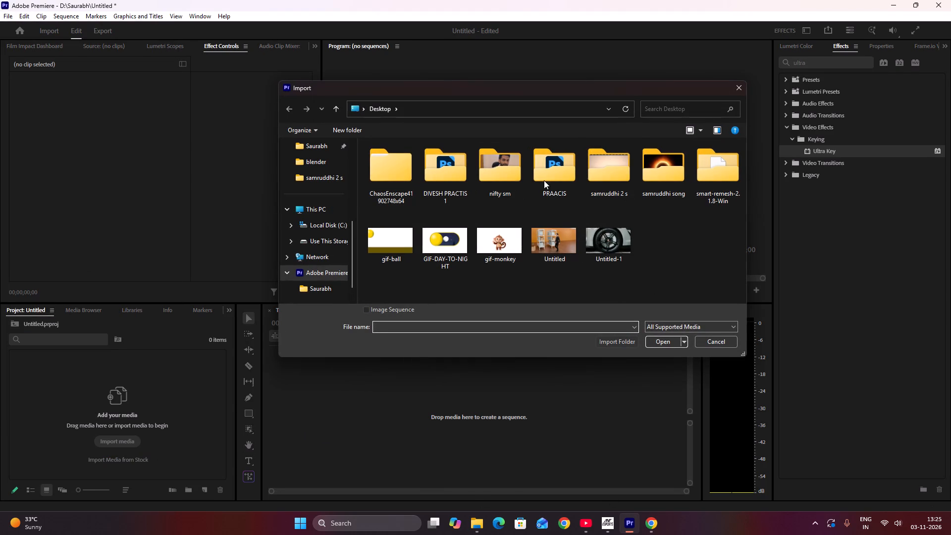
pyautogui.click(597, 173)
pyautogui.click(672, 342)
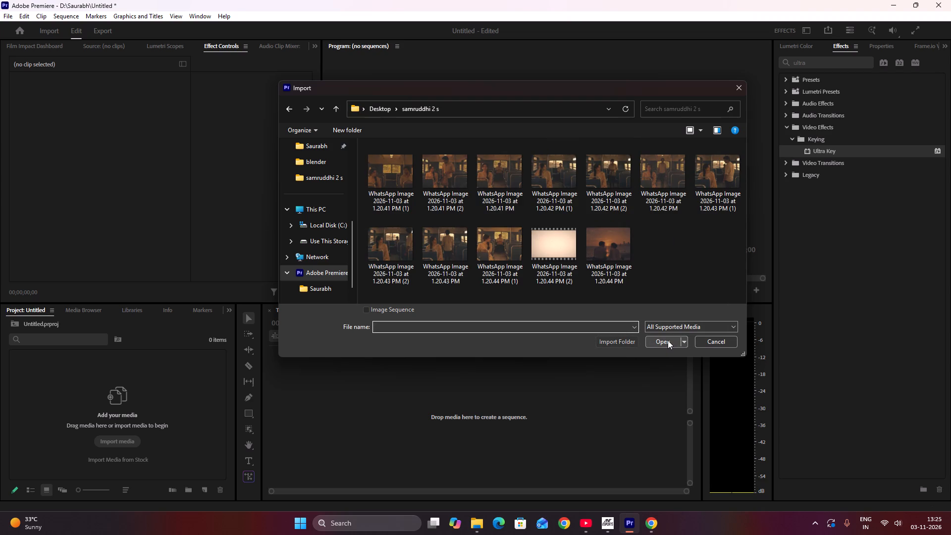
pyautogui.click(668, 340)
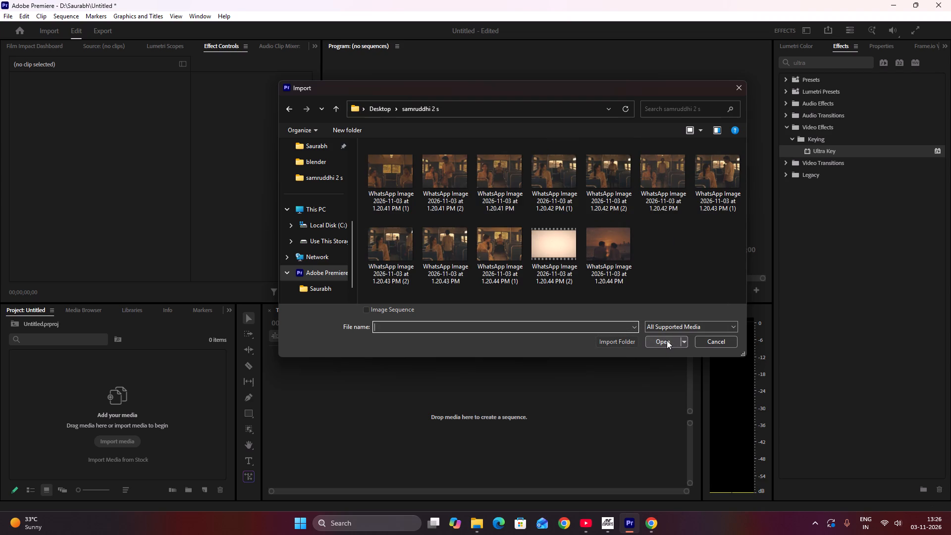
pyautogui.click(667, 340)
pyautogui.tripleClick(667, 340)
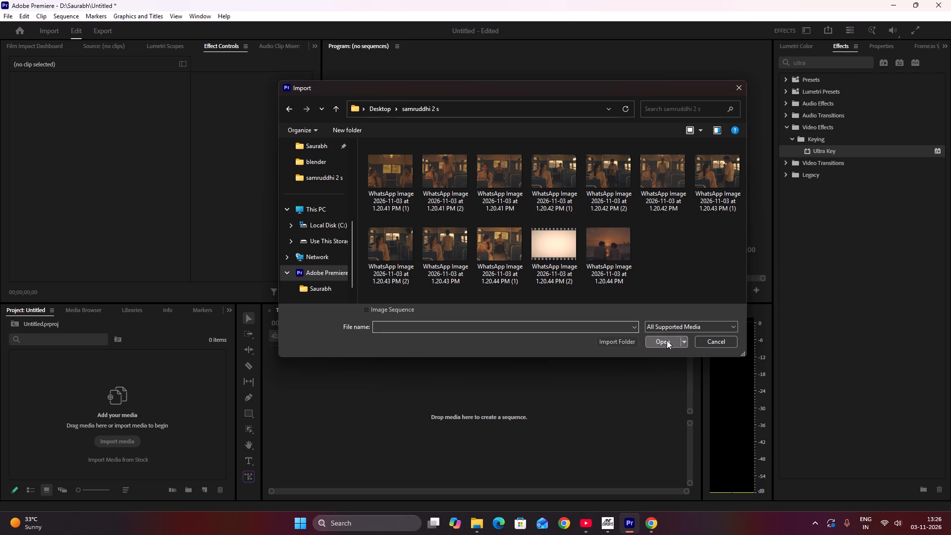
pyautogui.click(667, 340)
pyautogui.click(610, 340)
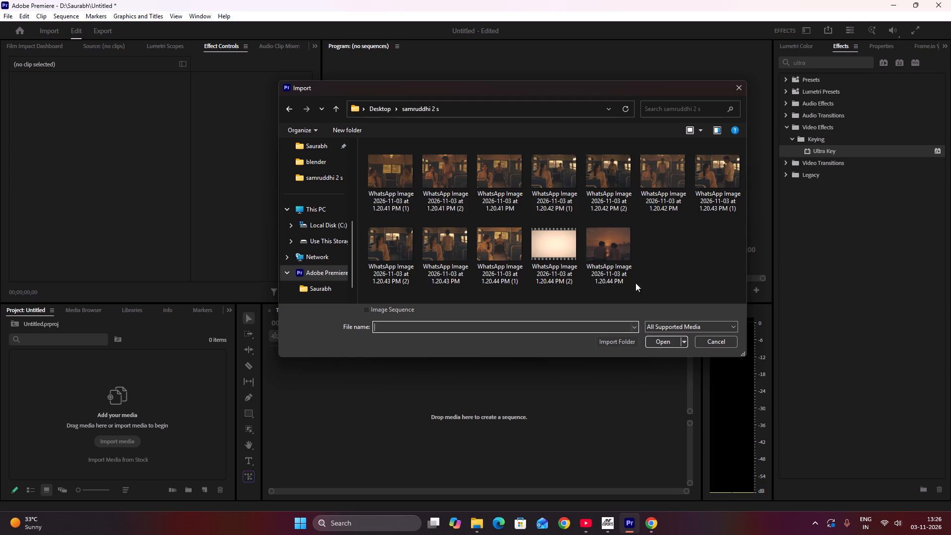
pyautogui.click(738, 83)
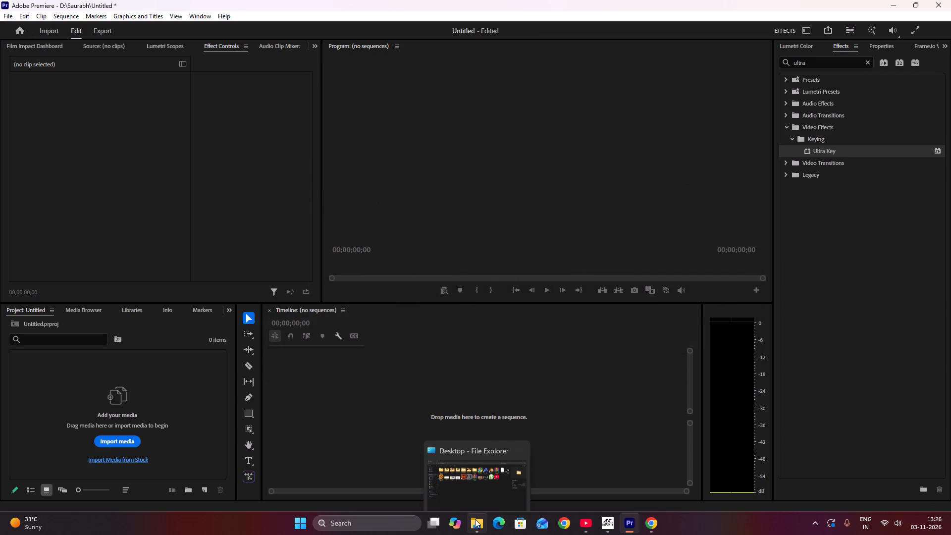
# Switch to File Explorer, open the Desktop folder "samruddhi 2 s", and copy all of its WhatsApp images.
pyautogui.click(474, 497)
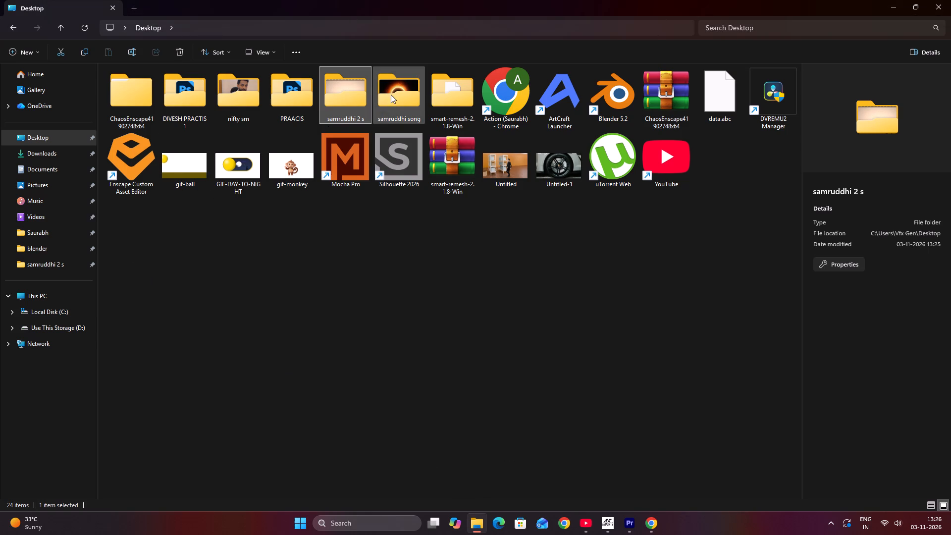
pyautogui.click(391, 94)
pyautogui.doubleClick(334, 95)
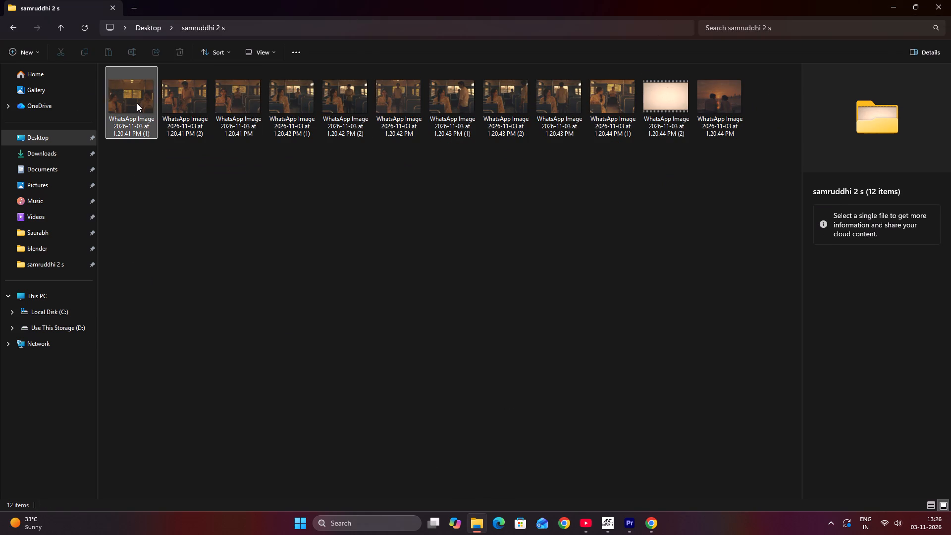
pyautogui.keyDown('ctrl'); pyautogui.click(137, 103); pyautogui.keyUp('ctrl')
pyautogui.keyDown('ctrl'); pyautogui.click(191, 101); pyautogui.keyUp('ctrl')
pyautogui.keyDown('ctrl'); pyautogui.click(250, 100); pyautogui.keyUp('ctrl')
pyautogui.keyDown('ctrl'); pyautogui.click(310, 98); pyautogui.keyUp('ctrl')
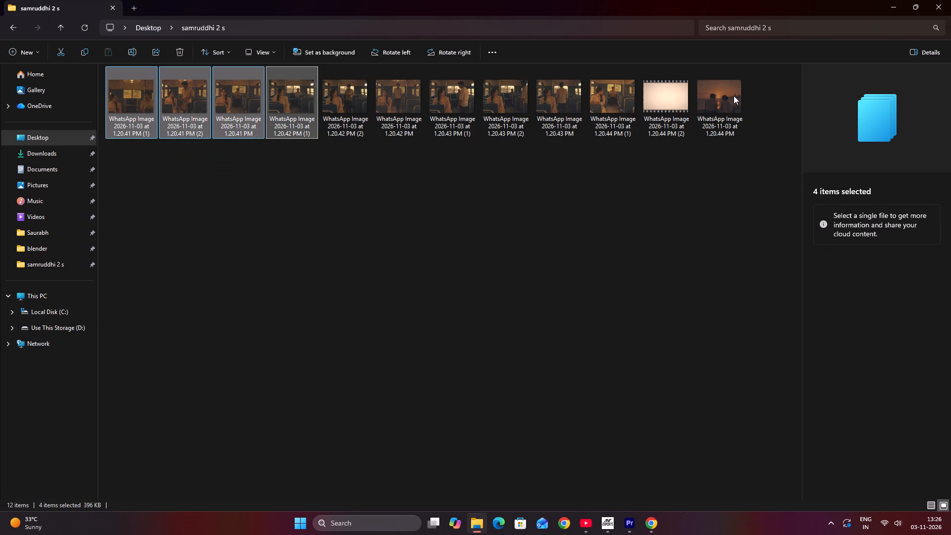
pyautogui.keyDown('shift'); pyautogui.click(719, 93); pyautogui.keyUp('shift')
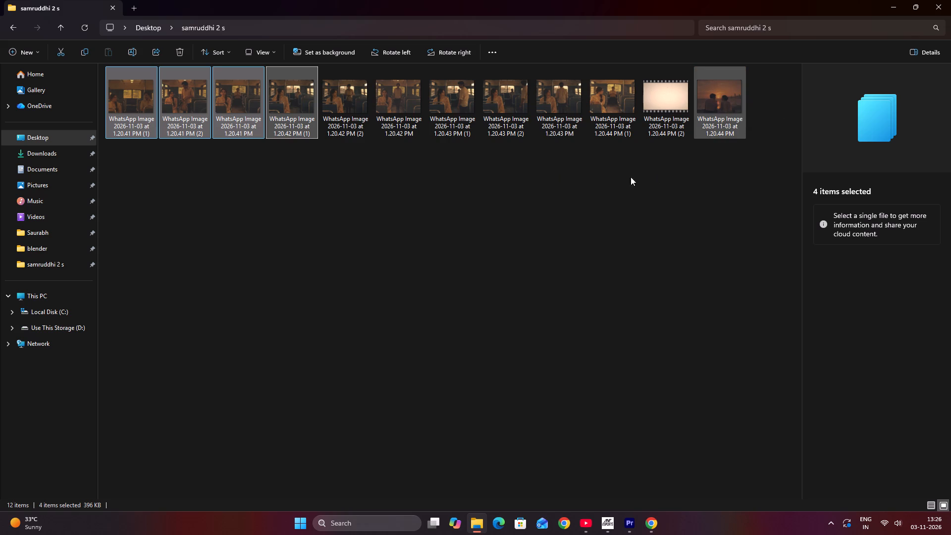
pyautogui.keyDown('shift'); pyautogui.click(121, 105); pyautogui.keyUp('shift')
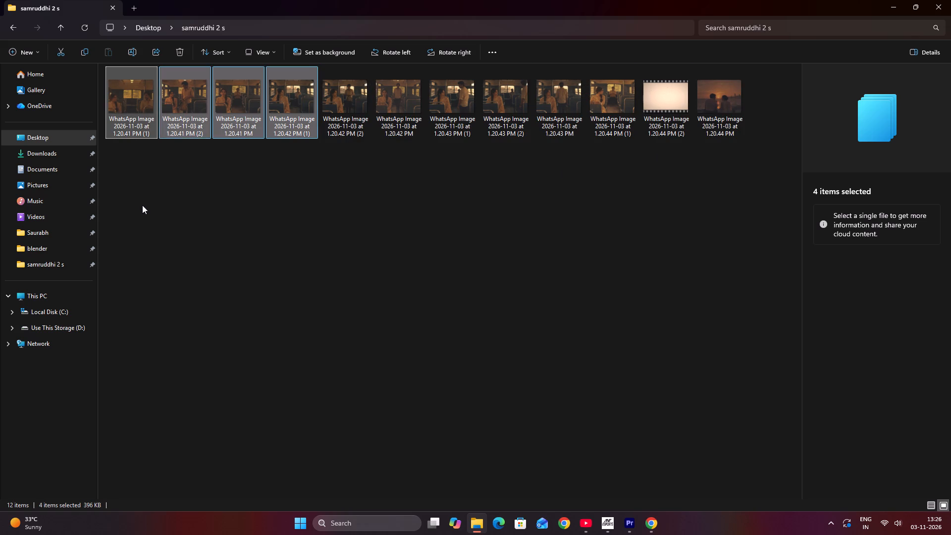
pyautogui.click(142, 205)
pyautogui.keyDown('shift'); pyautogui.click(719, 89); pyautogui.keyUp('shift')
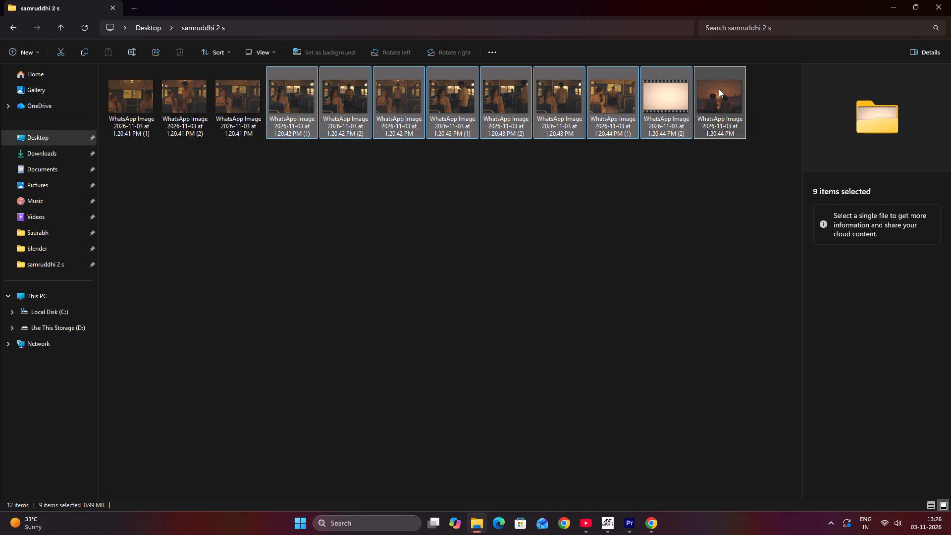
pyautogui.moveTo(251, 353); pyautogui.dragTo(248, 343)
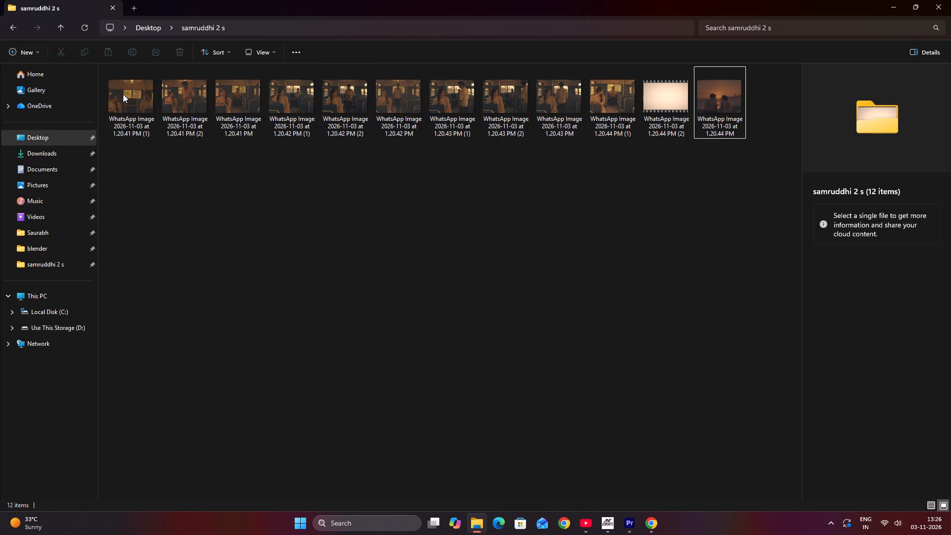
pyautogui.click(123, 94)
pyautogui.keyDown('shift'); pyautogui.click(733, 102); pyautogui.keyUp('shift')
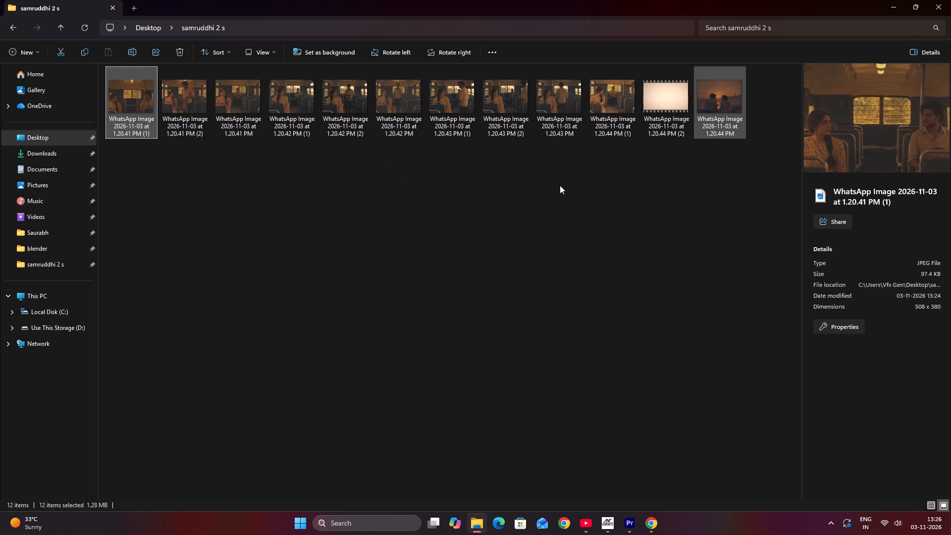
pyautogui.hotkey('ctrl', 'c')
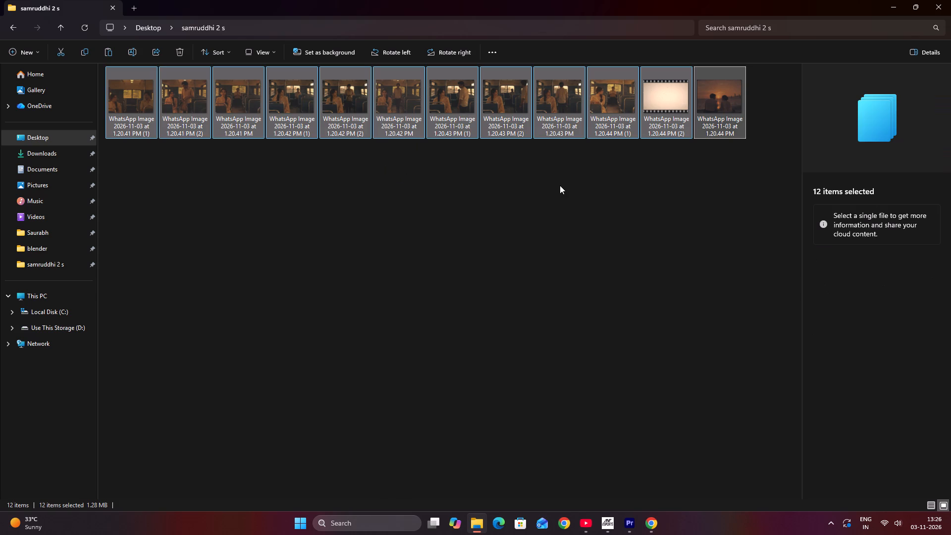
# Switch back to Premiere Pro and import the "samruddhi 2 s" folder into the project.
pyautogui.click(628, 523)
pyautogui.click(118, 440)
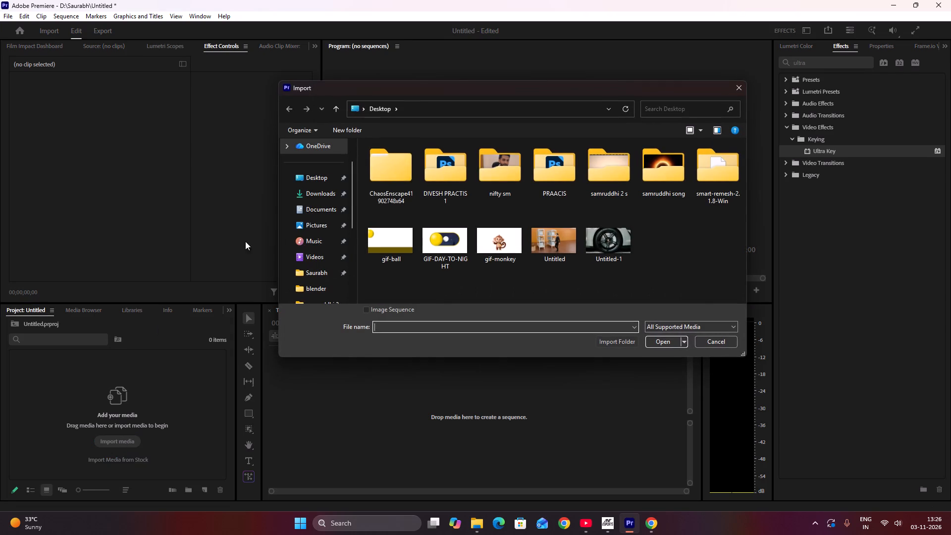
# Import the "samruddhi 2 s" folder from the Desktop into the project.
pyautogui.click(606, 177)
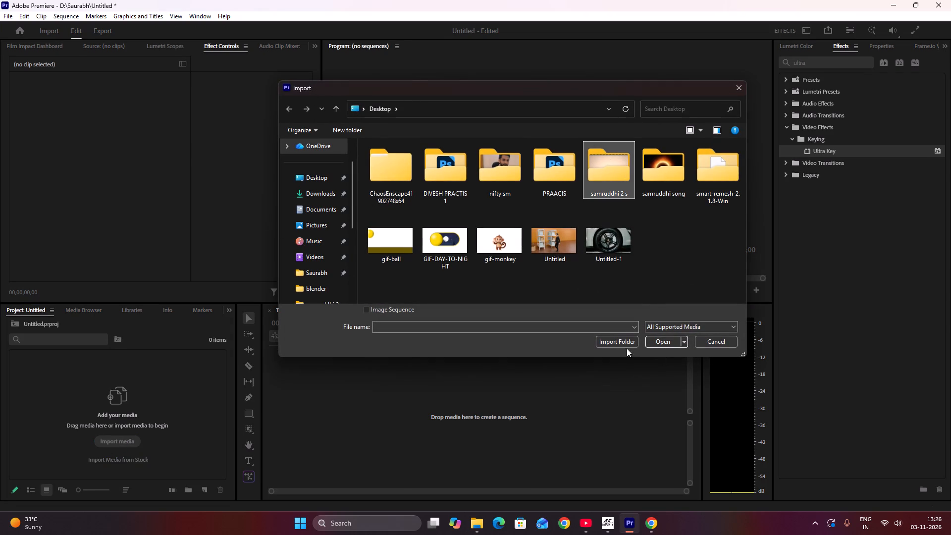
pyautogui.click(625, 340)
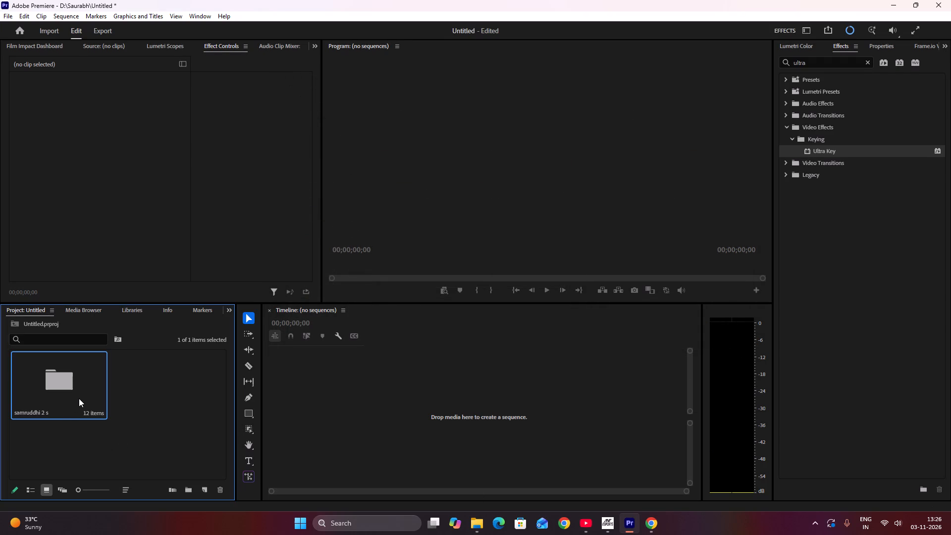
# Open the "samruddhi 2 s" bin and create a new sequence from the blank film-strip frame image.
pyautogui.doubleClick(79, 397)
pyautogui.scroll(-10, 135, 376)
pyautogui.scroll(5, 135, 376)
pyautogui.scroll(-5, 135, 376)
pyautogui.moveTo(118, 445); pyautogui.dragTo(367, 371)
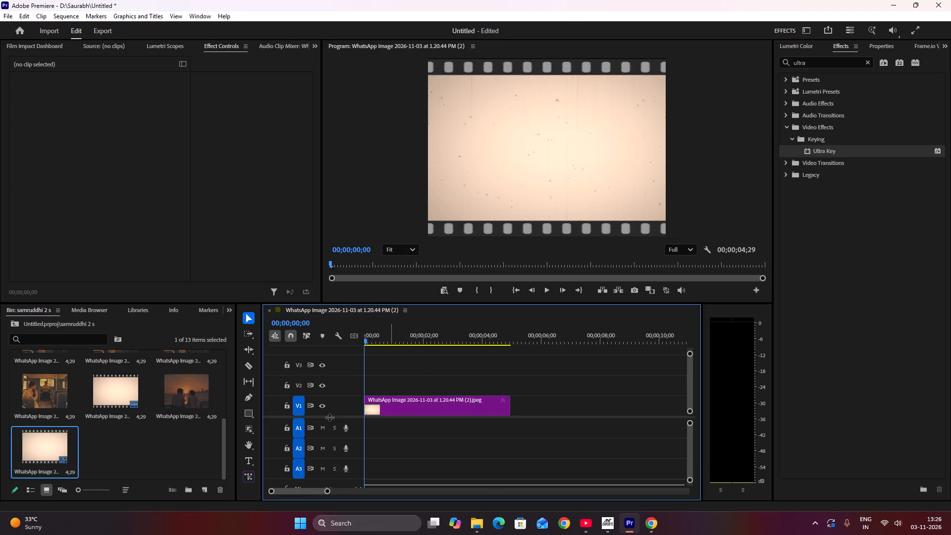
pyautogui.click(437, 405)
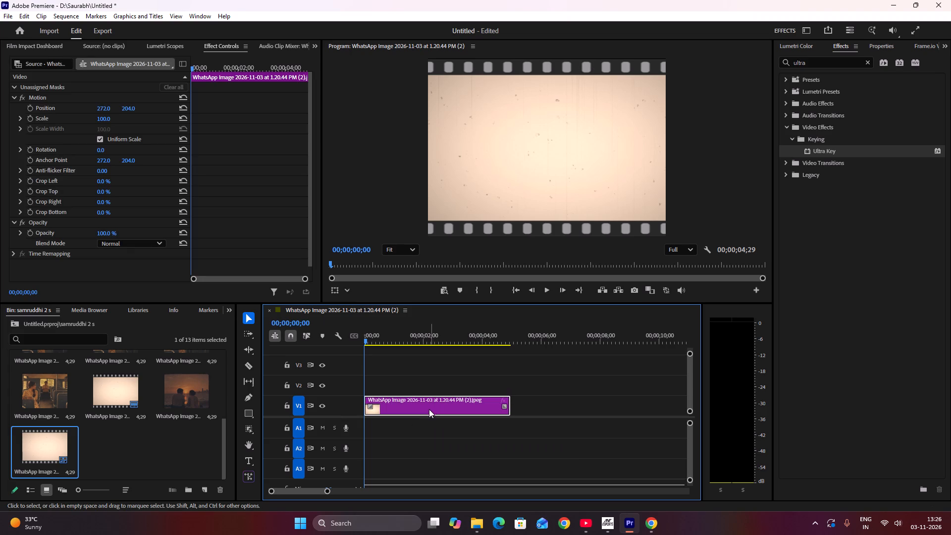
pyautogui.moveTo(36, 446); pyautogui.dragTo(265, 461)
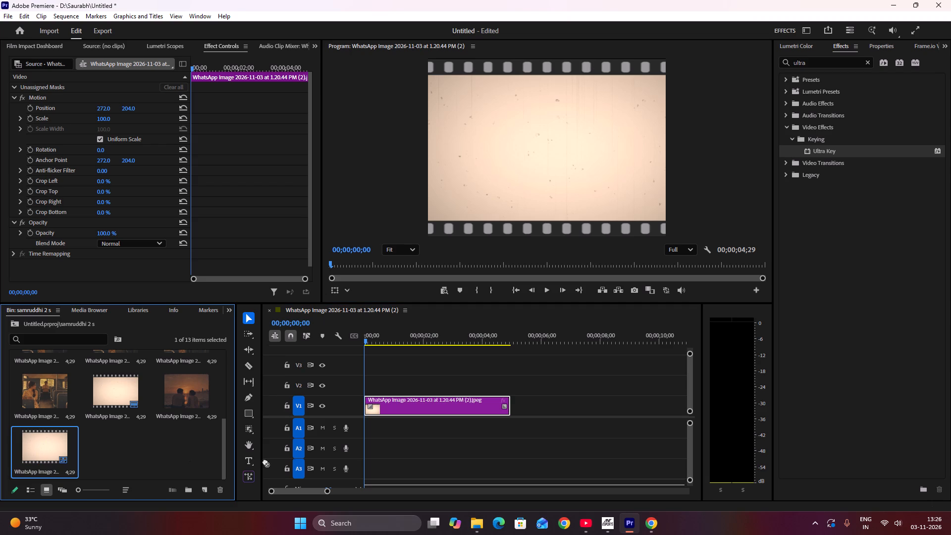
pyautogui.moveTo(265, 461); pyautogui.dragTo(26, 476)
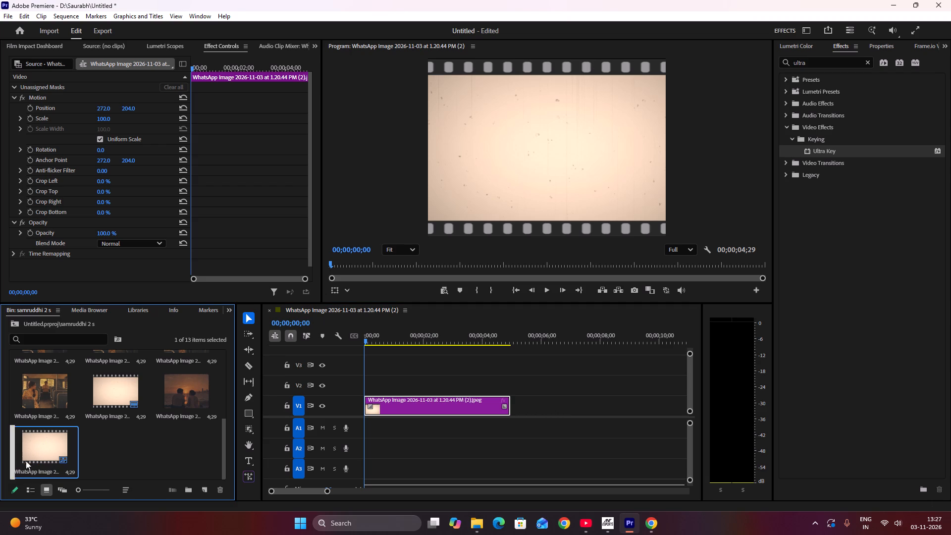
# Add another copy of the blank film-strip frame image to track V1 at about 00;00;06;00, after the first clip.
pyautogui.moveTo(110, 395); pyautogui.dragTo(541, 404)
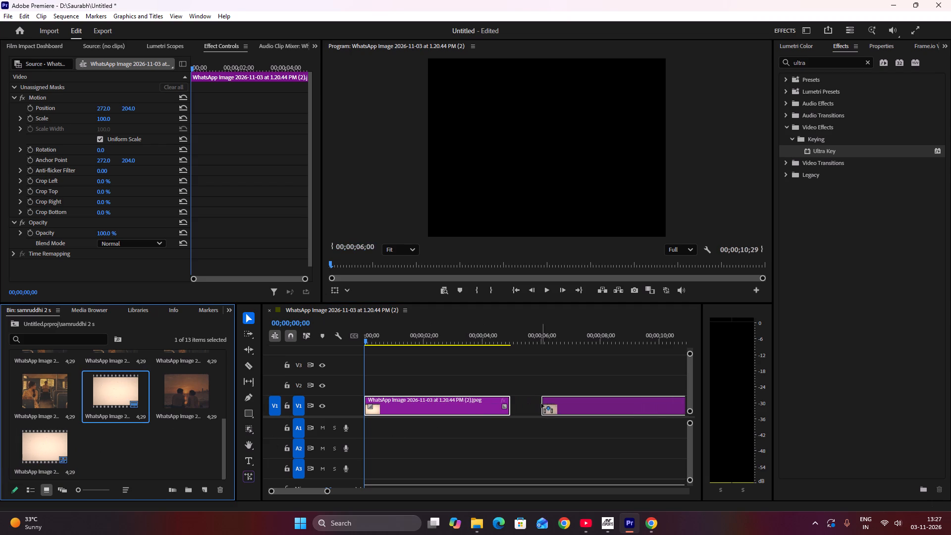
# Place the second film-strip clip on V1 directly against the end of the first clip.
pyautogui.moveTo(541, 404); pyautogui.dragTo(512, 412)
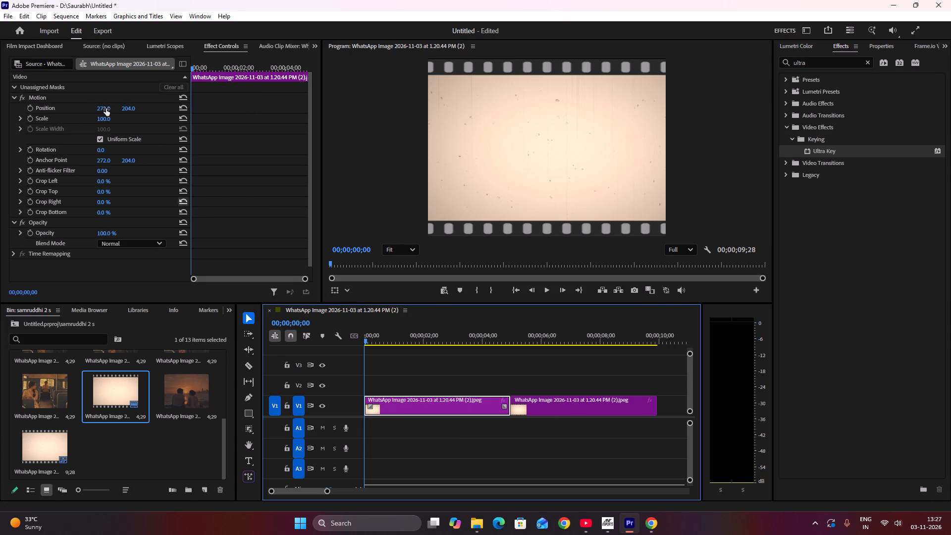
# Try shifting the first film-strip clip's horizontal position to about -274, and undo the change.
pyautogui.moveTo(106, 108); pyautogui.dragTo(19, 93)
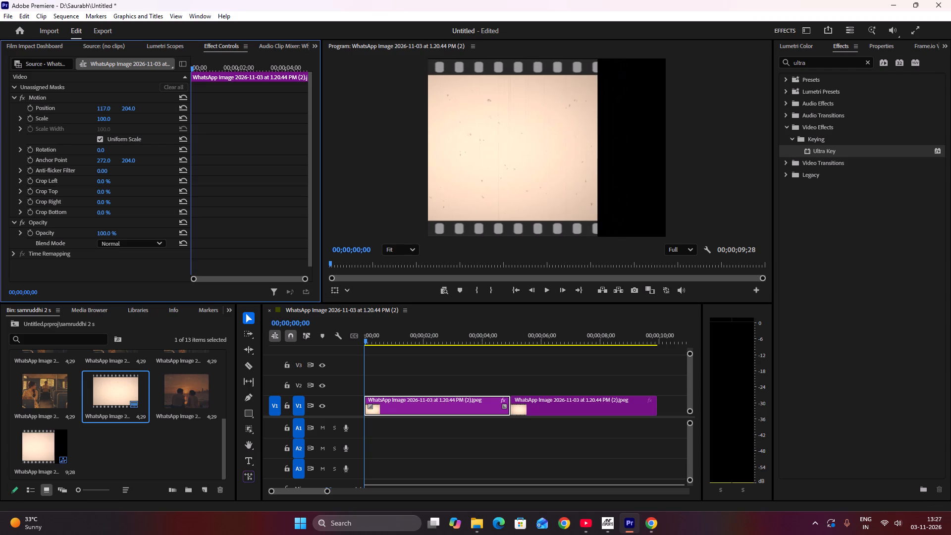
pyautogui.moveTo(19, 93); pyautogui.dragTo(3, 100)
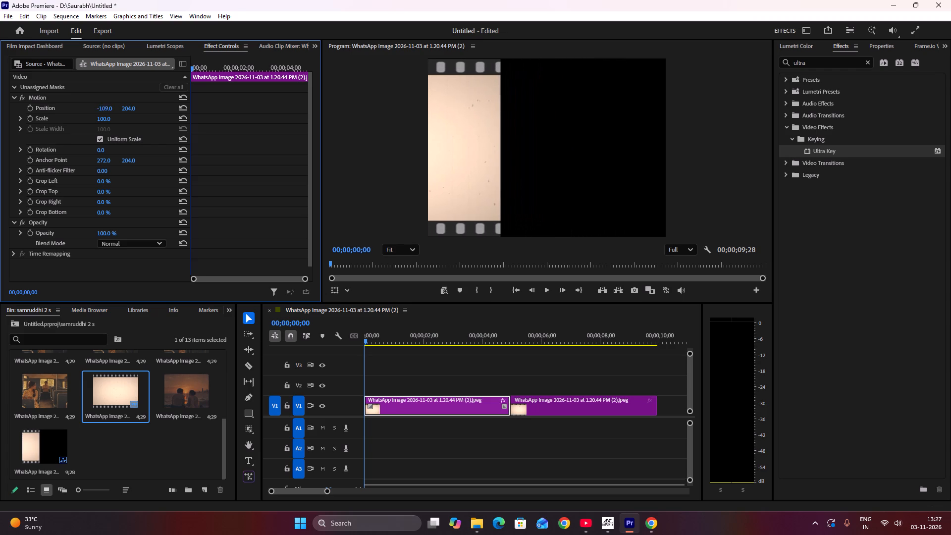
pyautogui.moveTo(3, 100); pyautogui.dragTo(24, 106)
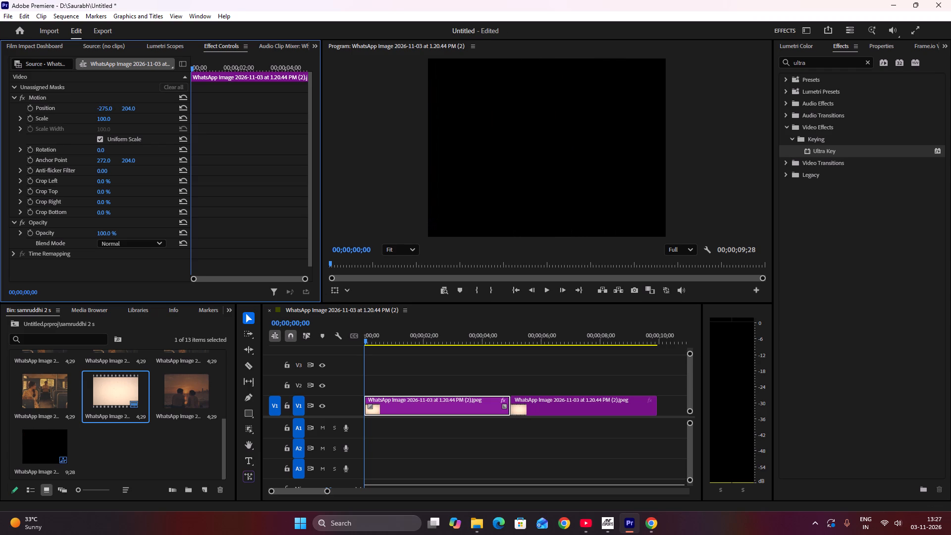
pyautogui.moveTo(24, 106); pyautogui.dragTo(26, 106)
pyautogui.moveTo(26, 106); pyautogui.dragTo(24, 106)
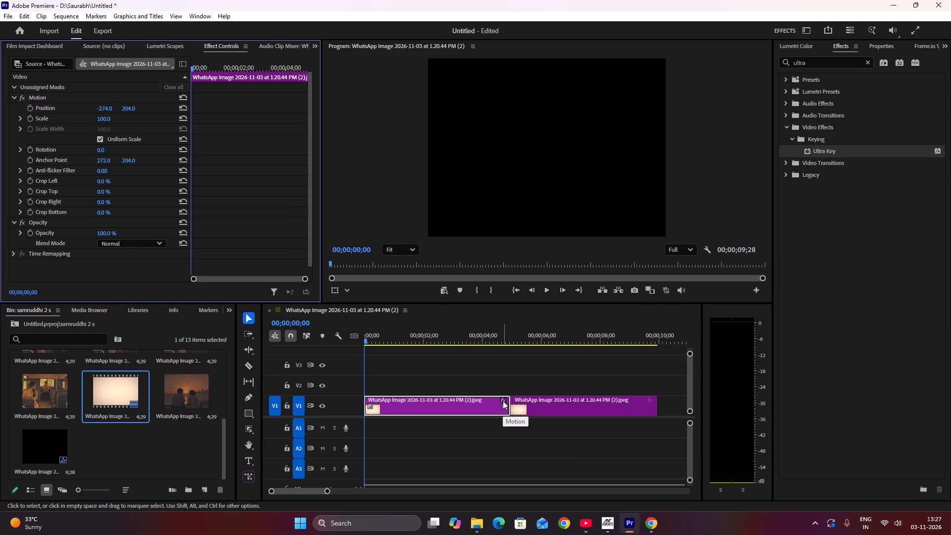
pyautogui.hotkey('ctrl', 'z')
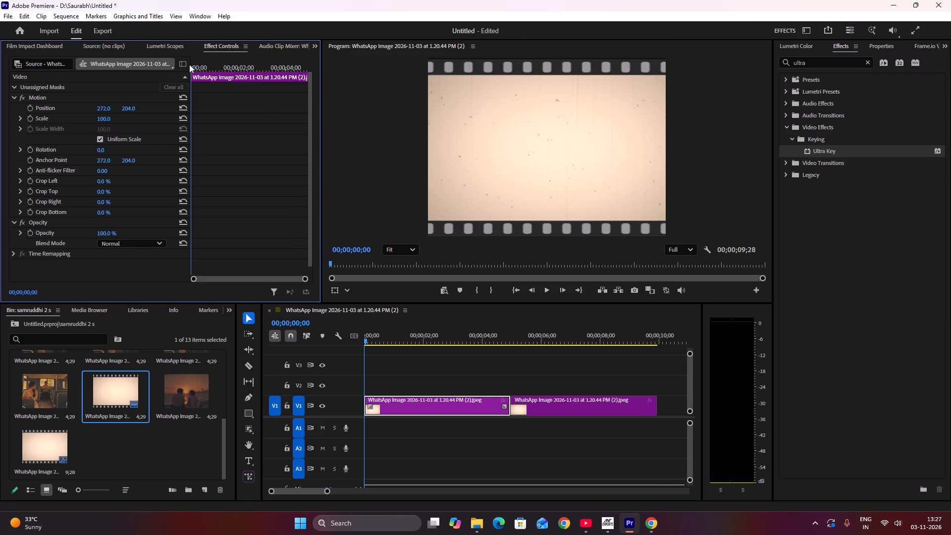
# Turn on Position animation for the first film-strip clip with a keyframe at 00;00;00;00.
pyautogui.moveTo(189, 67); pyautogui.dragTo(153, 62)
pyautogui.click(30, 109)
# Keyframe the first clip's horizontal position at about -270 at 00;00;04;28 so the film strip slides out of frame to the left.
pyautogui.moveTo(192, 67); pyautogui.dragTo(192, 67)
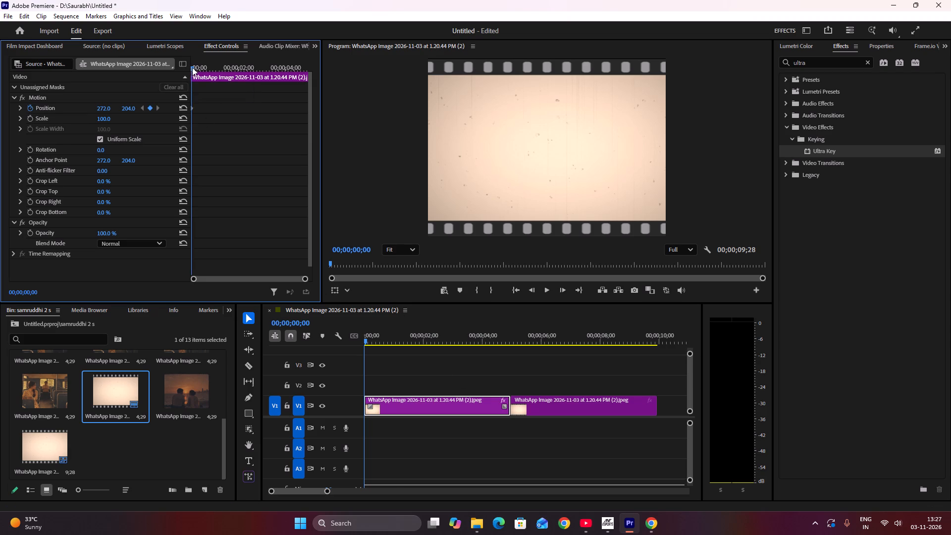
pyautogui.moveTo(192, 67); pyautogui.dragTo(308, 89)
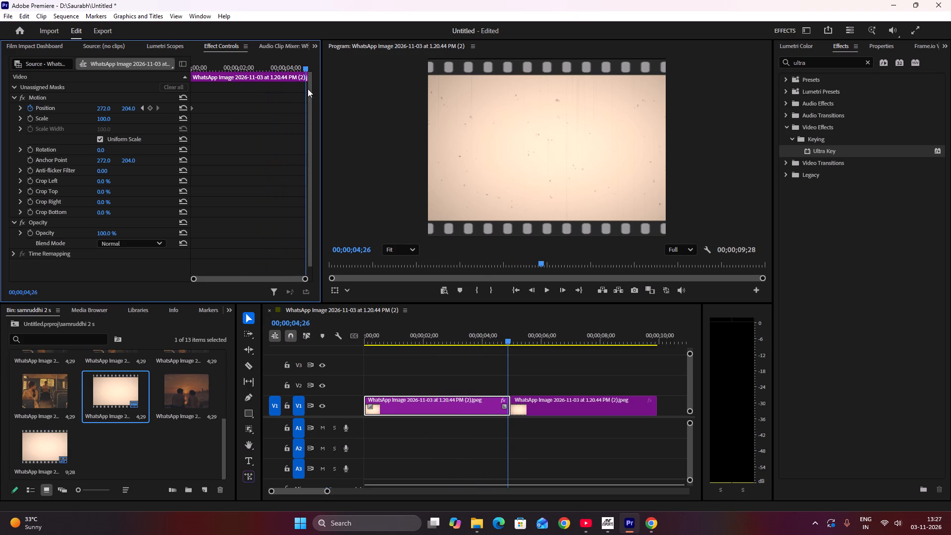
pyautogui.moveTo(308, 89); pyautogui.dragTo(309, 89)
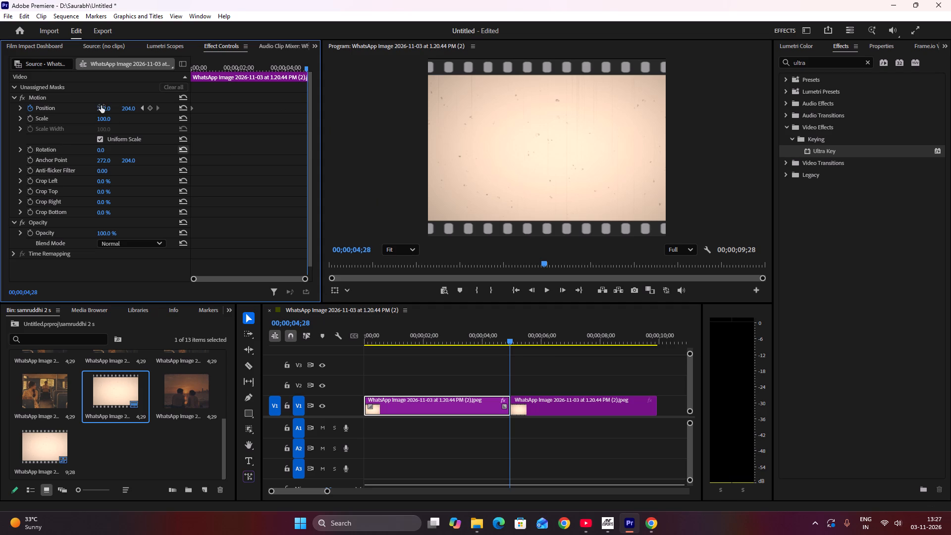
pyautogui.moveTo(105, 109); pyautogui.dragTo(104, 109)
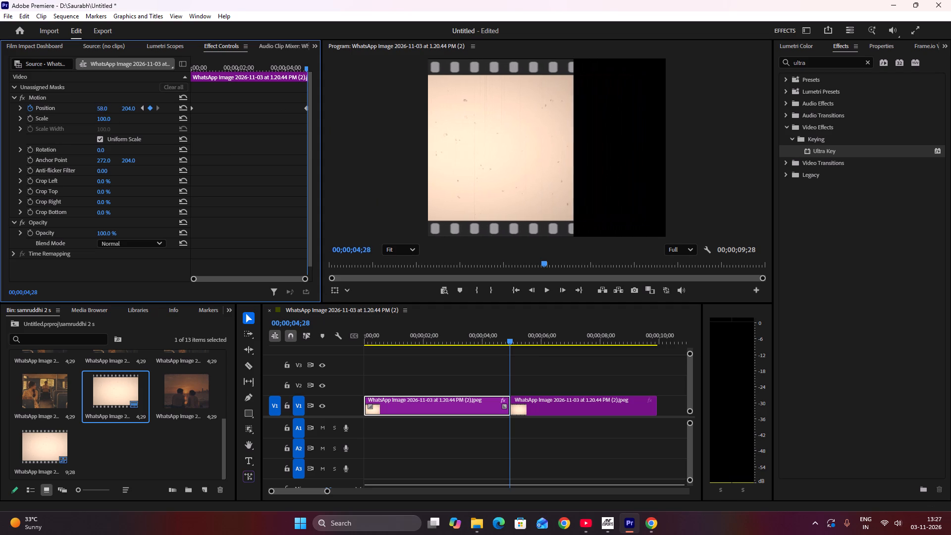
pyautogui.moveTo(104, 109); pyautogui.dragTo(49, 106)
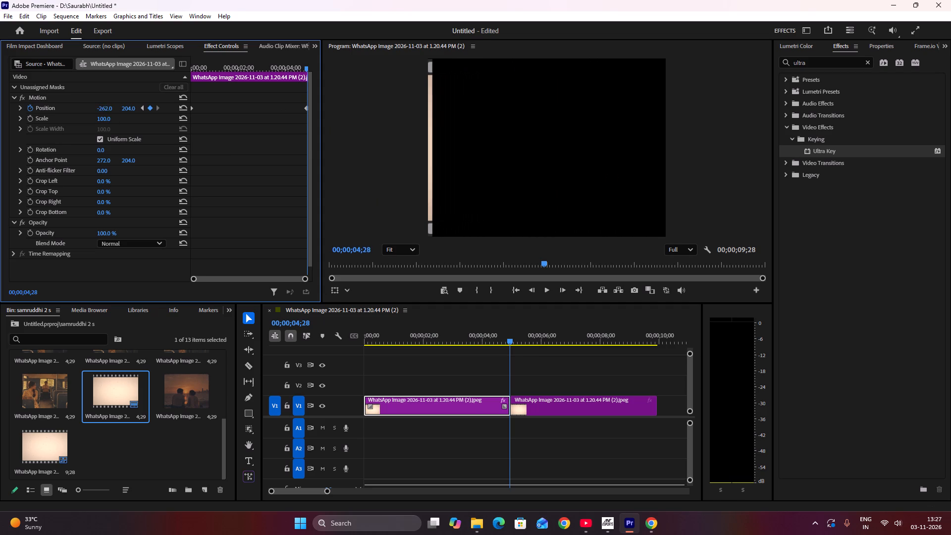
pyautogui.moveTo(49, 106); pyautogui.dragTo(45, 106)
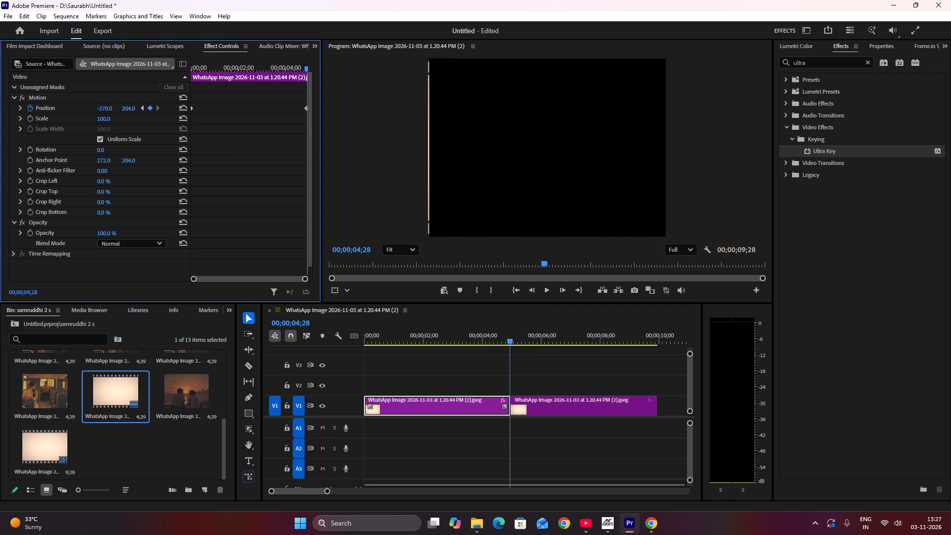
pyautogui.moveTo(45, 106); pyautogui.dragTo(44, 106)
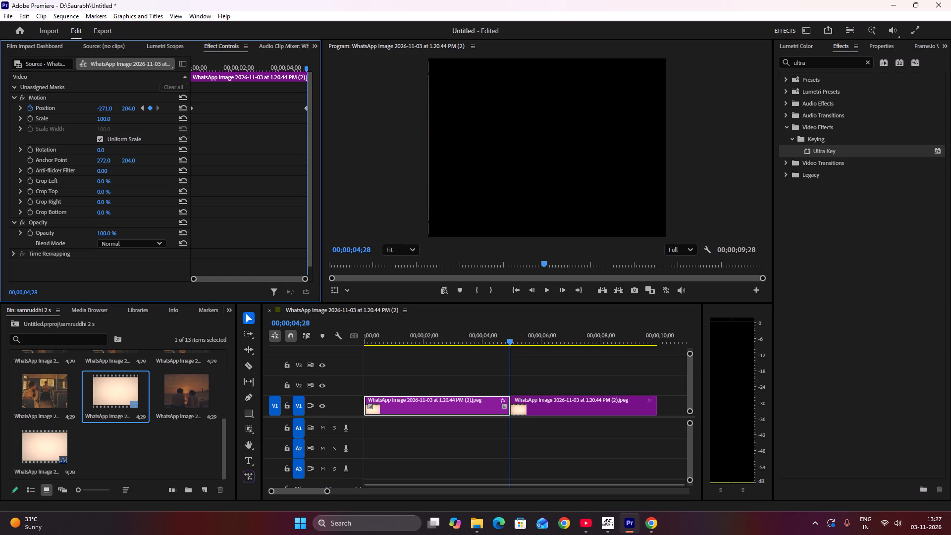
pyautogui.moveTo(44, 106); pyautogui.dragTo(44, 106)
pyautogui.moveTo(44, 106); pyautogui.dragTo(44, 106)
pyautogui.moveTo(44, 106); pyautogui.dragTo(45, 106)
# Play back and scrub the sequence from the start to review the first film-strip clip's slide-out animation.
pyautogui.click(566, 402)
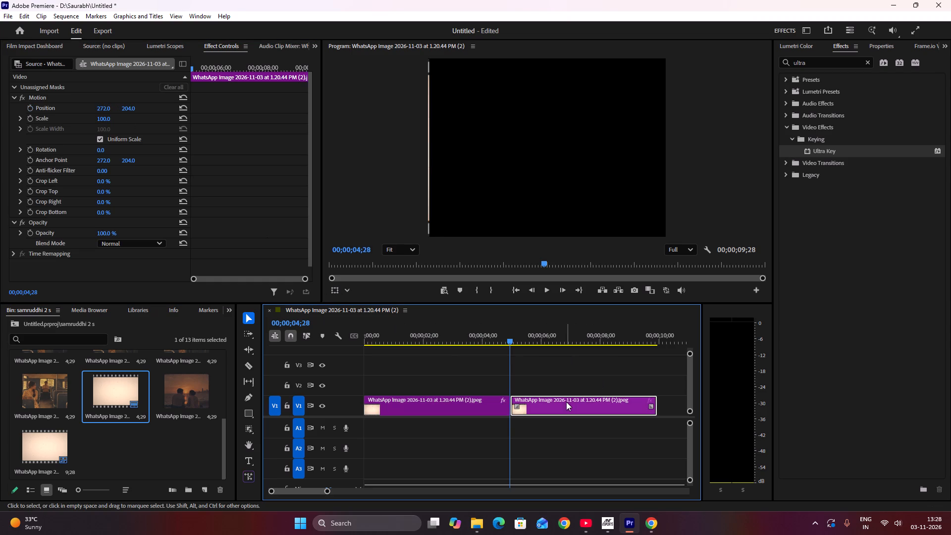
pyautogui.click(510, 341)
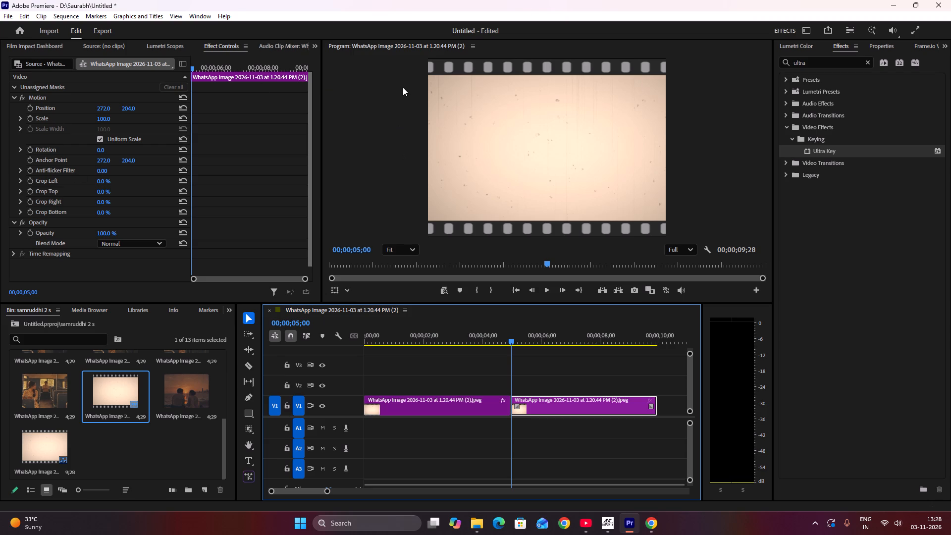
pyautogui.moveTo(513, 334); pyautogui.dragTo(337, 337)
pyautogui.press('space')
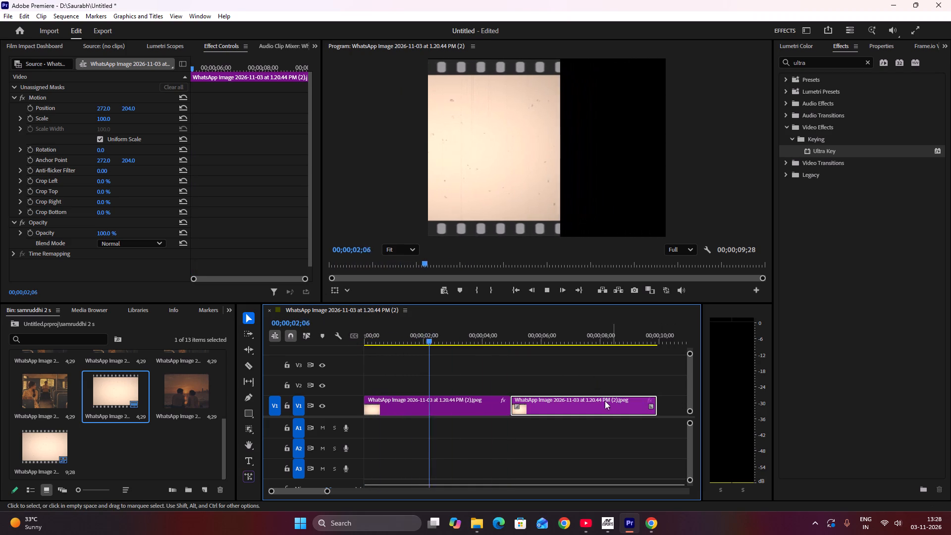
pyautogui.moveTo(452, 335); pyautogui.dragTo(394, 339)
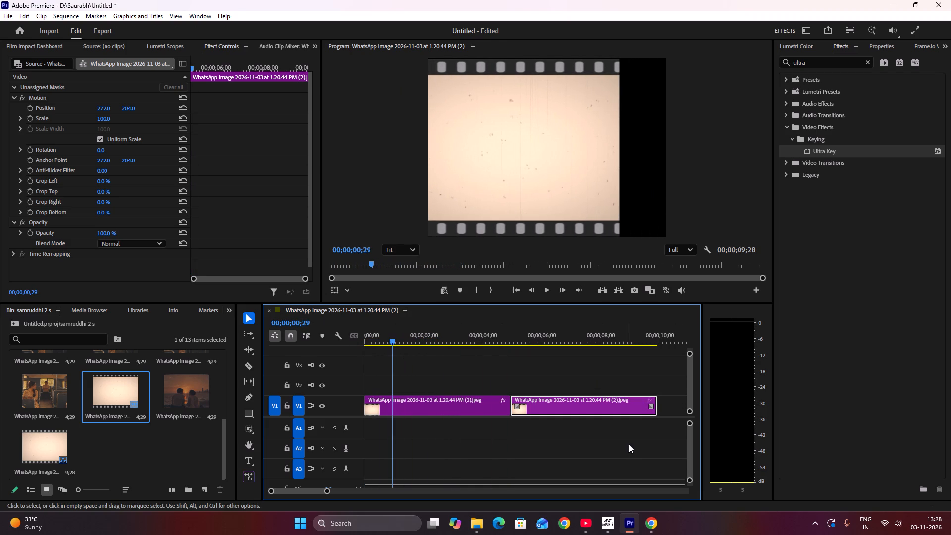
pyautogui.moveTo(394, 342); pyautogui.dragTo(336, 340)
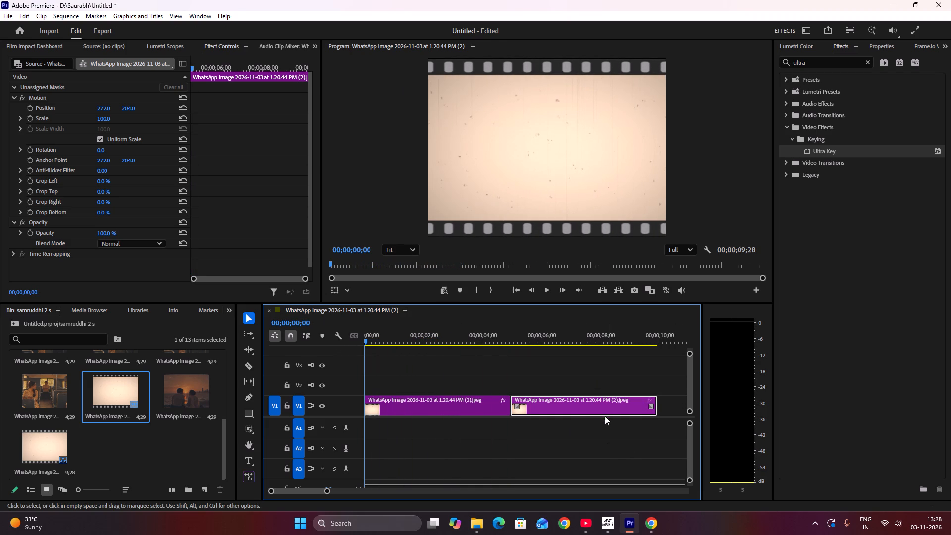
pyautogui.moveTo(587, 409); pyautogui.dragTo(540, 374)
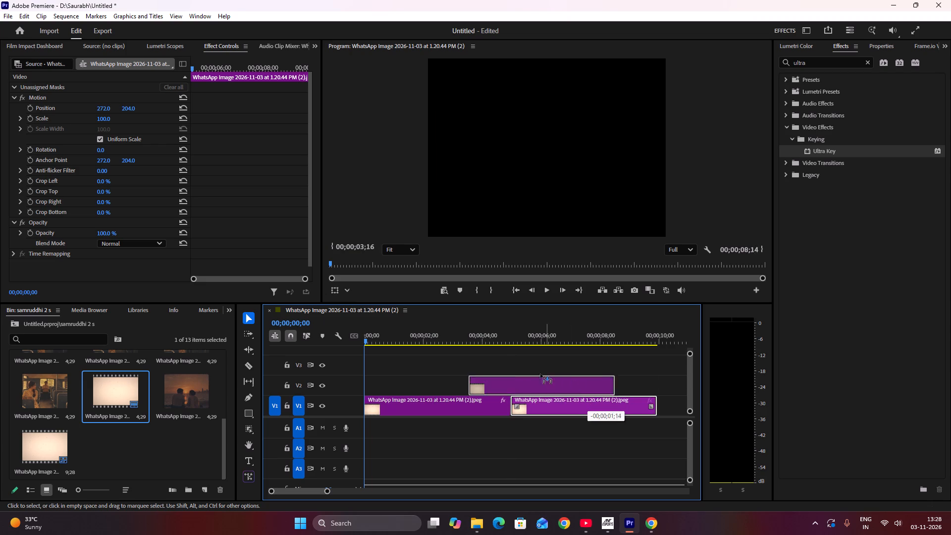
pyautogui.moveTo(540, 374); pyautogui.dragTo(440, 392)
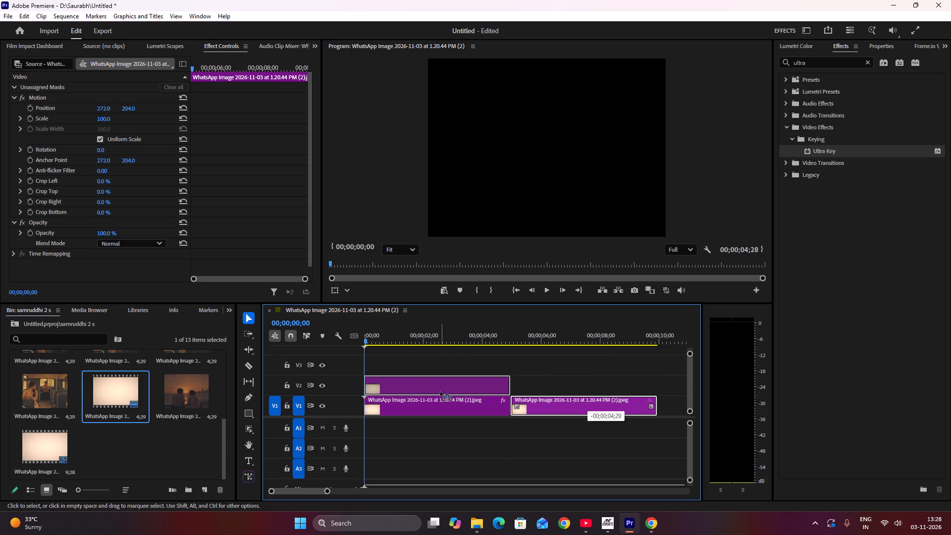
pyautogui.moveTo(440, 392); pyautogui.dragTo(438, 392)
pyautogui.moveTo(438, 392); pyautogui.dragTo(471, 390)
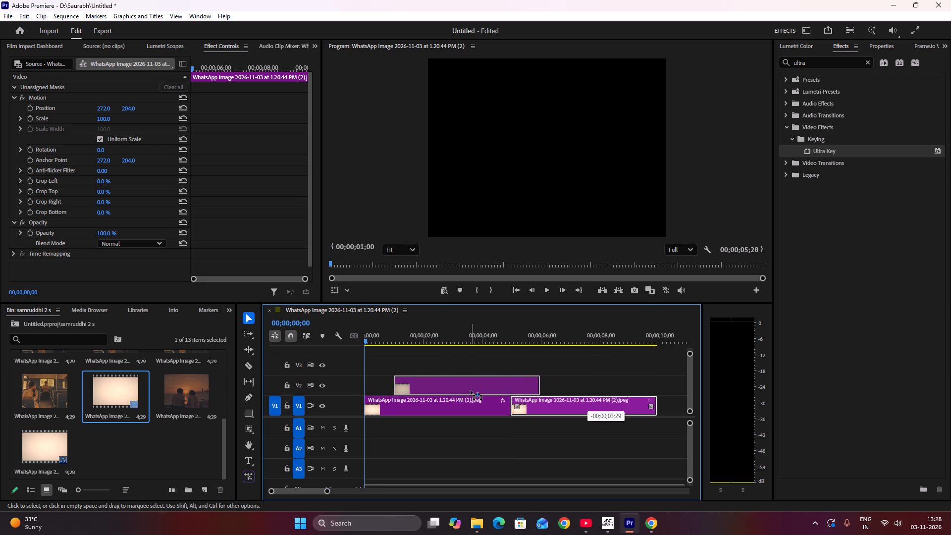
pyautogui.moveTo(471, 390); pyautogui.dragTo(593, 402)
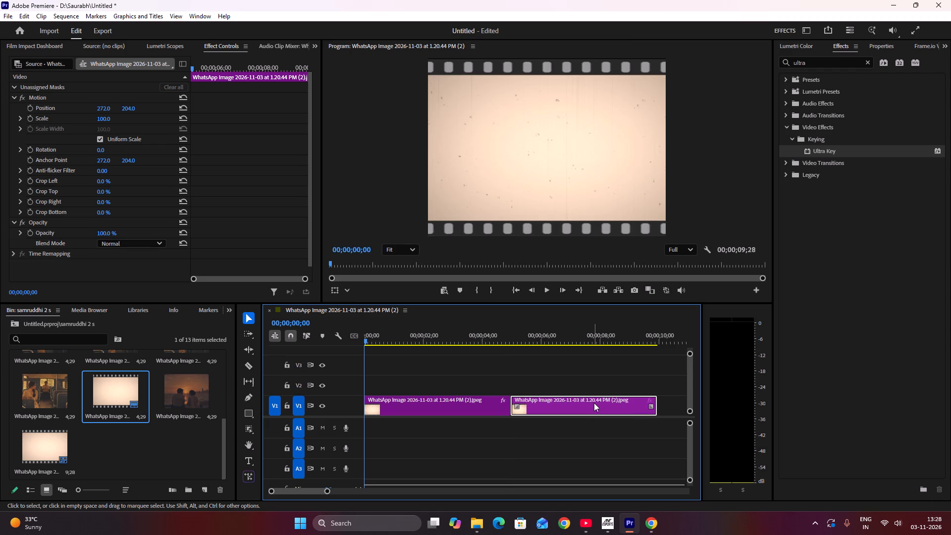
# Undo the first clip's position keyframes and the placement of the second film-strip clip.
pyautogui.hotkey('ctrl', 'z')
pyautogui.hotkey('ctrl', 'z')
pyautogui.hotkey('ctrl', 'z')
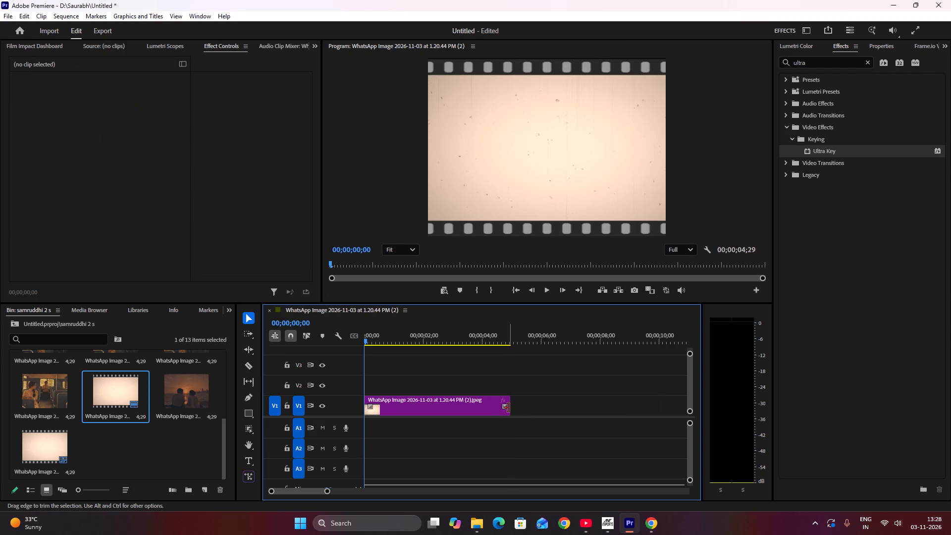
# Extend the end of the V1 film-strip clip to about 00;00;34;21.
pyautogui.moveTo(509, 408); pyautogui.dragTo(686, 404)
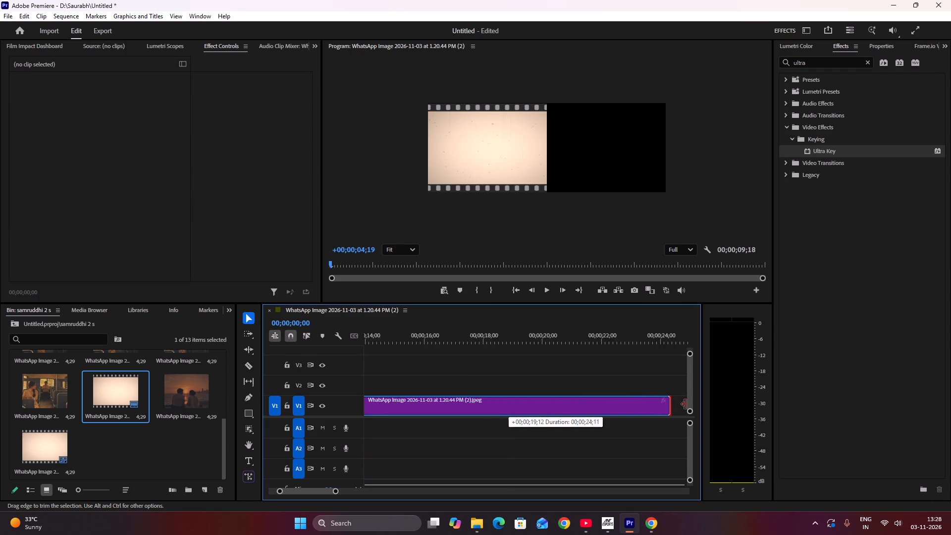
pyautogui.moveTo(686, 404); pyautogui.dragTo(574, 411)
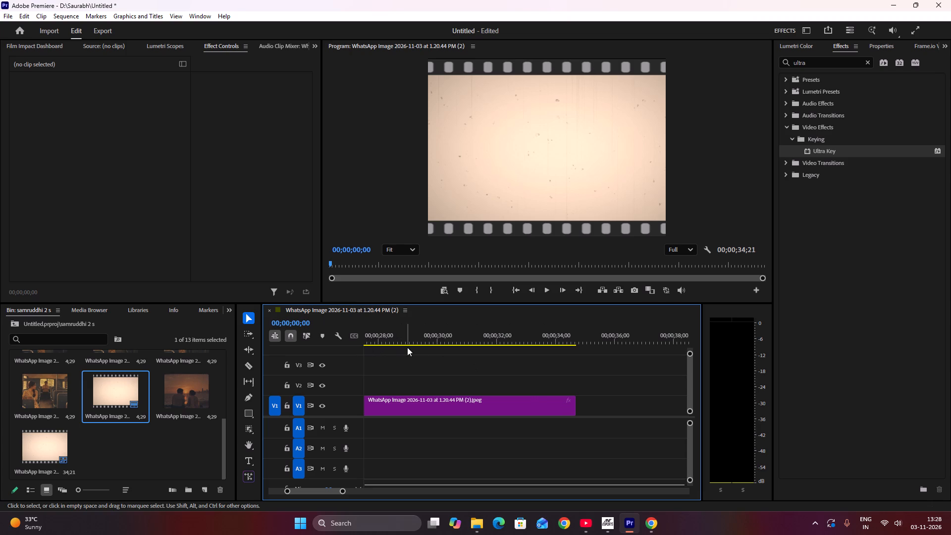
# Turn on Position animation for the extended V1 film-strip clip with a keyframe at 00;00;00;00.
pyautogui.moveTo(427, 341); pyautogui.dragTo(256, 336)
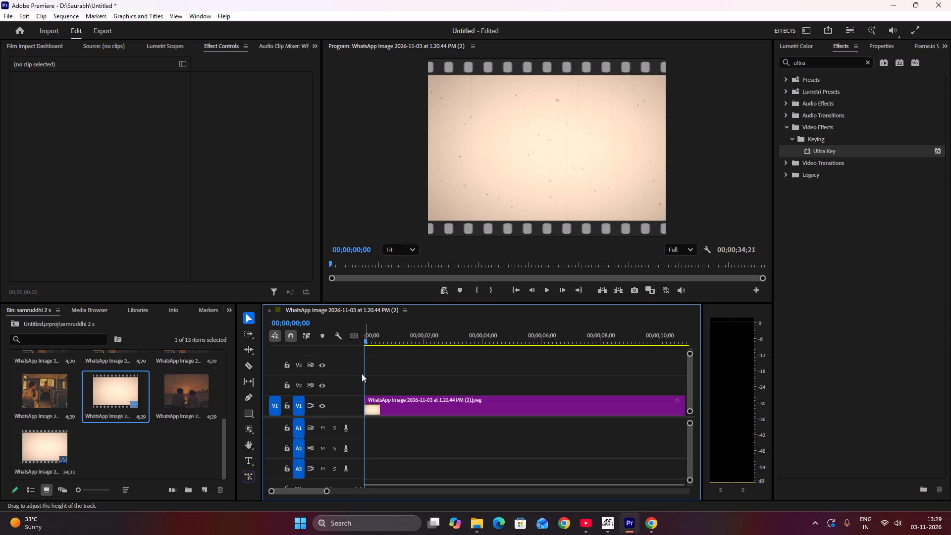
pyautogui.click(365, 341)
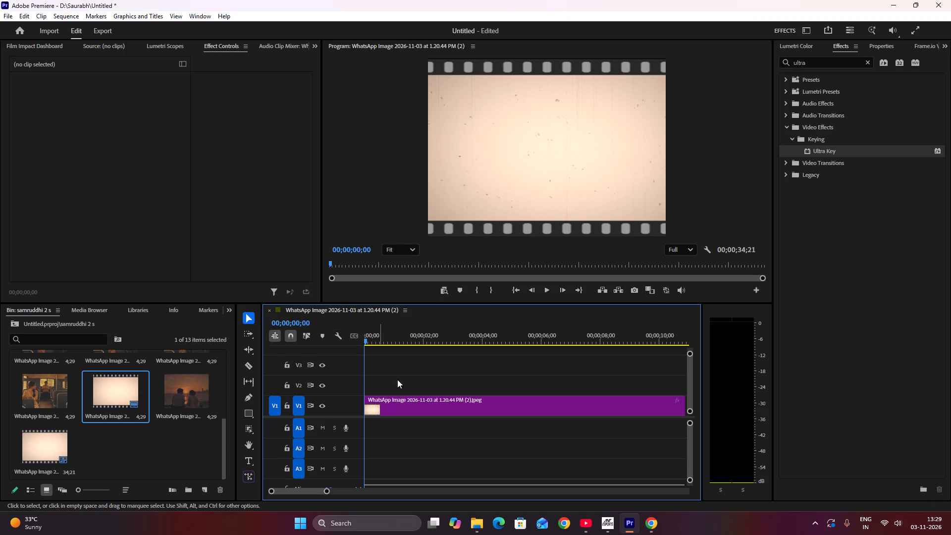
pyautogui.click(415, 402)
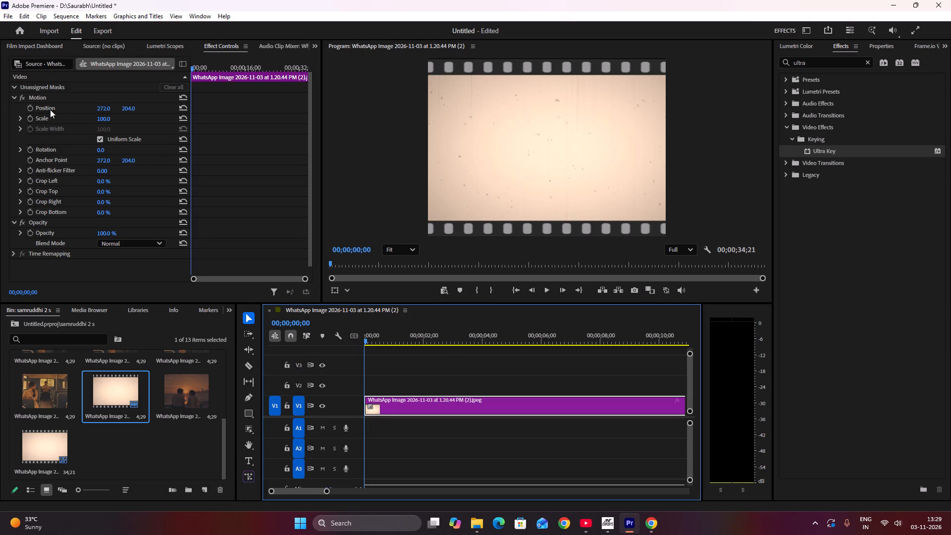
pyautogui.click(30, 109)
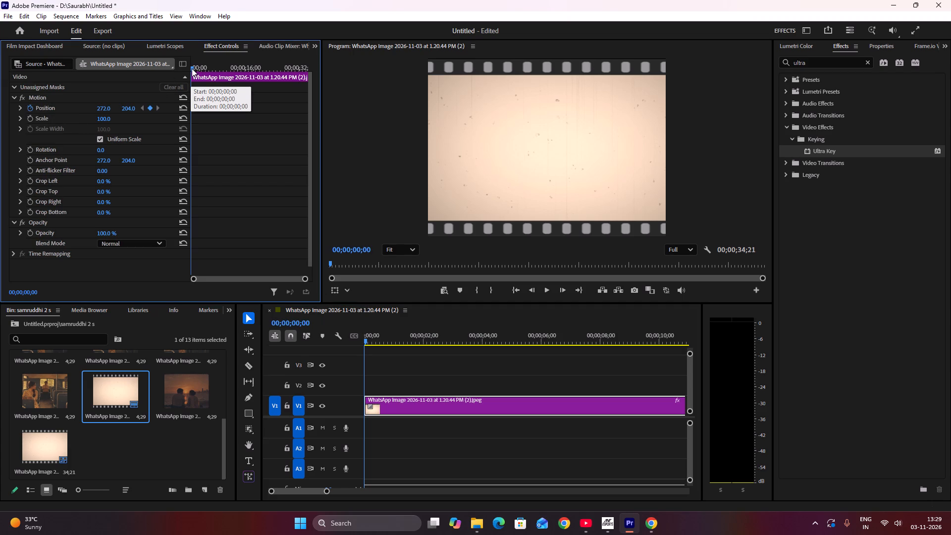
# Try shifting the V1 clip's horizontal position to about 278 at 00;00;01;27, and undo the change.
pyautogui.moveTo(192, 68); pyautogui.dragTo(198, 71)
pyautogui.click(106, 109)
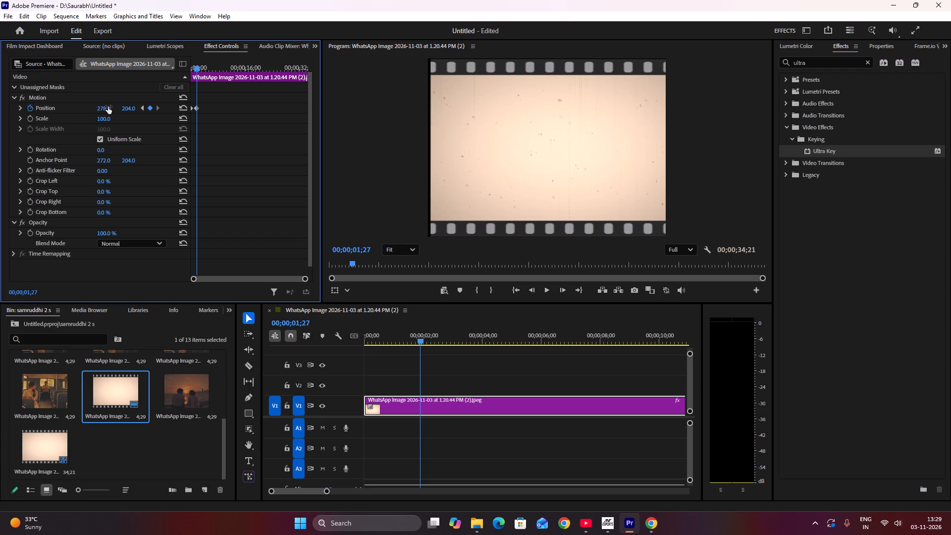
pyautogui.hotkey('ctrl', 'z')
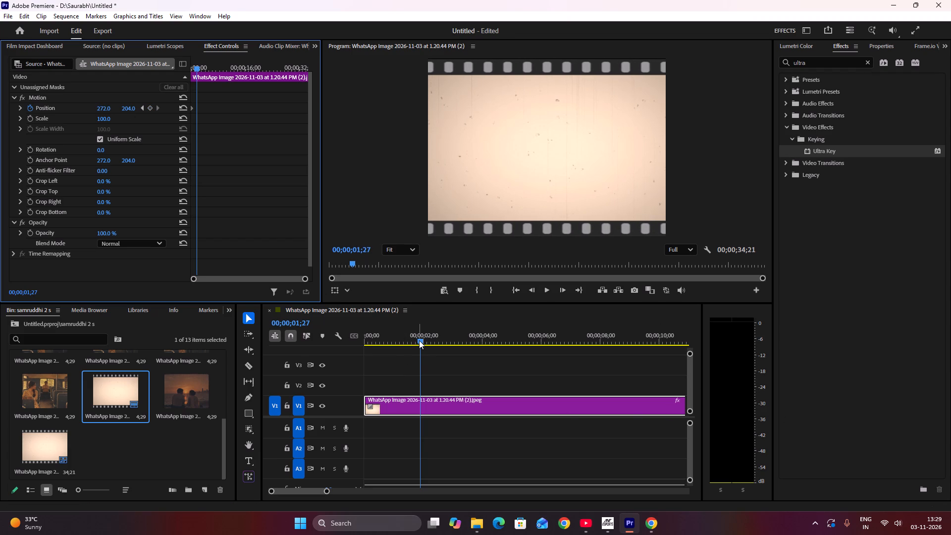
# Add a second film-strip image to V1 directly against the end of the extended clip.
pyautogui.moveTo(419, 340); pyautogui.dragTo(636, 362)
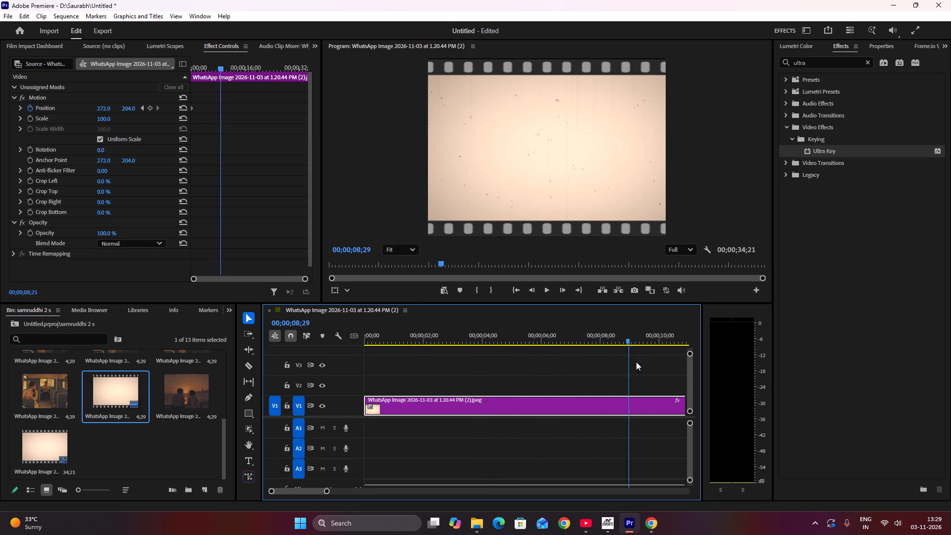
pyautogui.moveTo(636, 362); pyautogui.dragTo(571, 364)
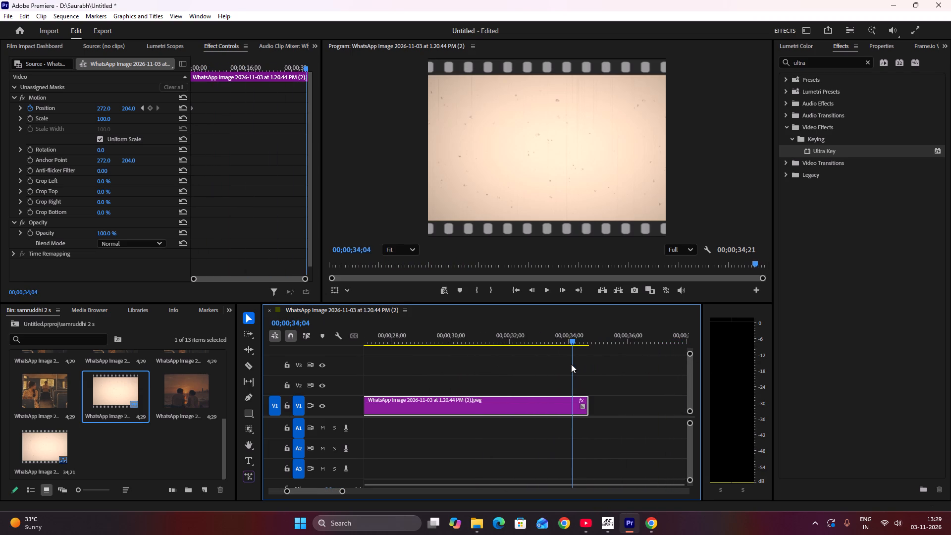
pyautogui.moveTo(571, 364); pyautogui.dragTo(589, 366)
pyautogui.moveTo(121, 396); pyautogui.dragTo(435, 444)
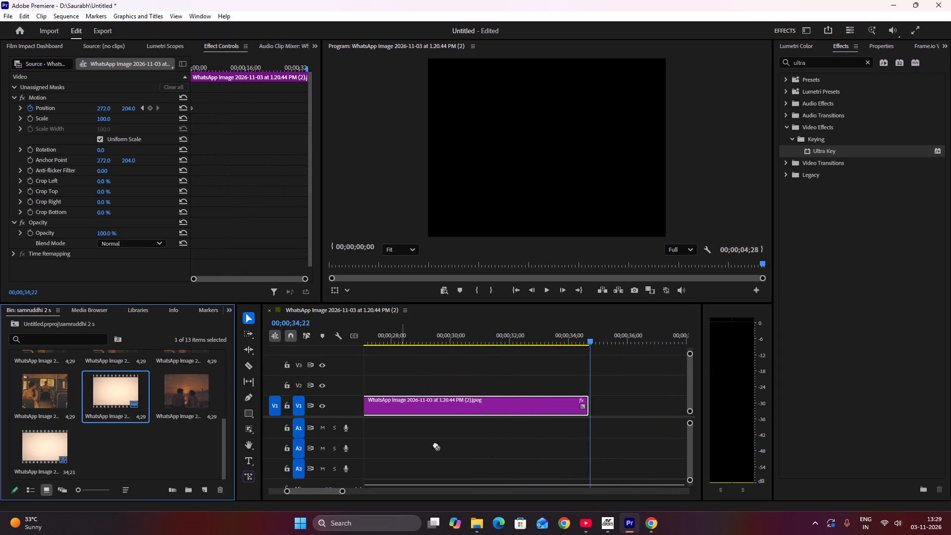
pyautogui.moveTo(435, 444); pyautogui.dragTo(591, 410)
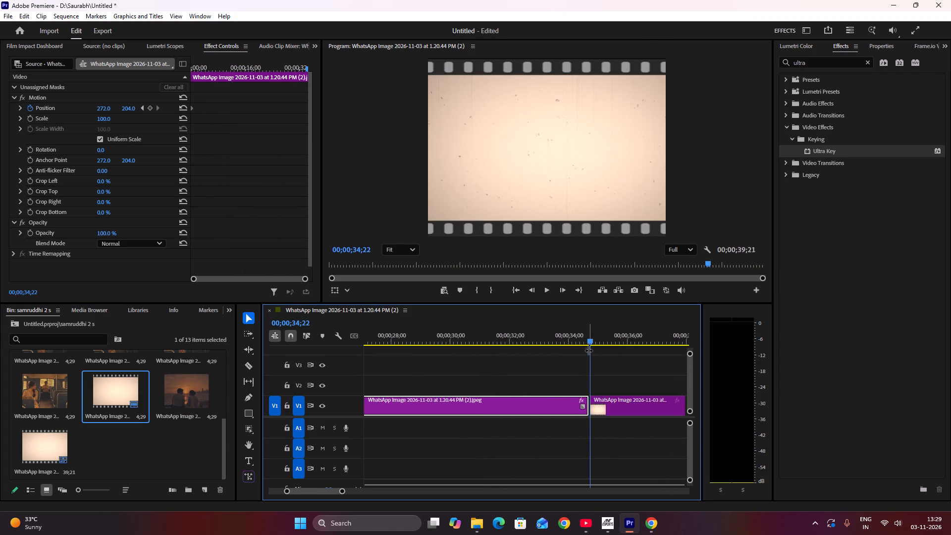
pyautogui.moveTo(590, 341); pyautogui.dragTo(551, 346)
pyautogui.click(643, 410)
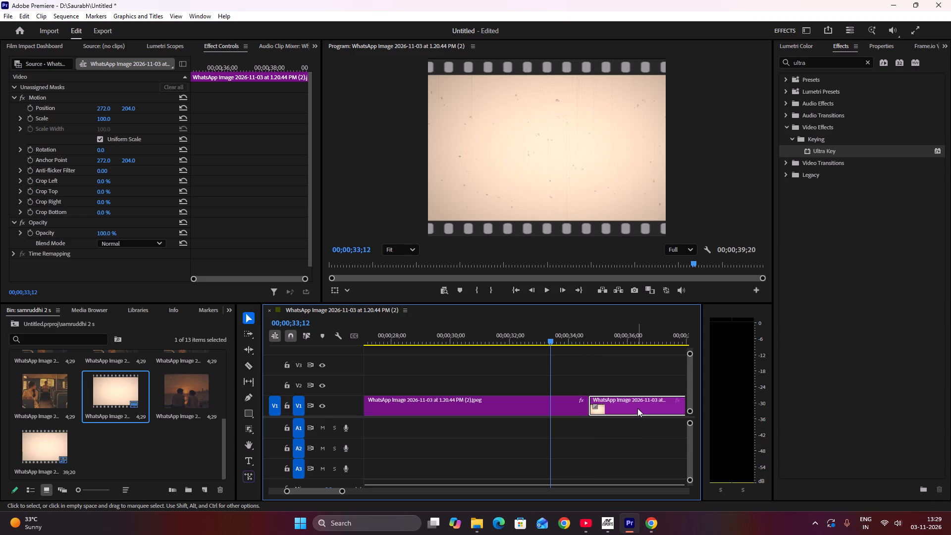
# Move the second film-strip clip onto V2 above the long clip, starting at about 00;00;02;08.
pyautogui.moveTo(637, 403); pyautogui.dragTo(621, 378)
pyautogui.moveTo(634, 391); pyautogui.dragTo(501, 388)
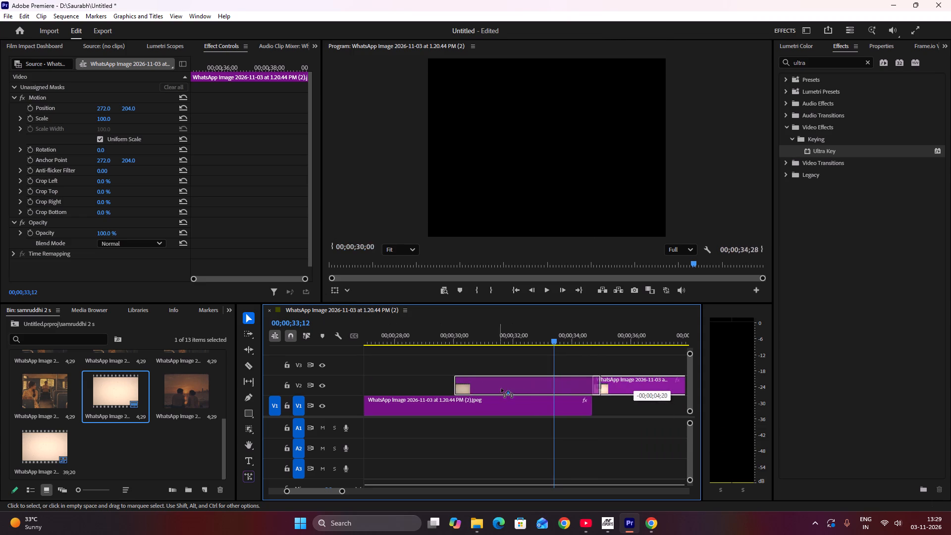
pyautogui.moveTo(501, 388); pyautogui.dragTo(415, 392)
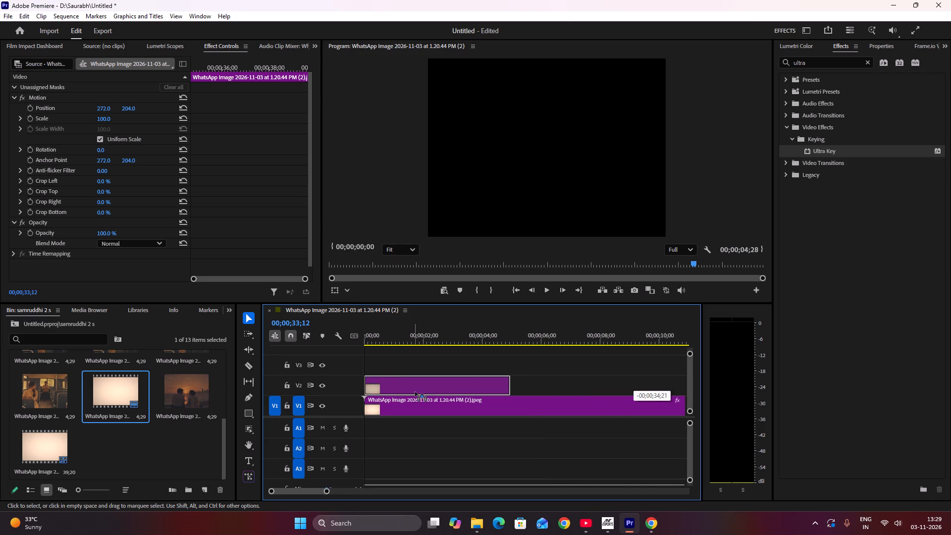
pyautogui.moveTo(415, 392); pyautogui.dragTo(475, 392)
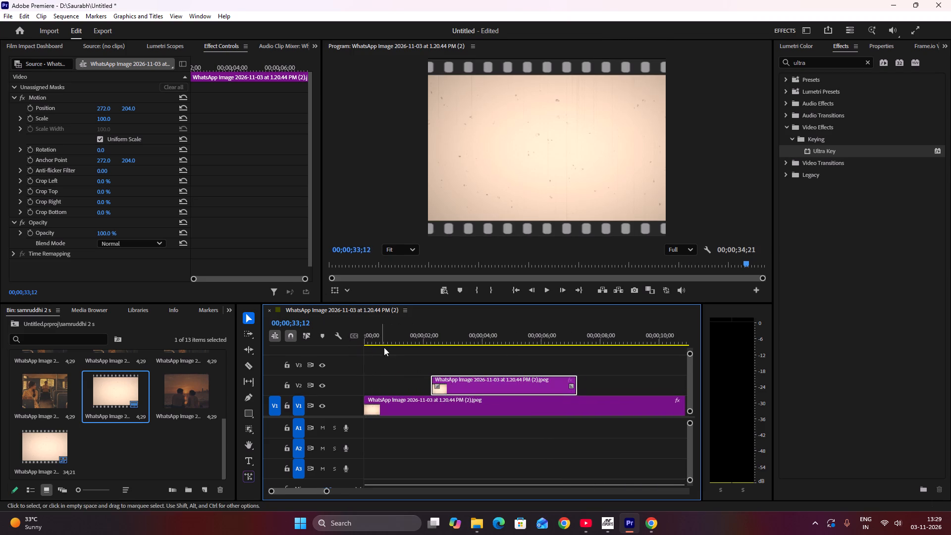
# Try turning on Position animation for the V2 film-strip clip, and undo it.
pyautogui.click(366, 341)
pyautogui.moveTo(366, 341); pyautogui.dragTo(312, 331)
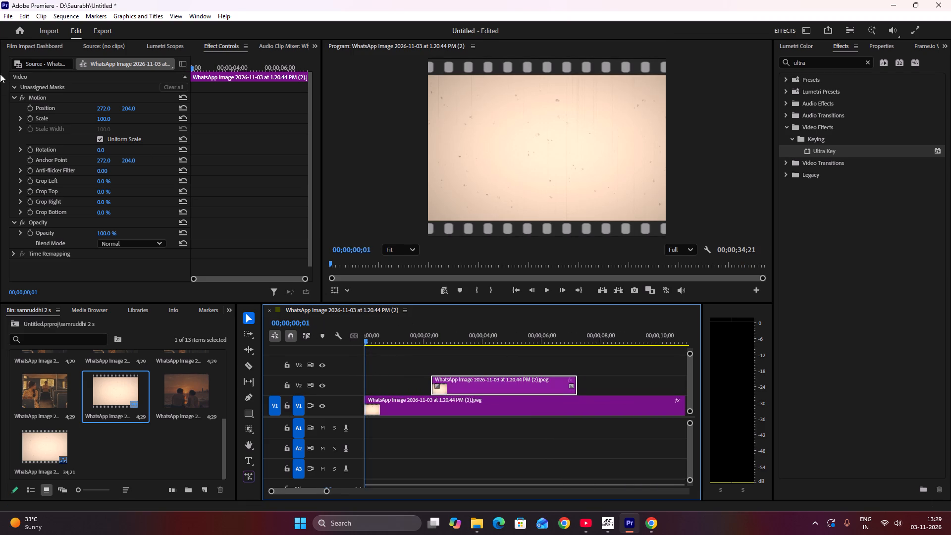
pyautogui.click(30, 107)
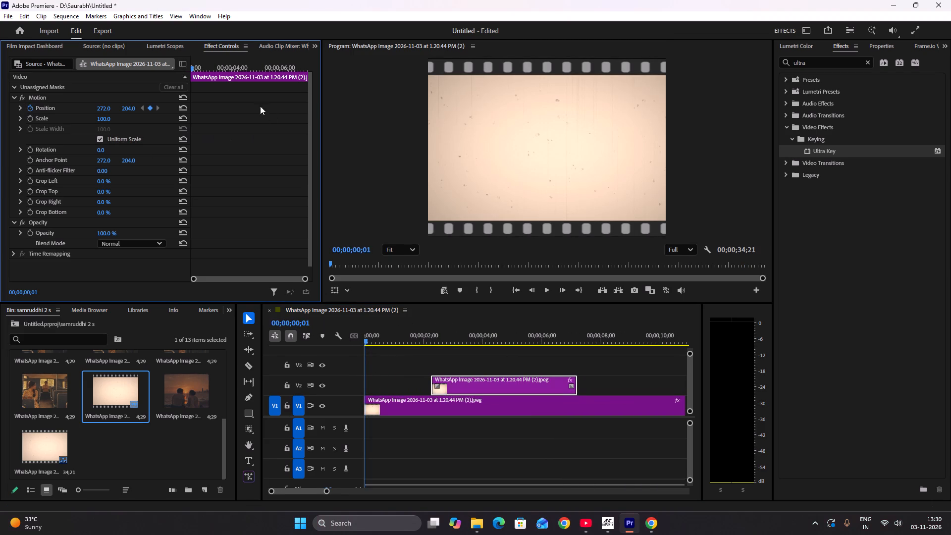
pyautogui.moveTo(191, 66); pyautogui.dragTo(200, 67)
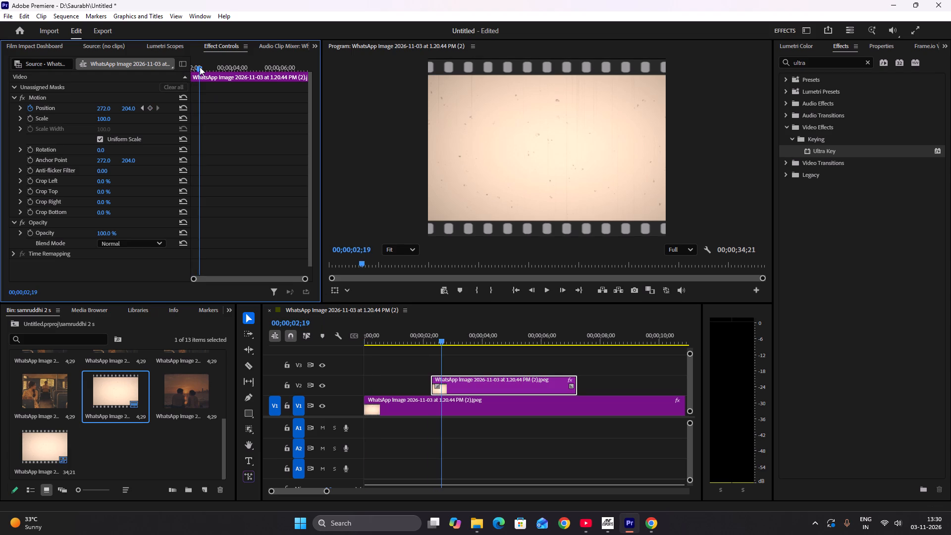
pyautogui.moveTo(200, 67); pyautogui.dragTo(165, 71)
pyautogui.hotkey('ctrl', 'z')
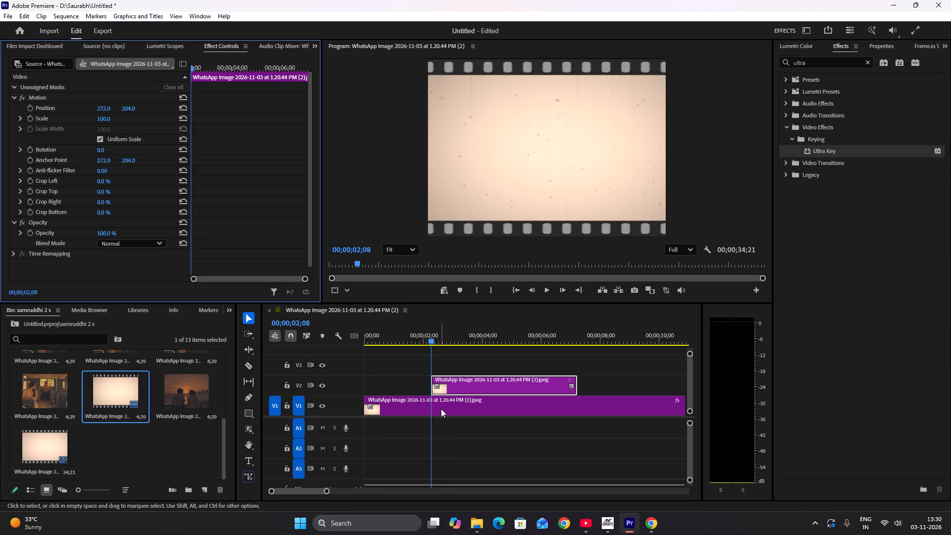
# Set the V1 film-strip clip's starting Position keyframe at 00;00;00;00 to a horizontal value of -274, keeping 204 vertical.
pyautogui.click(441, 409)
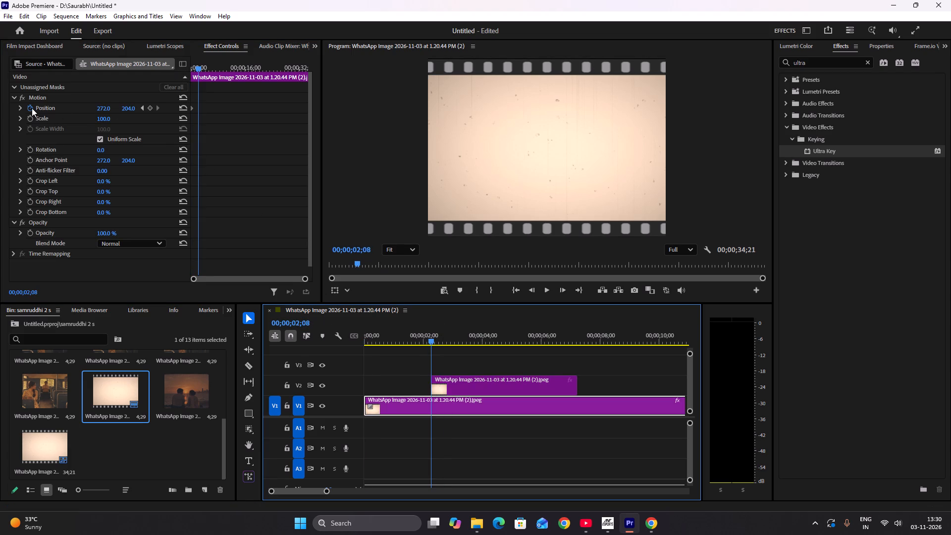
pyautogui.moveTo(198, 69); pyautogui.dragTo(209, 71)
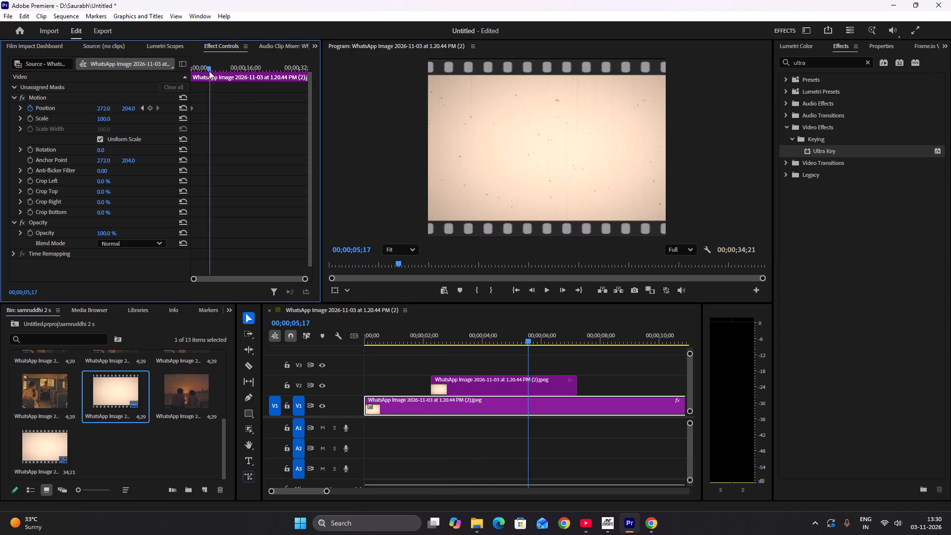
pyautogui.moveTo(209, 71); pyautogui.dragTo(154, 71)
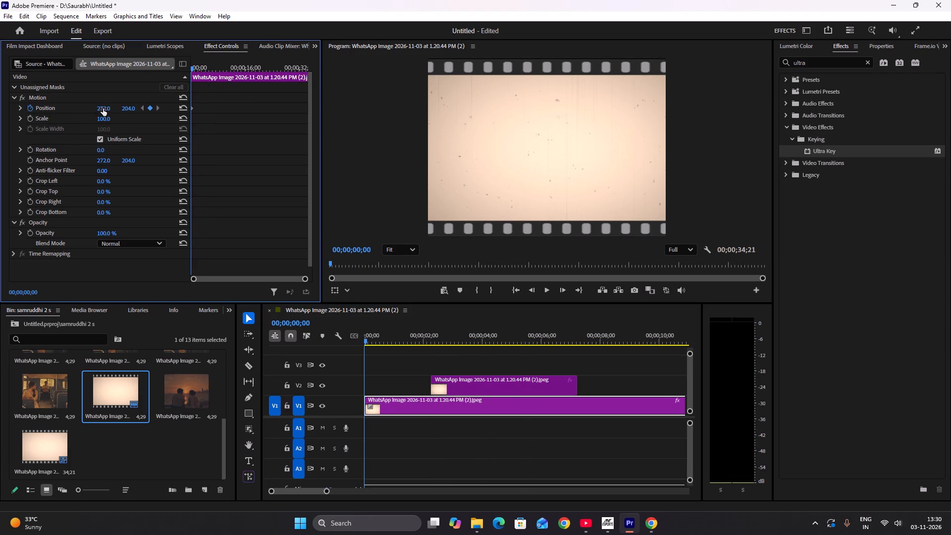
pyautogui.moveTo(104, 108); pyautogui.dragTo(97, 108)
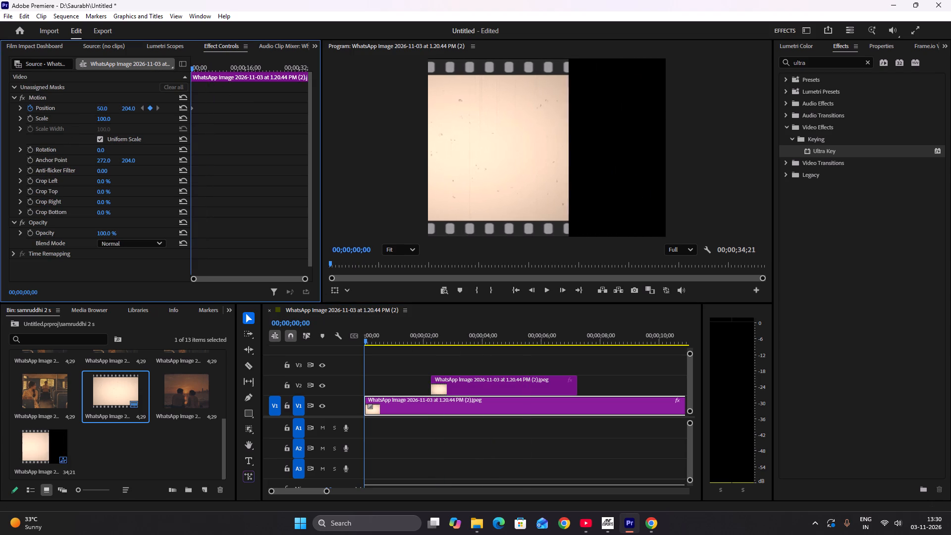
pyautogui.moveTo(97, 108); pyautogui.dragTo(1, 100)
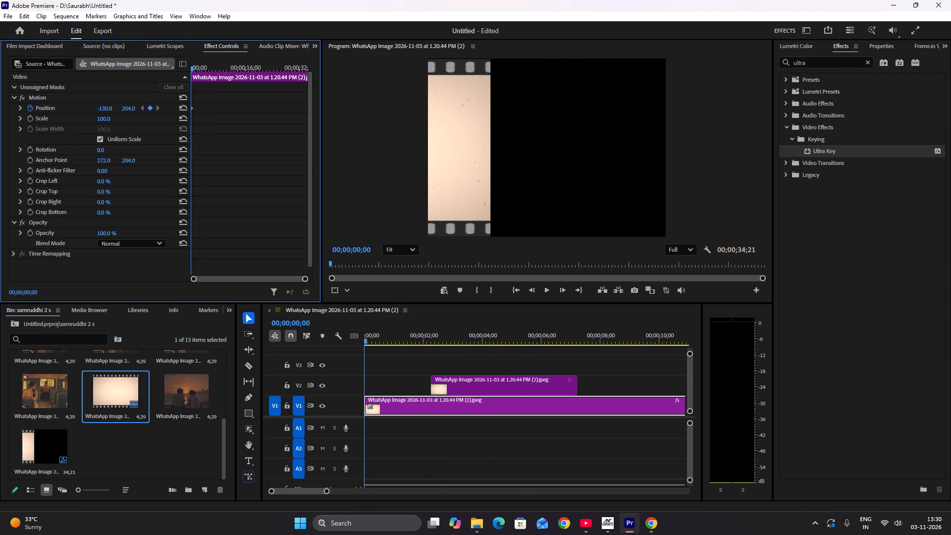
pyautogui.moveTo(1, 100); pyautogui.dragTo(20, 94)
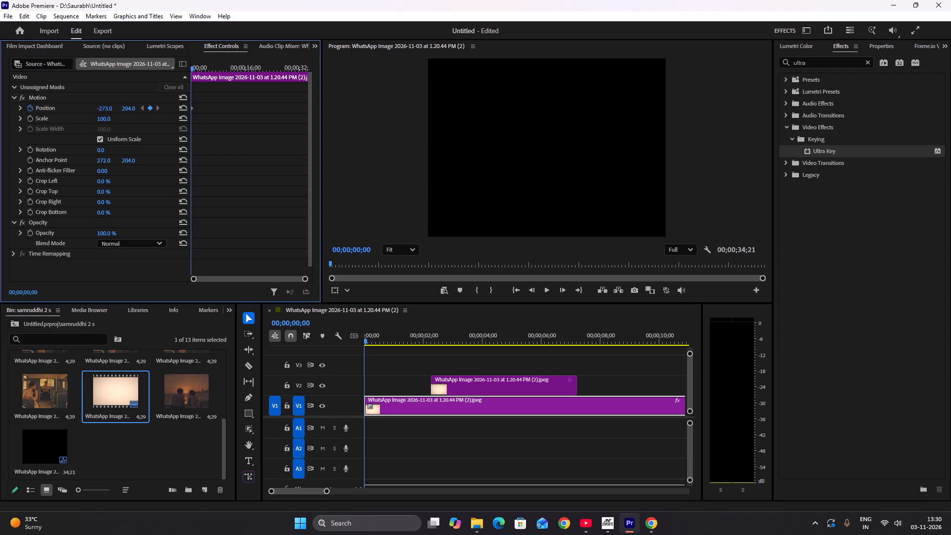
pyautogui.moveTo(20, 94); pyautogui.dragTo(21, 94)
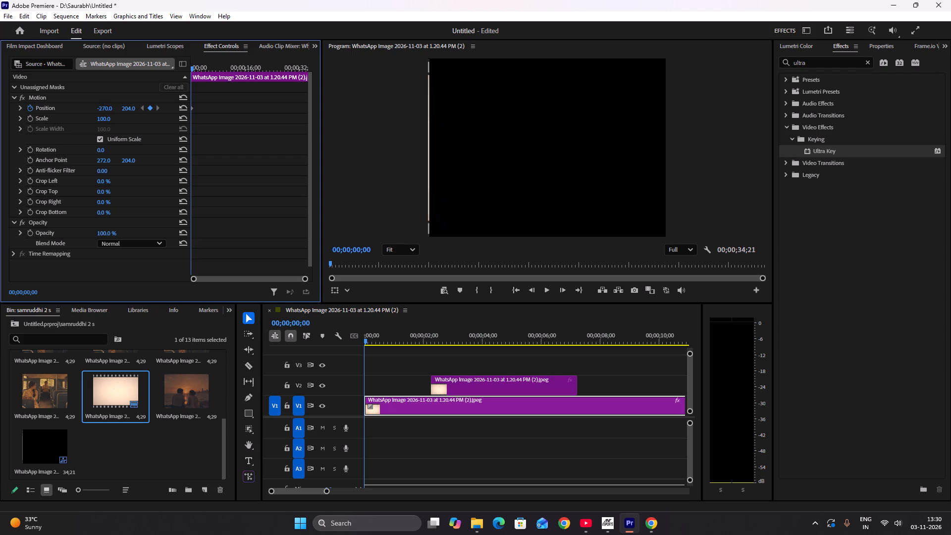
pyautogui.moveTo(21, 94); pyautogui.dragTo(19, 93)
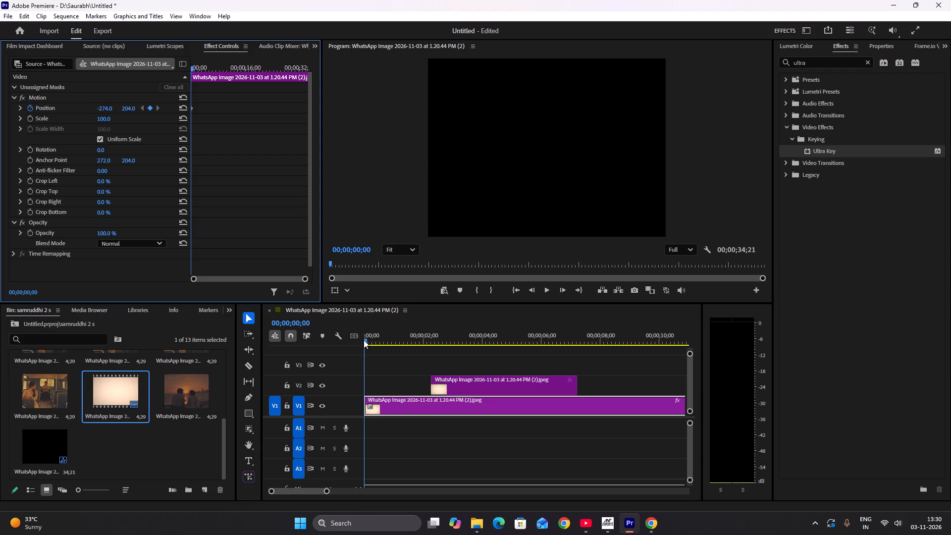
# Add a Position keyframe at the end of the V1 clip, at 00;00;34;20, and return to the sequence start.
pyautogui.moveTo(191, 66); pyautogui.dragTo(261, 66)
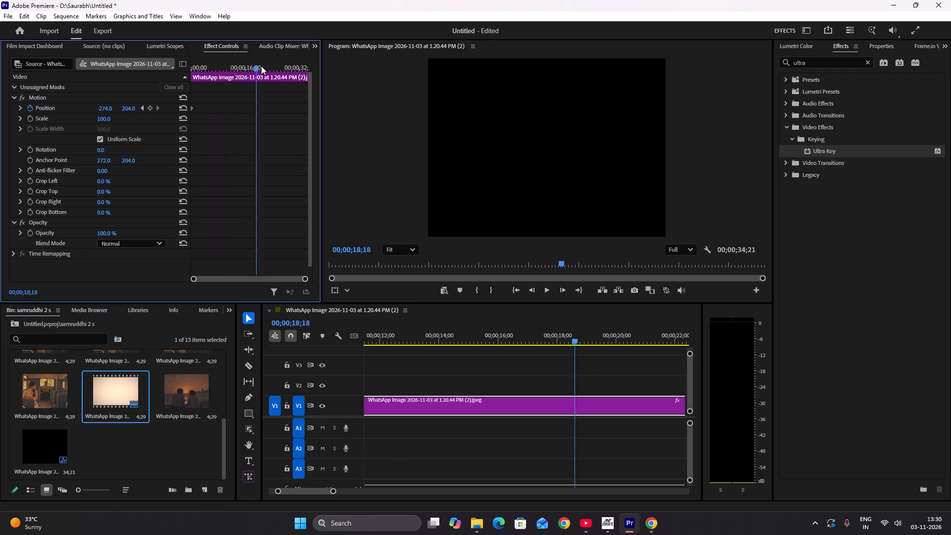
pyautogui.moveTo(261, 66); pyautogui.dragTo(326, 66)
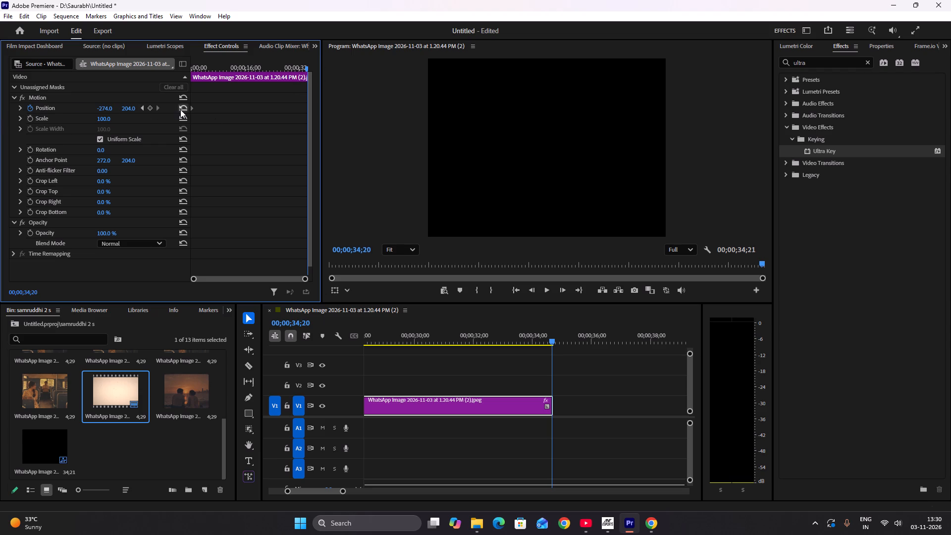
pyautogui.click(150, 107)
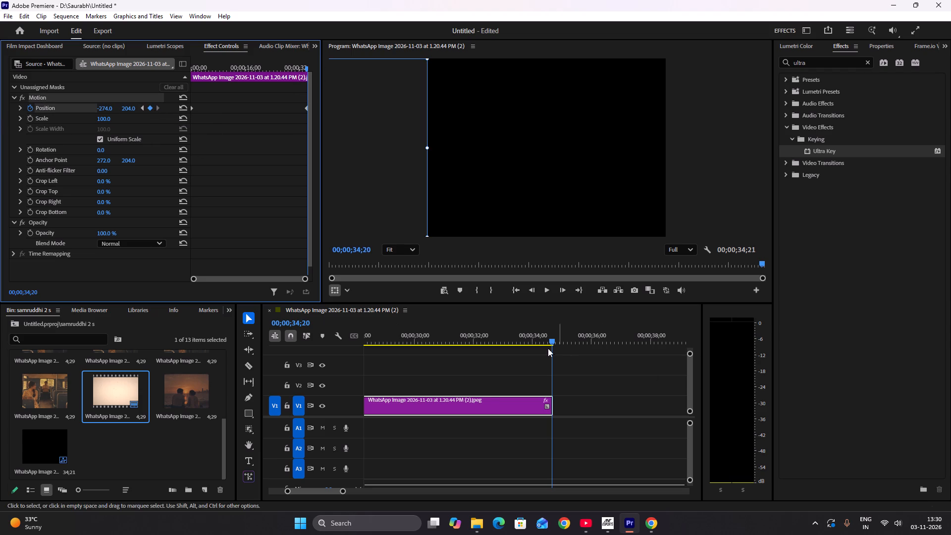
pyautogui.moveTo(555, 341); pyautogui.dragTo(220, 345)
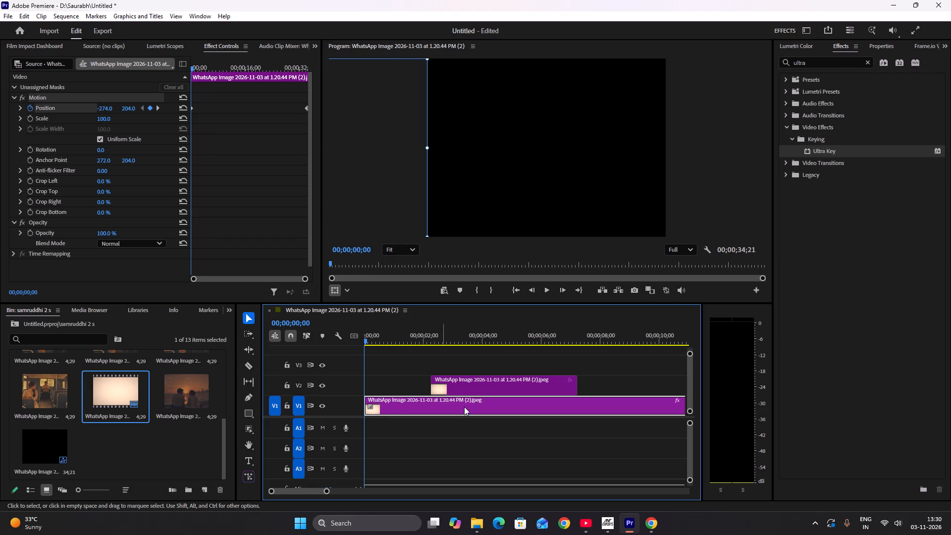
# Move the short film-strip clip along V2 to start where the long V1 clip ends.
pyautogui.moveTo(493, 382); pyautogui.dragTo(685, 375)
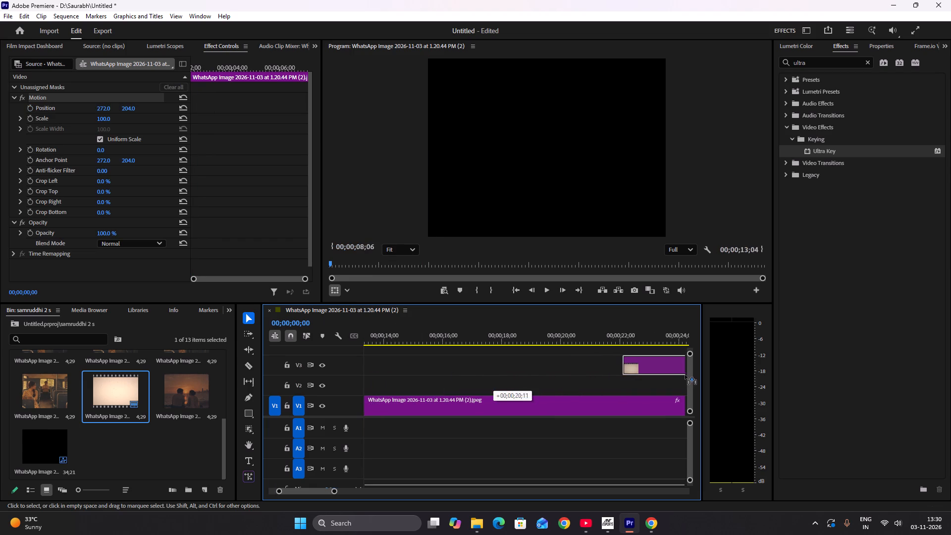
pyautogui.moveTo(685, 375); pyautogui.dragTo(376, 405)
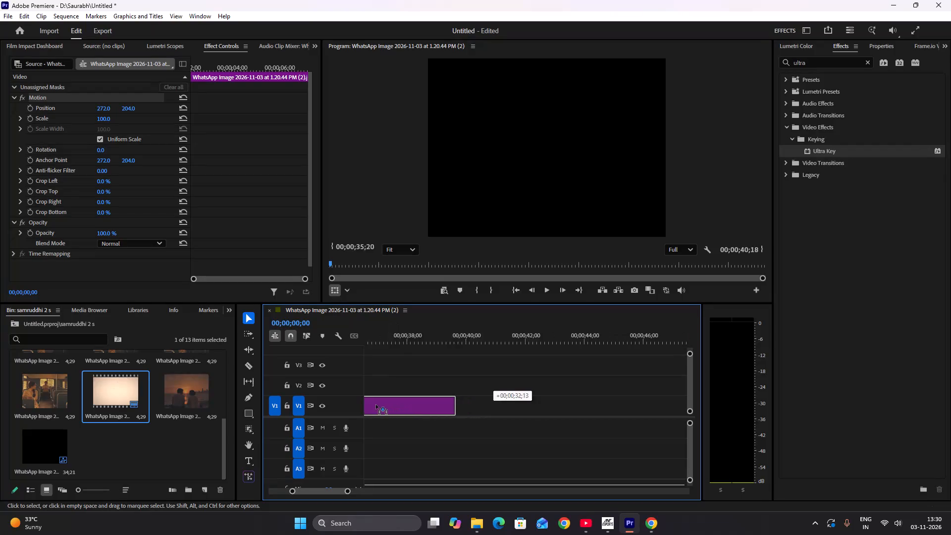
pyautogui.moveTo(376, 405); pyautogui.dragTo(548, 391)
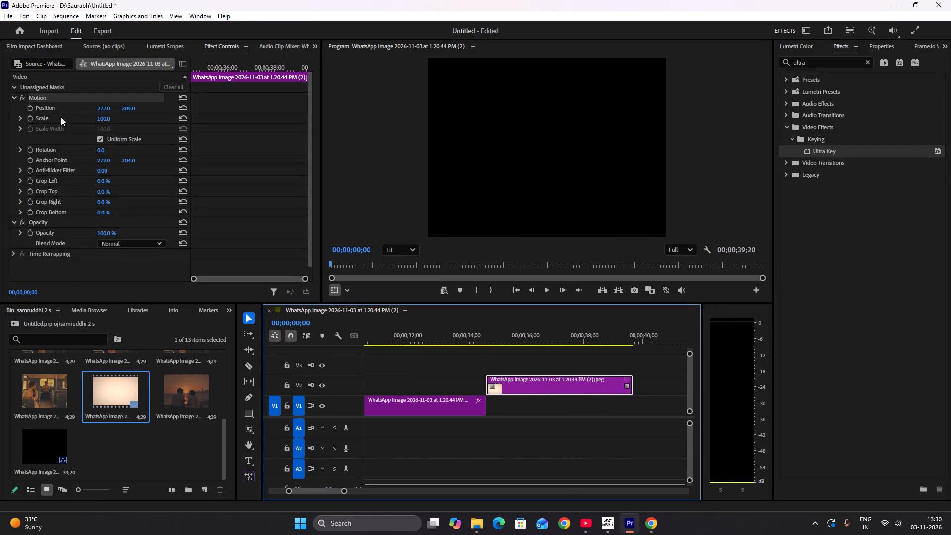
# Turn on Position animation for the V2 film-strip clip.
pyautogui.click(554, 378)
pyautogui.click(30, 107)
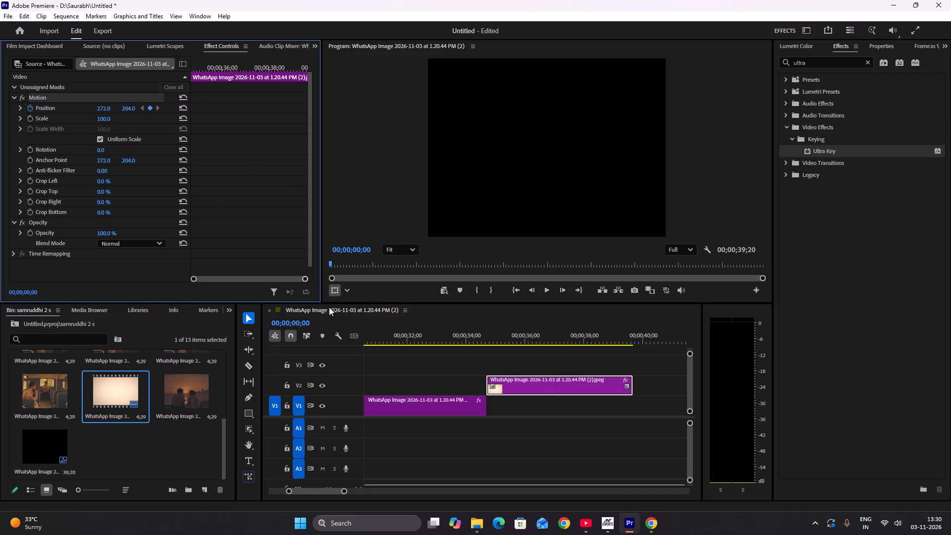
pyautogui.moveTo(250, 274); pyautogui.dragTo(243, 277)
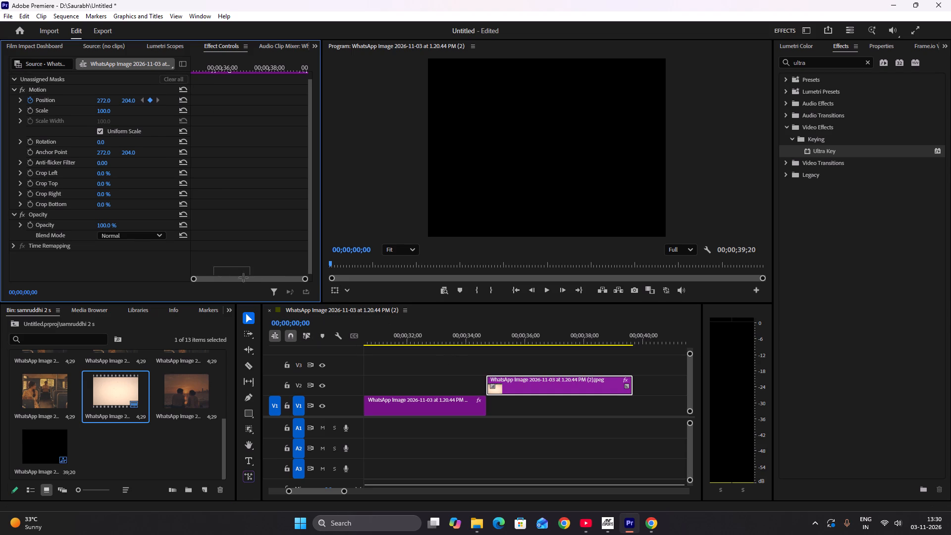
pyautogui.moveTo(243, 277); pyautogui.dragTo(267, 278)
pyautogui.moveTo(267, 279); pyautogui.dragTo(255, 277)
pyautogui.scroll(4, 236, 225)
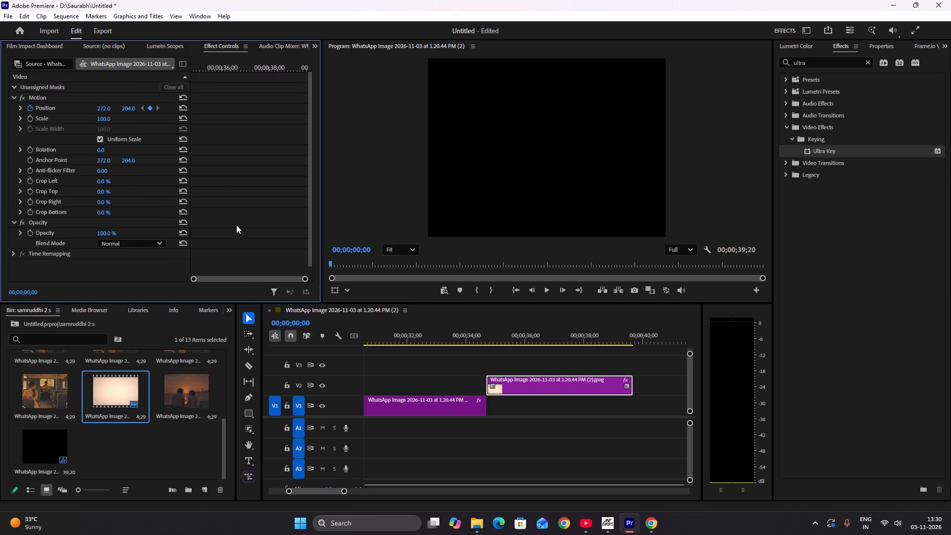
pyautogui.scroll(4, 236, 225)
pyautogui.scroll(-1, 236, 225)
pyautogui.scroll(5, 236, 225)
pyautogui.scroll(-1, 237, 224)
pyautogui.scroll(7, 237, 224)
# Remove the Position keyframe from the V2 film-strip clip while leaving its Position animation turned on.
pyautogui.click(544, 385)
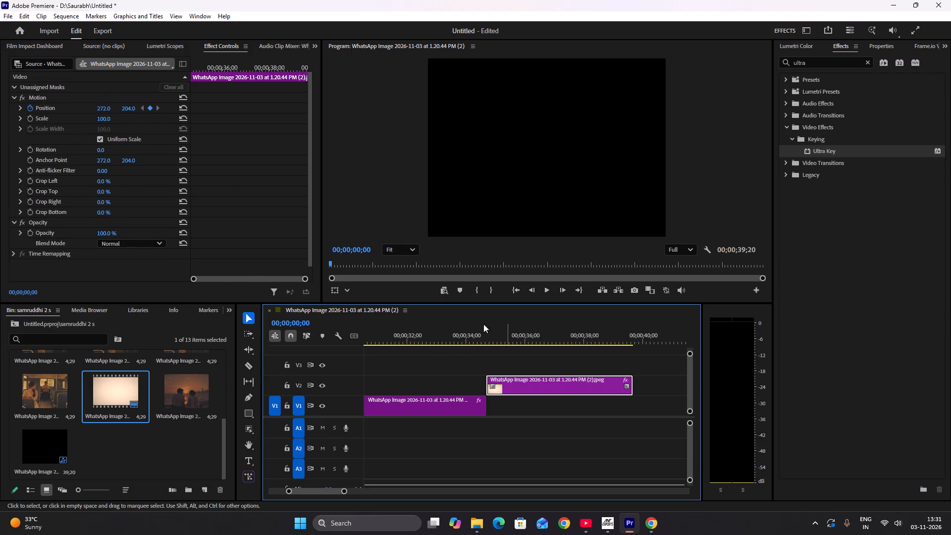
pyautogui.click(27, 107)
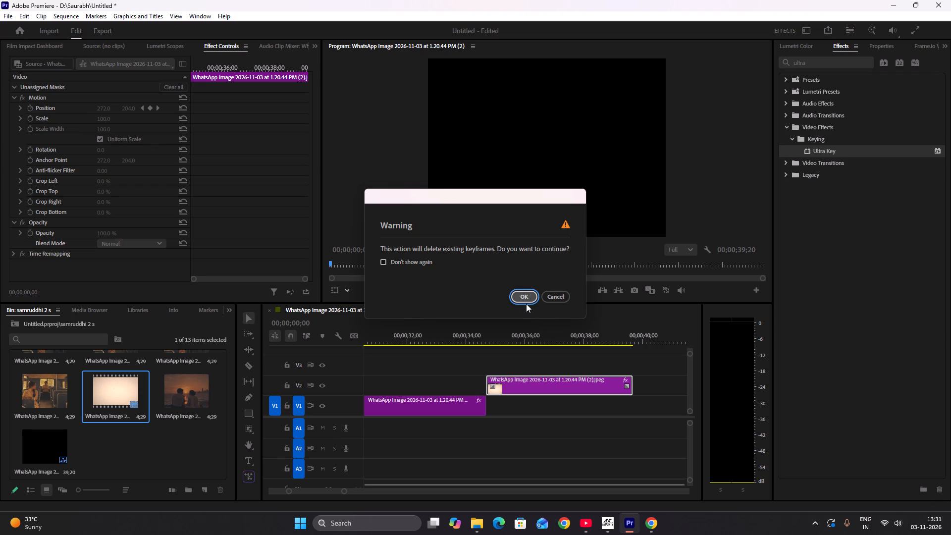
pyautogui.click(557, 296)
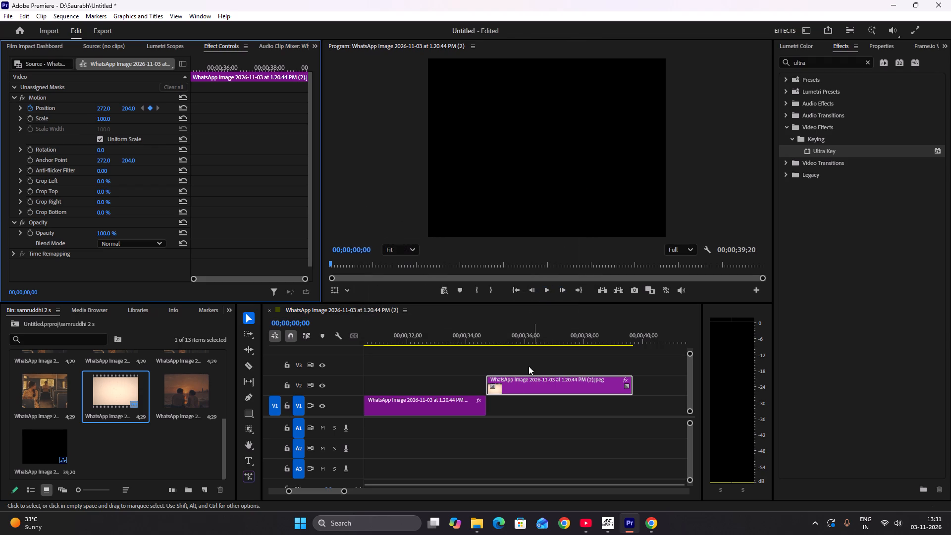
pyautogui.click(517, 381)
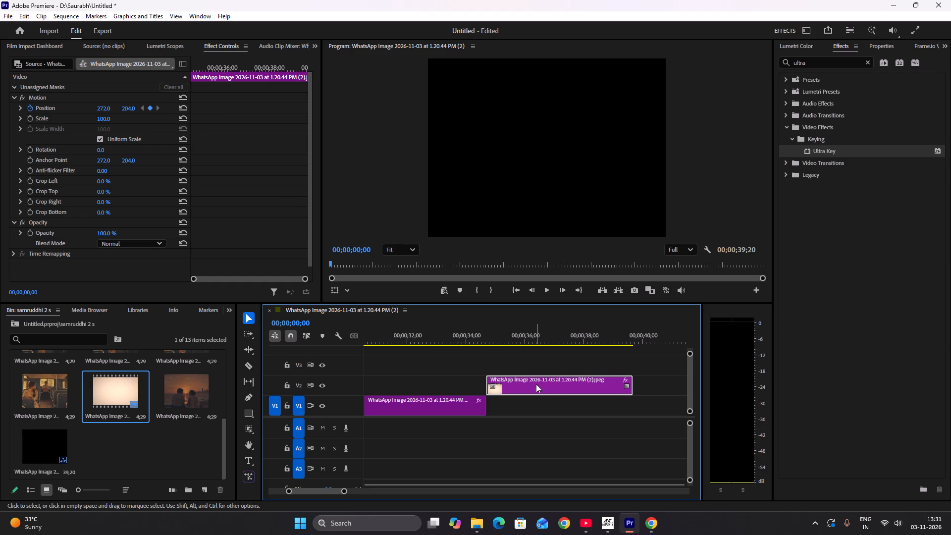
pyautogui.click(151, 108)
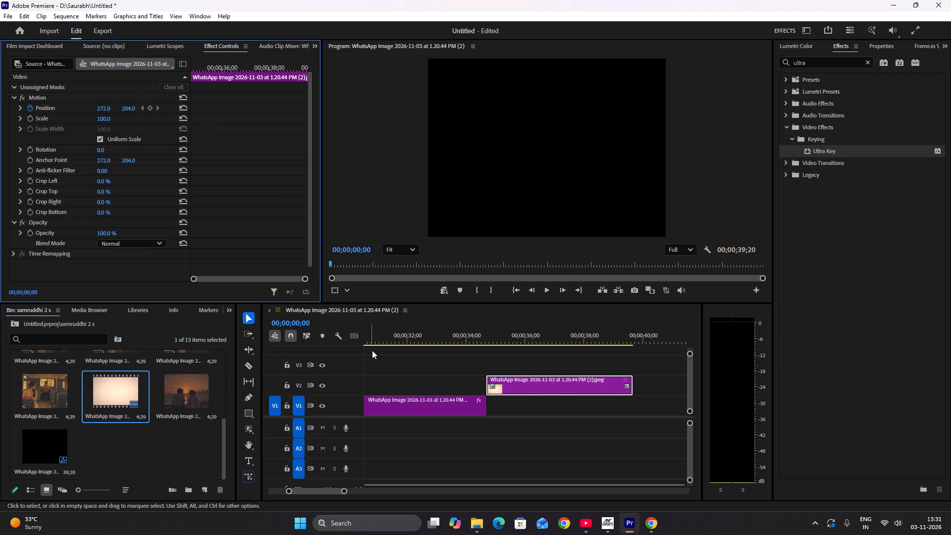
# Play the sequence from the start to check the V1 clip's motion, and return to 00;00;00;00.
pyautogui.moveTo(328, 490); pyautogui.dragTo(120, 494)
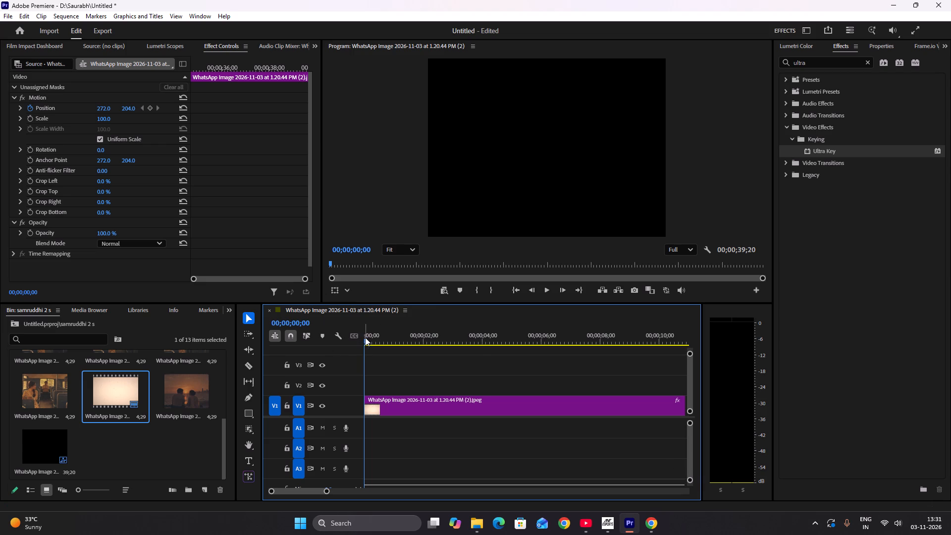
pyautogui.moveTo(366, 339); pyautogui.dragTo(342, 339)
pyautogui.press('space')
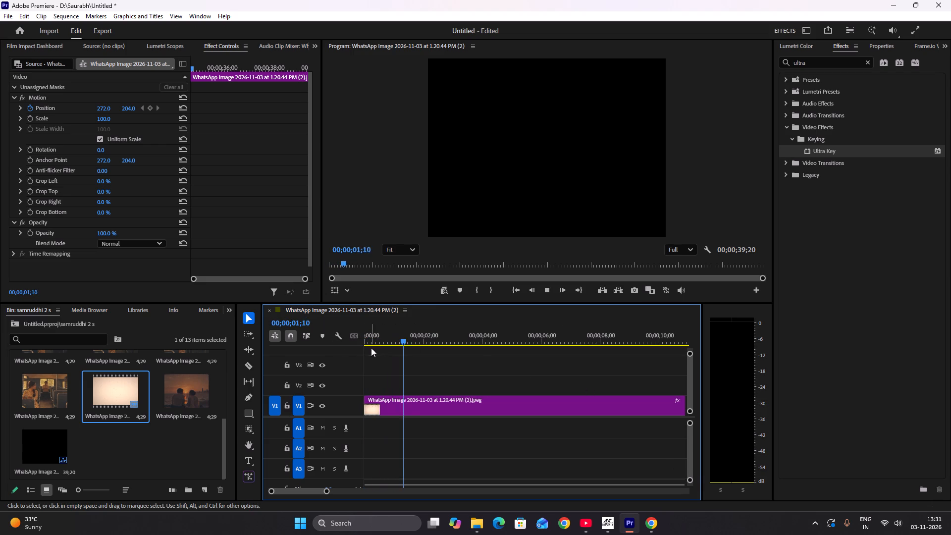
pyautogui.moveTo(370, 340); pyautogui.dragTo(298, 340)
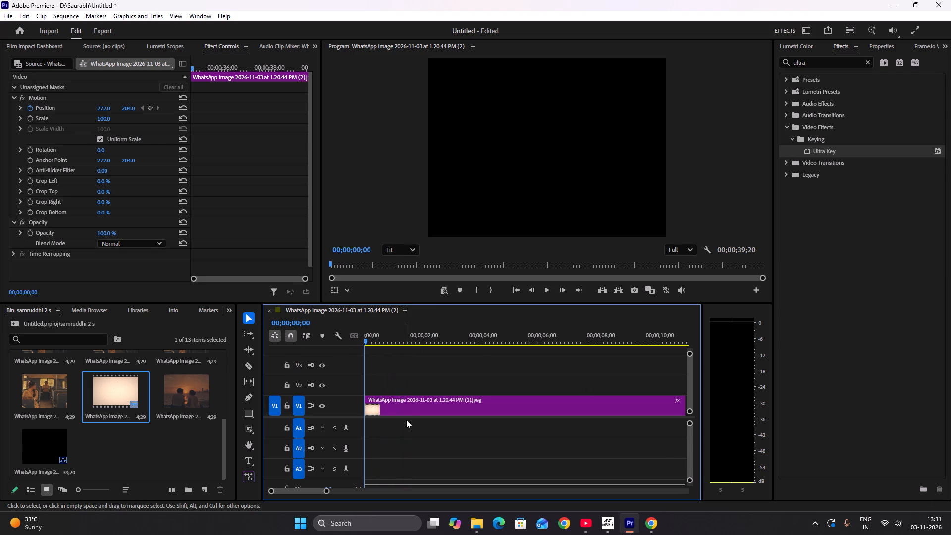
pyautogui.click(413, 409)
pyautogui.moveTo(192, 71); pyautogui.dragTo(168, 74)
pyautogui.press('space')
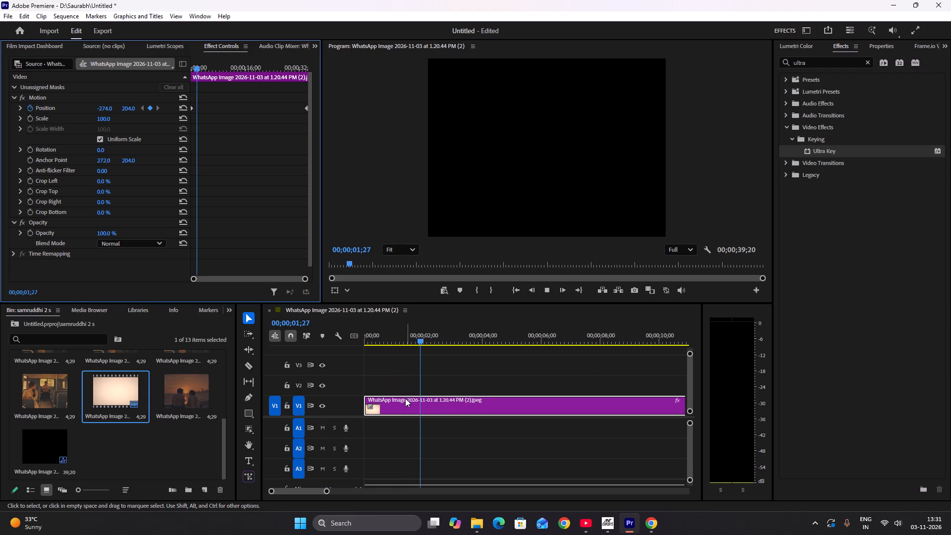
pyautogui.moveTo(371, 341); pyautogui.dragTo(344, 346)
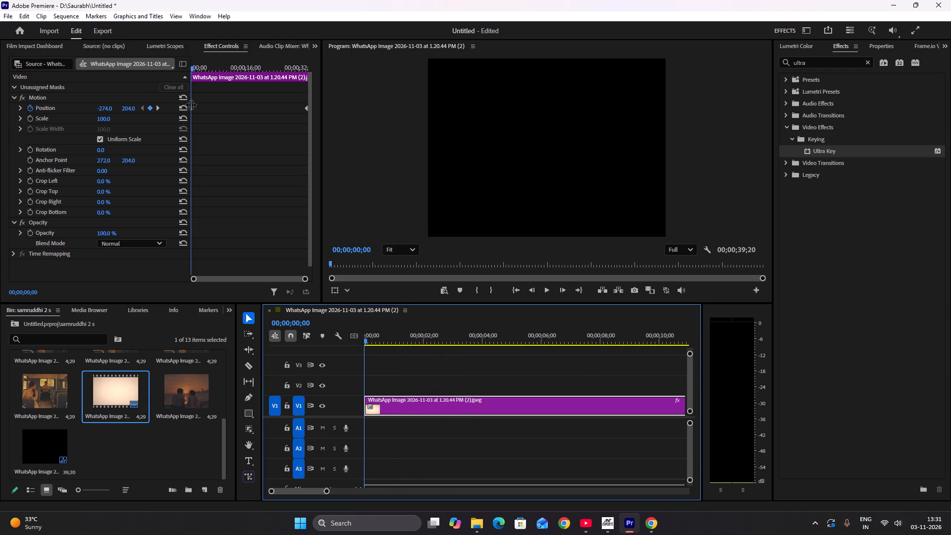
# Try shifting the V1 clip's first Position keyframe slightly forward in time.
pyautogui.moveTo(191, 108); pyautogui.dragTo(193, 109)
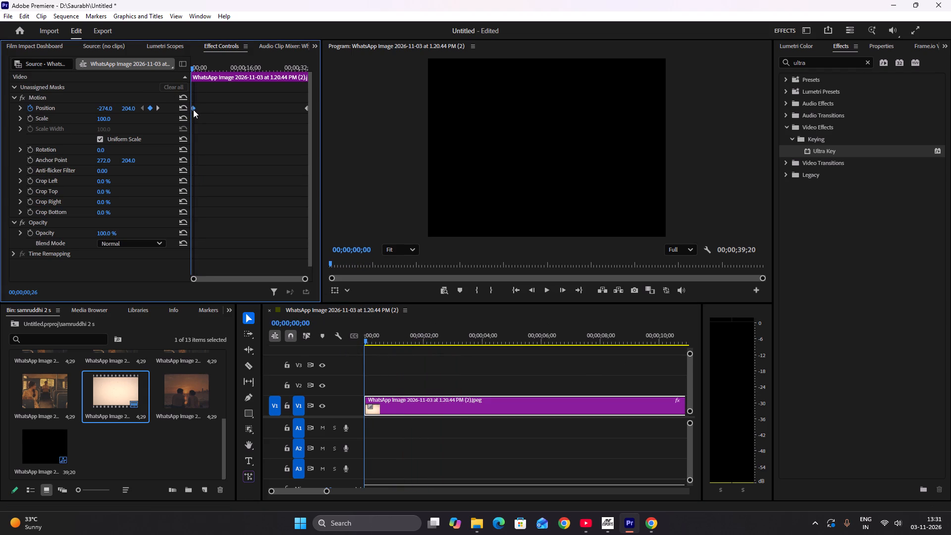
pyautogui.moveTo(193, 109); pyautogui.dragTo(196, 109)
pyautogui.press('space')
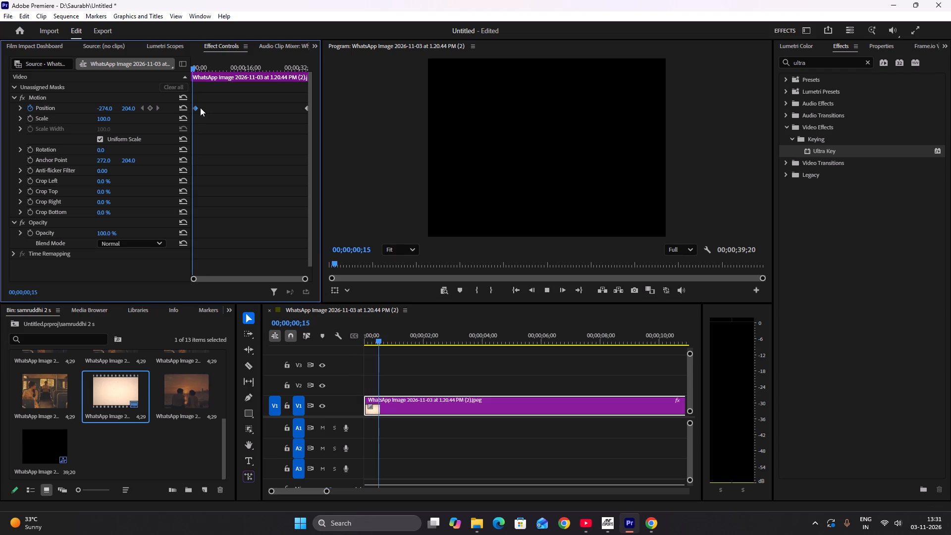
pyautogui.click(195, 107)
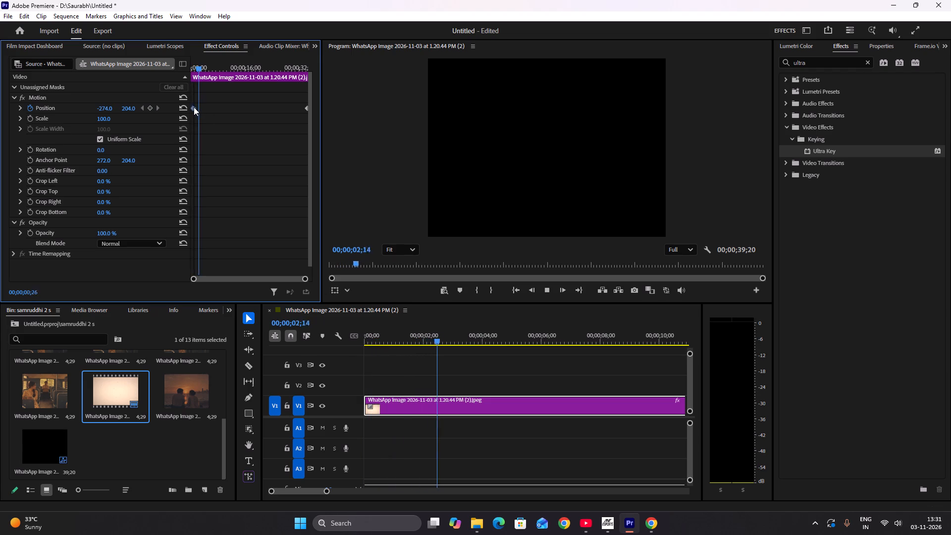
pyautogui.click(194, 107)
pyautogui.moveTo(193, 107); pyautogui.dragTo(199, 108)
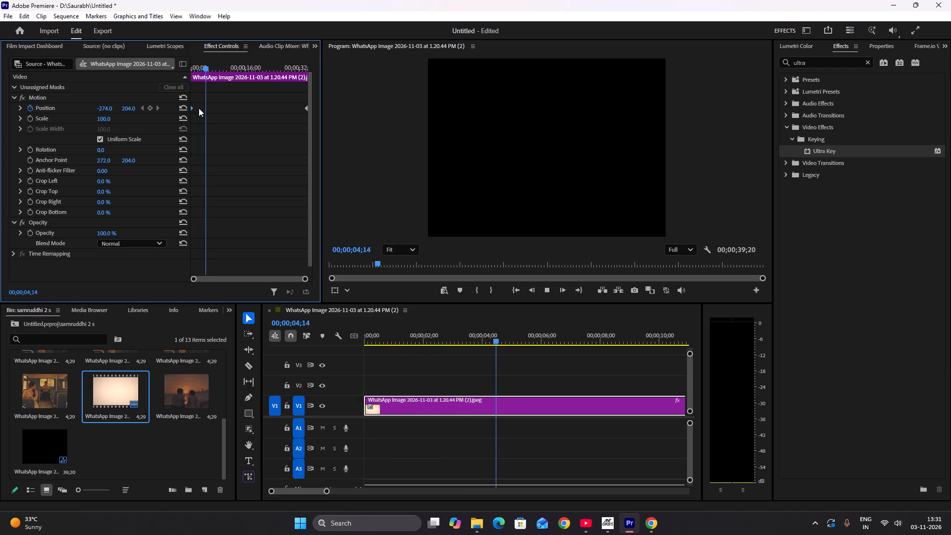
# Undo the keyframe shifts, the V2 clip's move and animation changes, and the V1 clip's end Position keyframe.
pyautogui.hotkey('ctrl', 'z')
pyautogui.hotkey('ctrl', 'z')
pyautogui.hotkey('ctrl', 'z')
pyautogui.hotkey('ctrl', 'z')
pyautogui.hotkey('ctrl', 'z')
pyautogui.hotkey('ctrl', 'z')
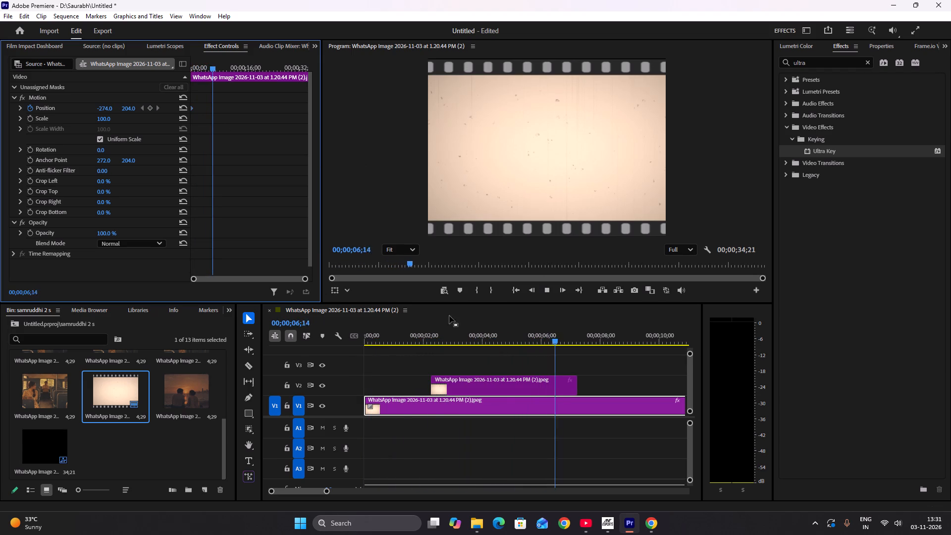
# Return to the start of the sequence and play it back.
pyautogui.moveTo(374, 337); pyautogui.dragTo(315, 339)
pyautogui.press('space')
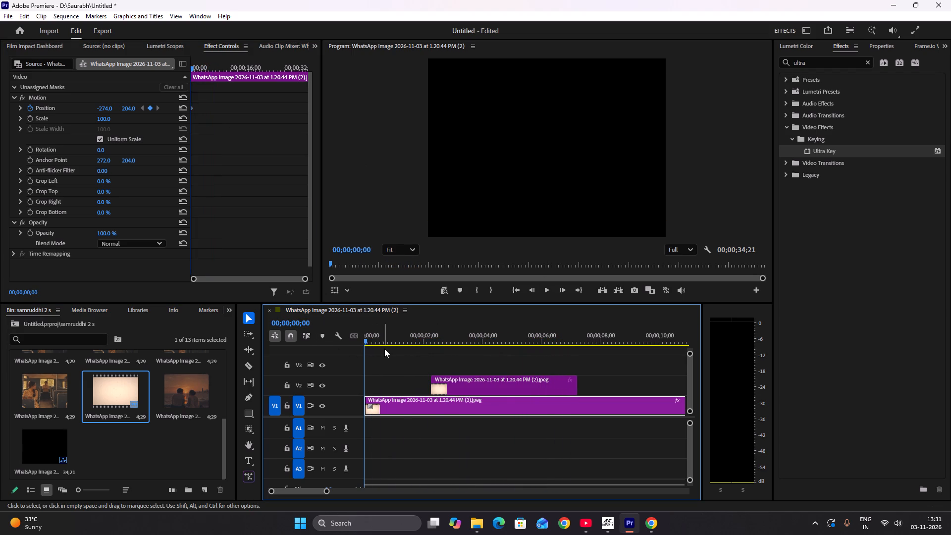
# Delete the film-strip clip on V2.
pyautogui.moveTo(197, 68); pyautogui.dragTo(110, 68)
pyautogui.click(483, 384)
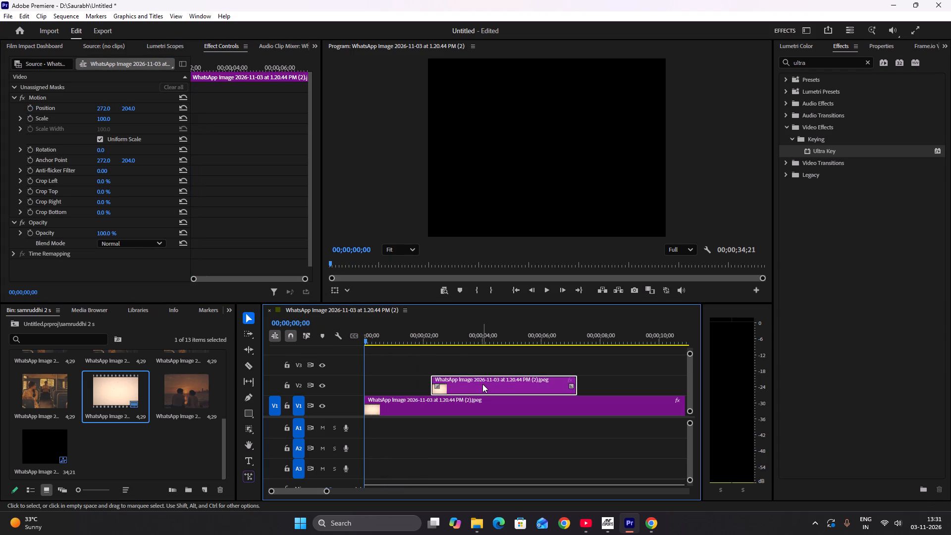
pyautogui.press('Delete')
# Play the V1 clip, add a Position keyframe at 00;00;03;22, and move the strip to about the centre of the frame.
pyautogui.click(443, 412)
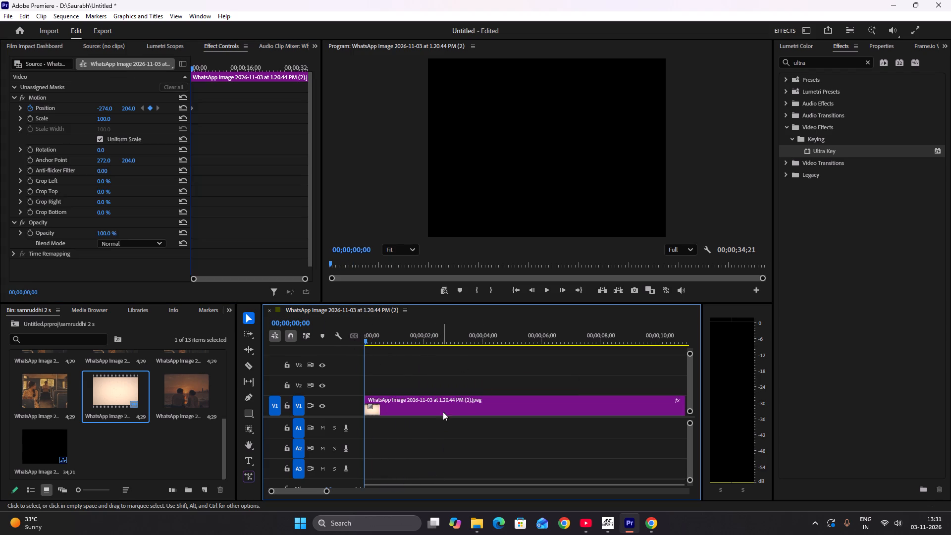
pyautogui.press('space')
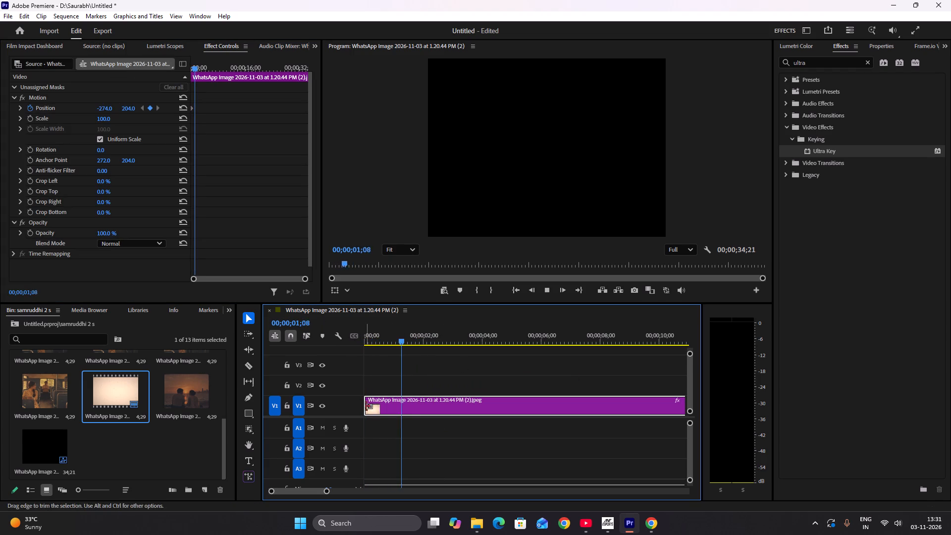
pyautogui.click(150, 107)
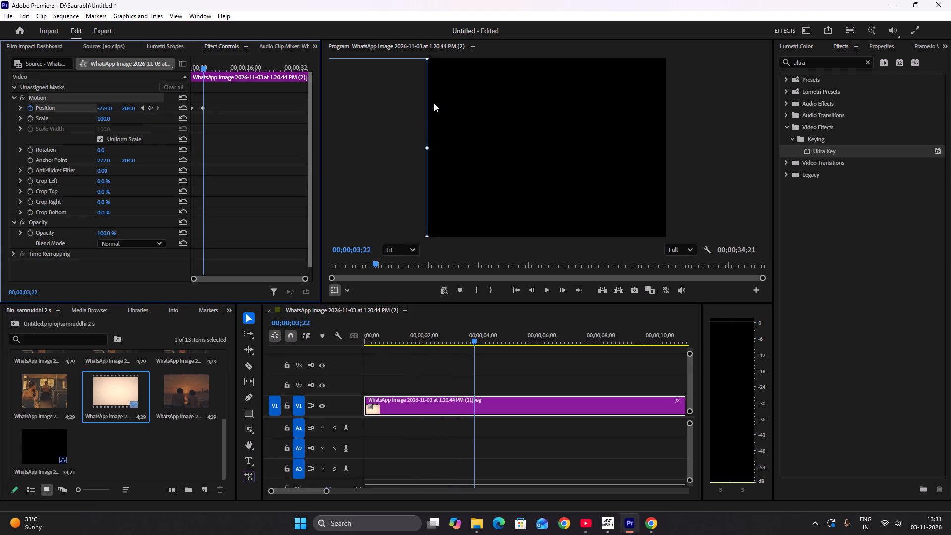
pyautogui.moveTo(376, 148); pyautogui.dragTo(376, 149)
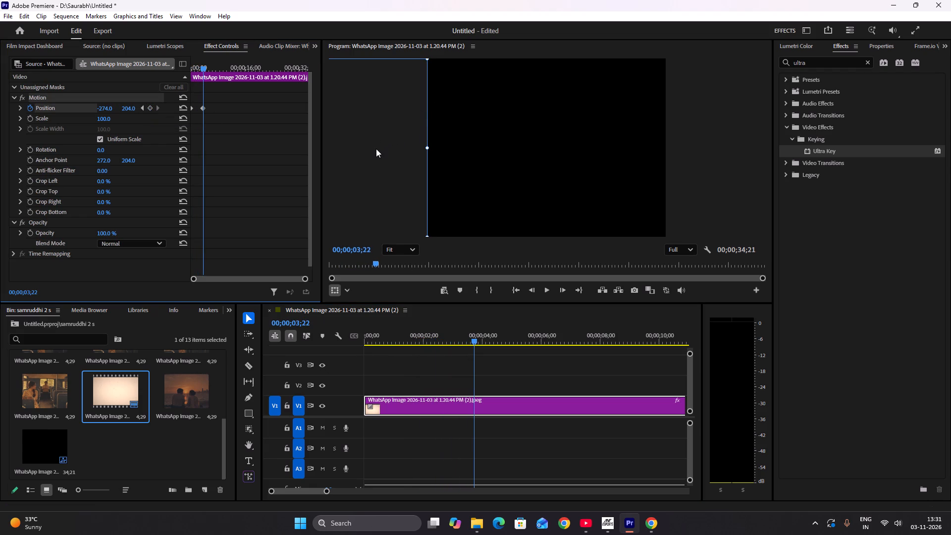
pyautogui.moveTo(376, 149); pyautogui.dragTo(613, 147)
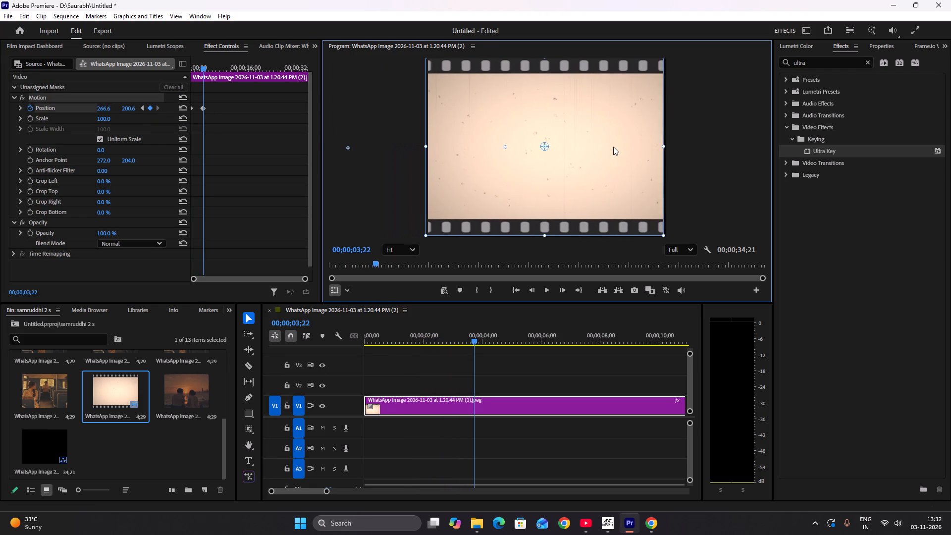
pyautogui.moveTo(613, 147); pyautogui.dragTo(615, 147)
# Undo the new V1 keyframe, the V2 clip's deletion and earlier move, and the V1 clip's off-screen starting position.
pyautogui.hotkey('ctrl', 'z')
pyautogui.hotkey('ctrl', 'z')
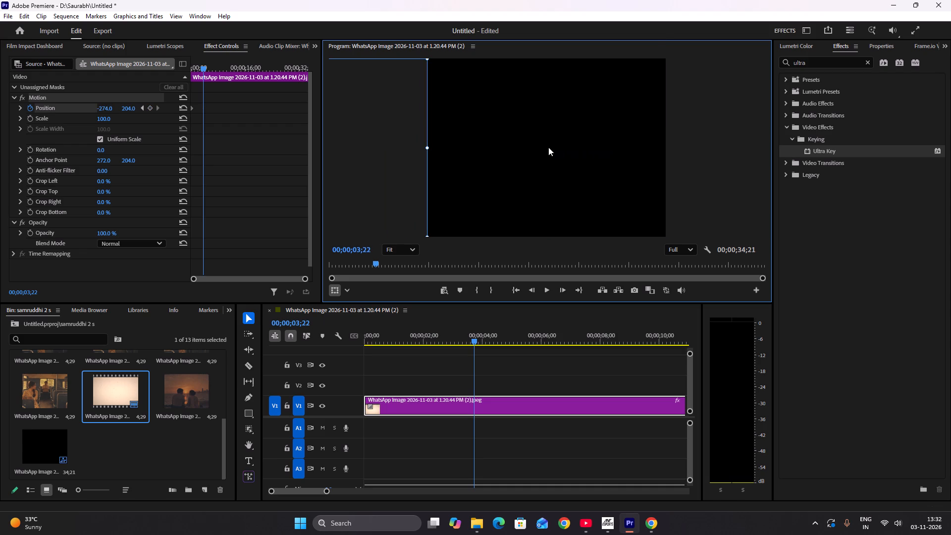
pyautogui.hotkey('ctrl', 'z')
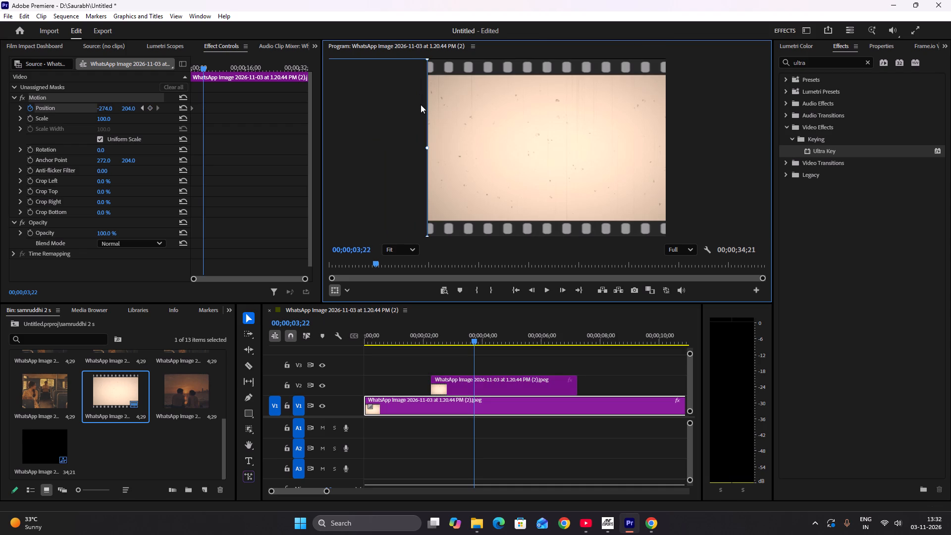
pyautogui.hotkey('ctrl', 'z')
pyautogui.hotkey('ctrl', 'z')
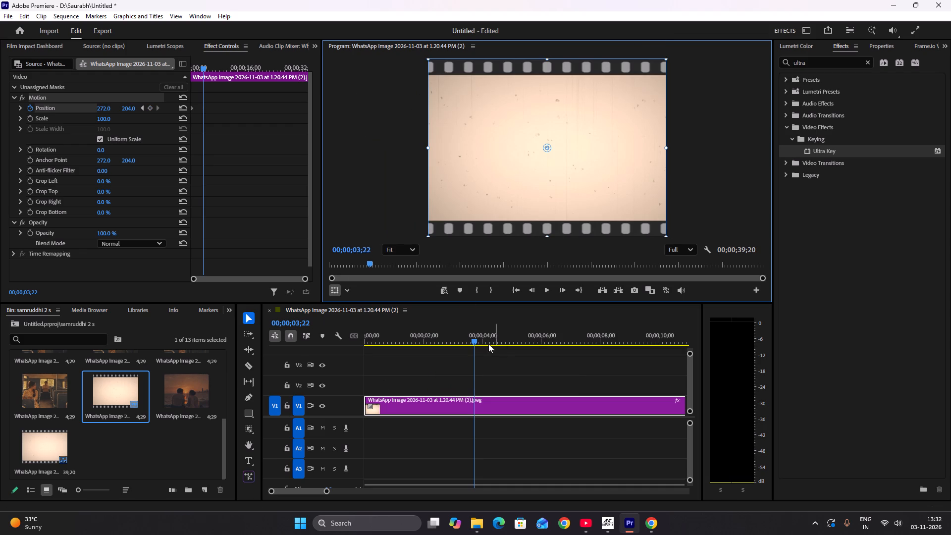
# Add a Position keyframe at the V1 clip's end, 00;00;34;20, with horizontal position about -275 so the strip slides out of frame.
pyautogui.moveTo(472, 337); pyautogui.dragTo(220, 339)
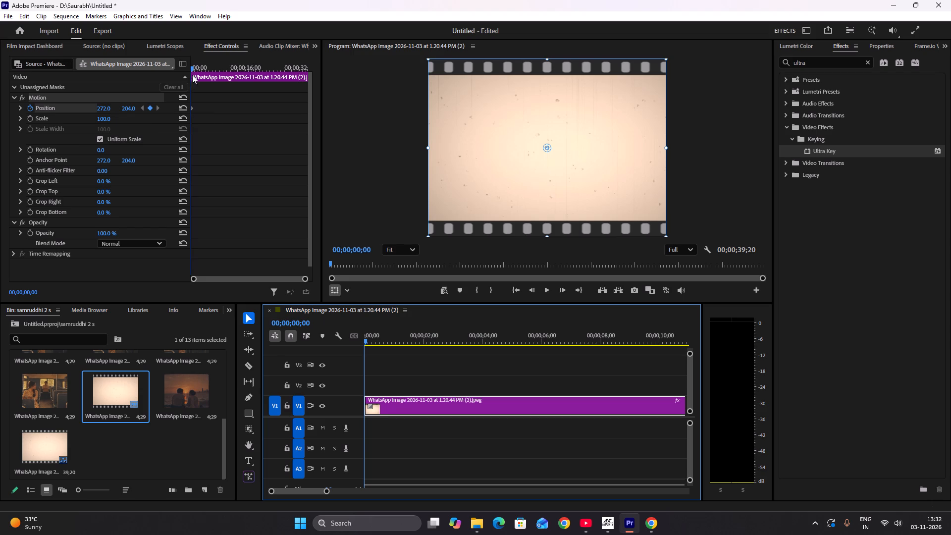
pyautogui.moveTo(193, 69); pyautogui.dragTo(324, 78)
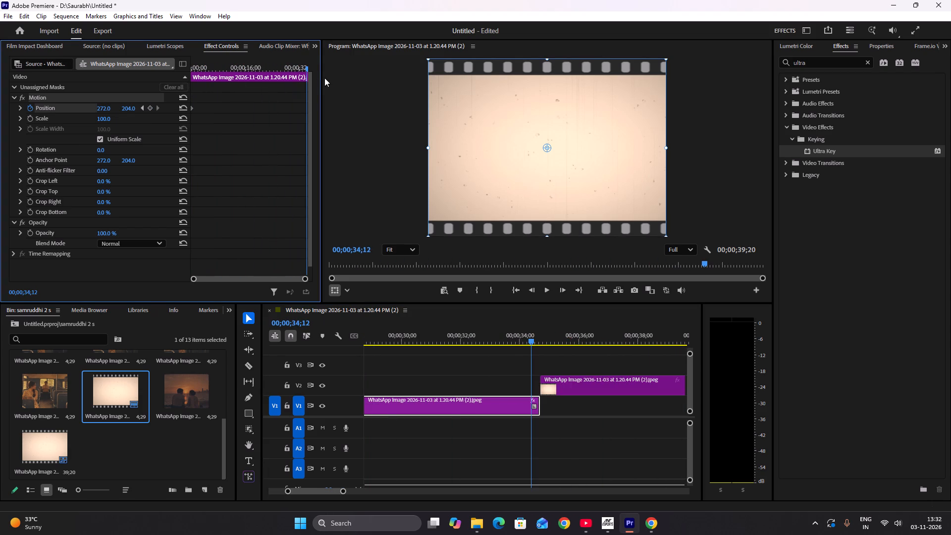
pyautogui.moveTo(324, 78); pyautogui.dragTo(328, 78)
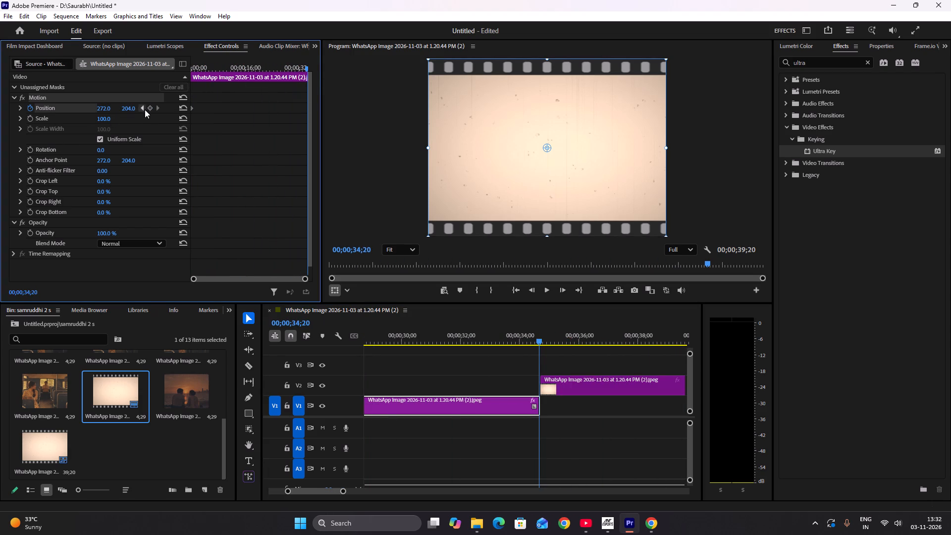
pyautogui.click(151, 106)
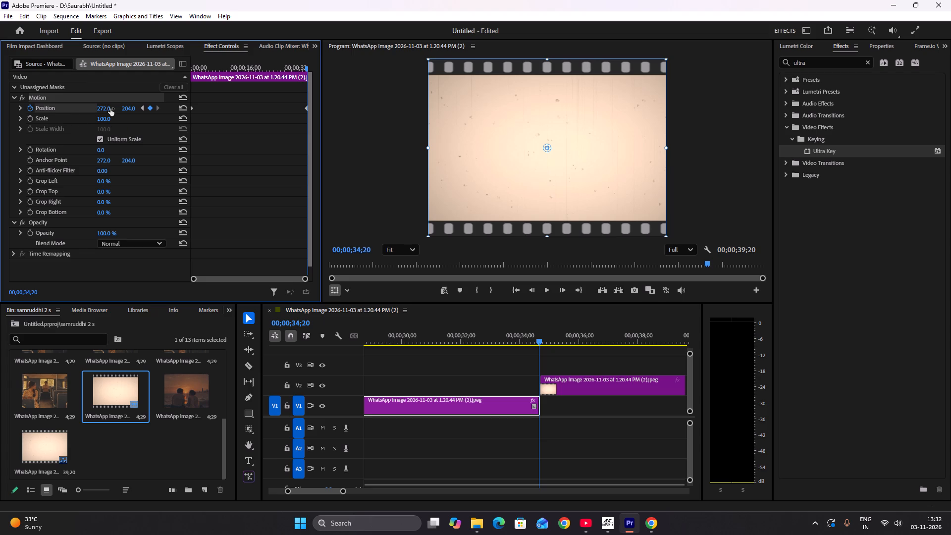
pyautogui.moveTo(110, 108); pyautogui.dragTo(80, 105)
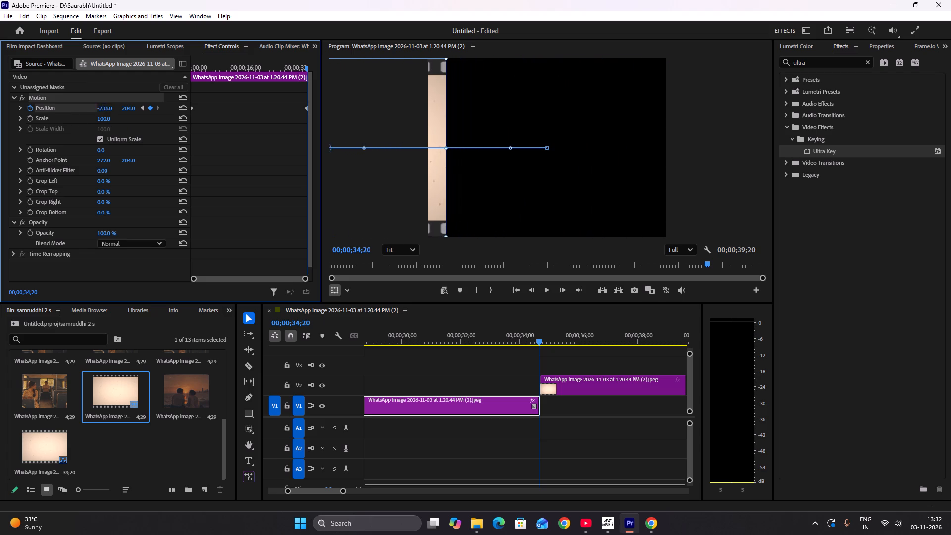
pyautogui.moveTo(80, 105); pyautogui.dragTo(55, 102)
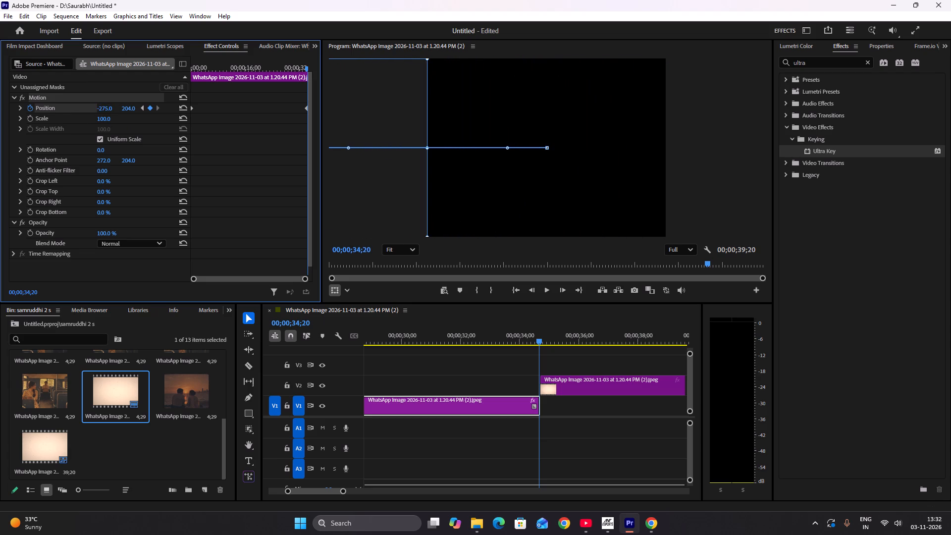
pyautogui.moveTo(55, 102); pyautogui.dragTo(54, 102)
# Butt the V2 clip against the V1 clip's end, enable Position keyframing at 00;00;34;20, and move to 00;00;38;05.
pyautogui.click(602, 385)
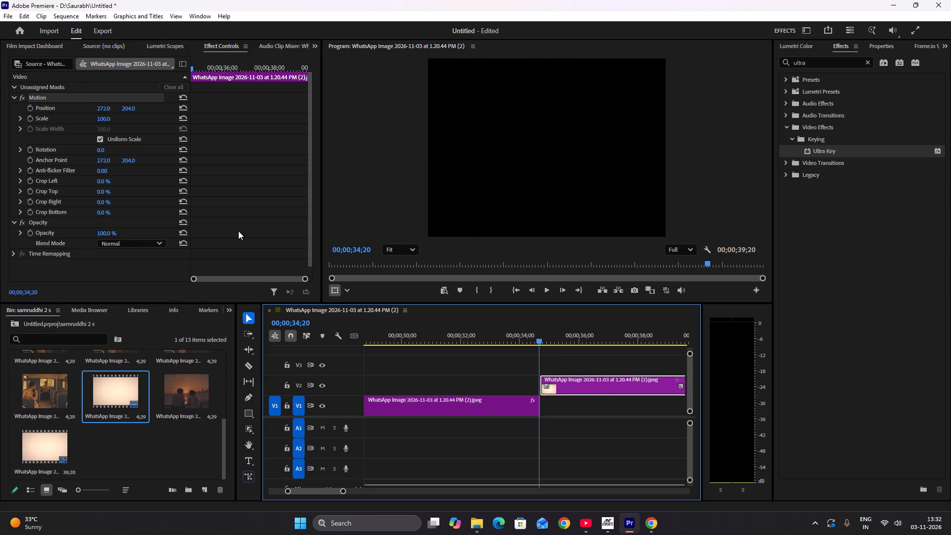
pyautogui.click(602, 382)
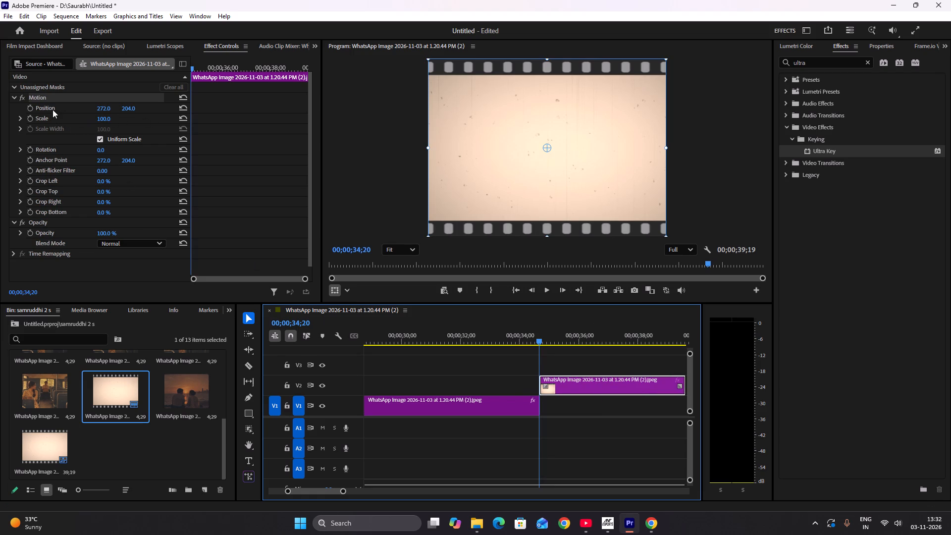
pyautogui.click(31, 108)
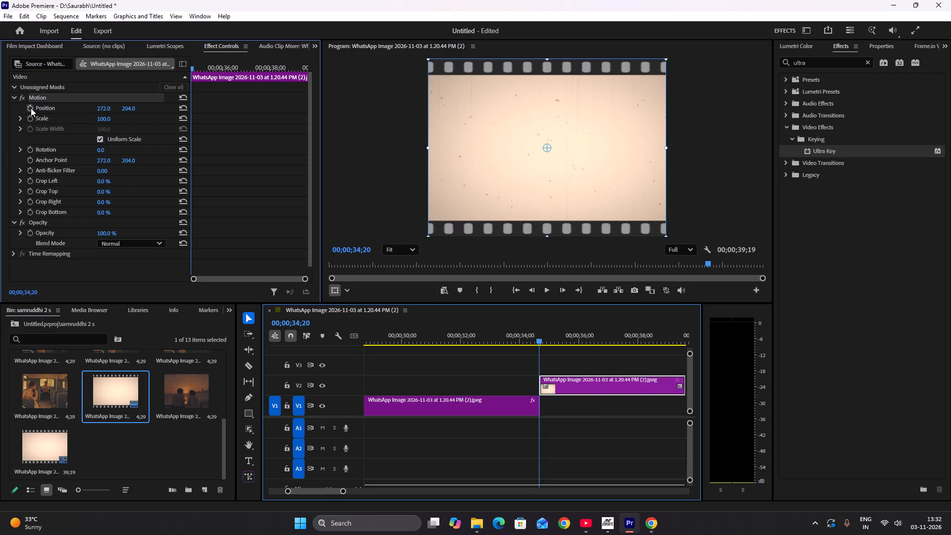
pyautogui.moveTo(537, 340); pyautogui.dragTo(591, 349)
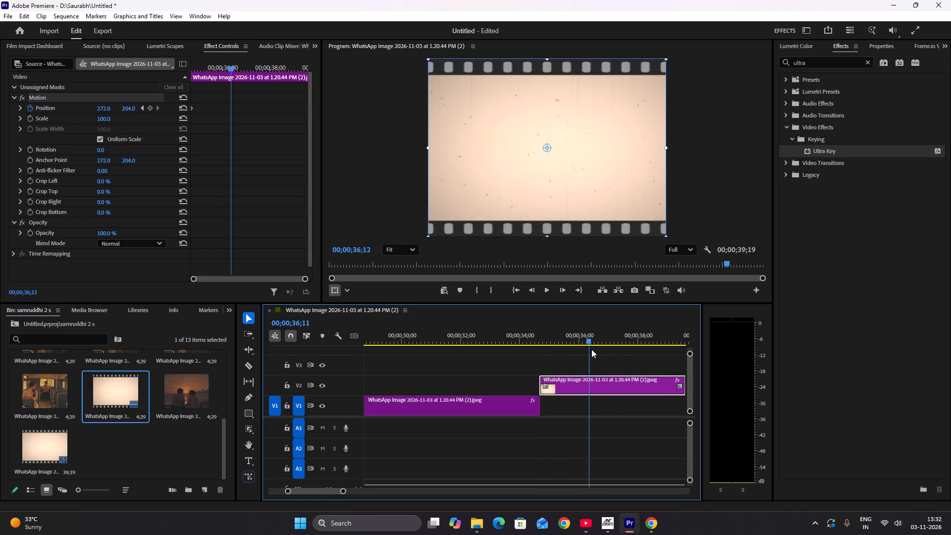
pyautogui.moveTo(591, 349); pyautogui.dragTo(641, 357)
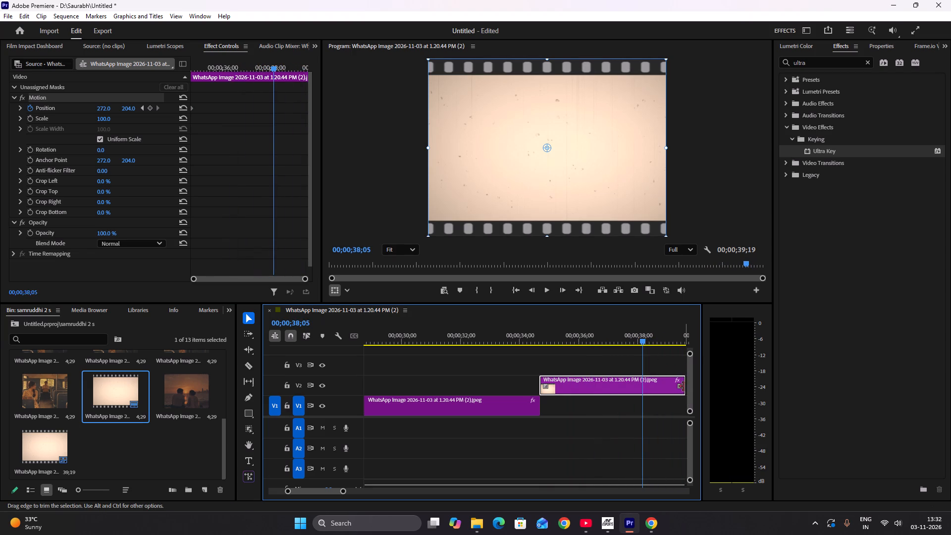
# Extend the V2 clip's end to 00;01;00;04 and select the clip.
pyautogui.click(685, 383)
pyautogui.moveTo(683, 382); pyautogui.dragTo(600, 382)
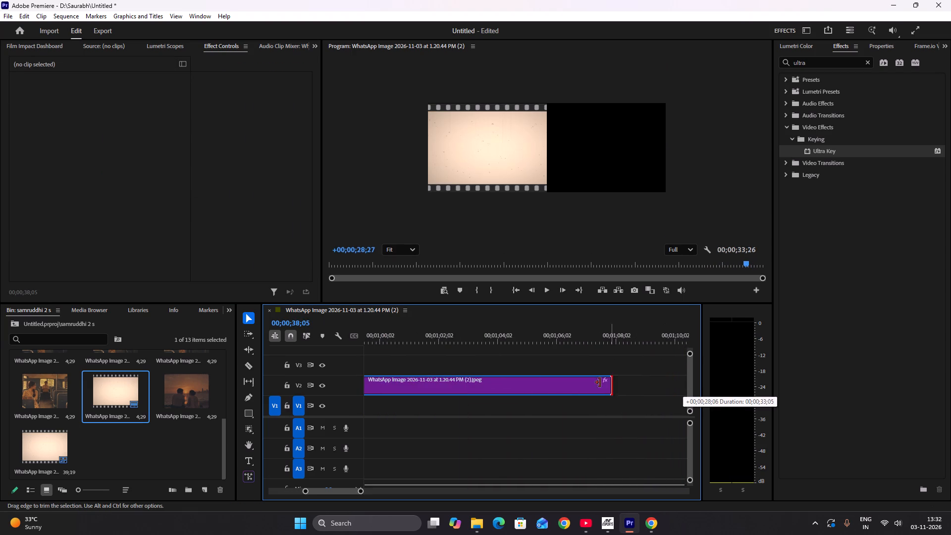
pyautogui.moveTo(600, 382); pyautogui.dragTo(382, 380)
pyautogui.click(334, 490)
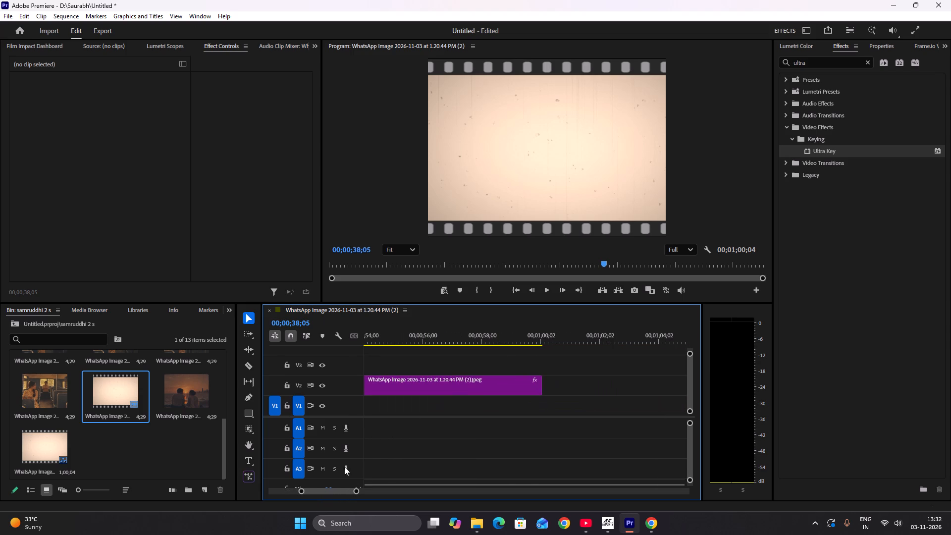
pyautogui.click(532, 387)
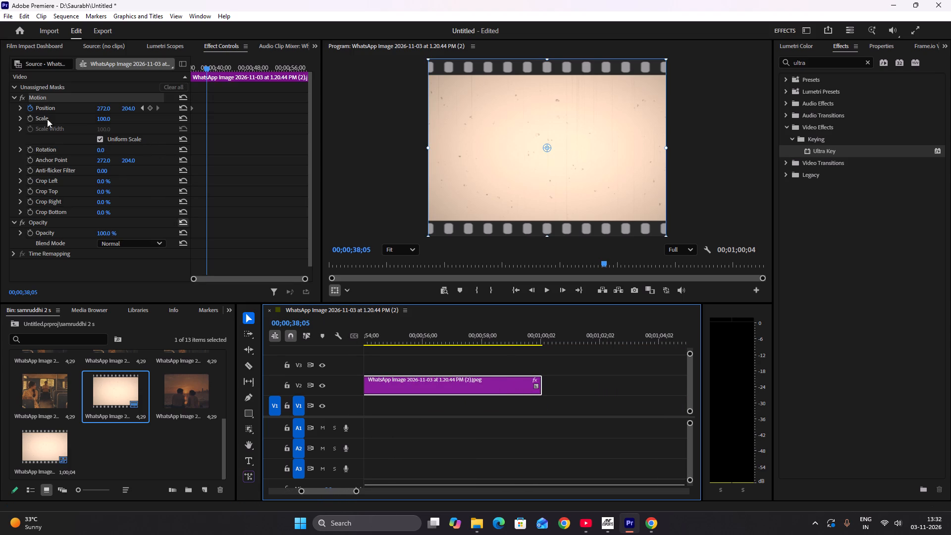
# Add a Position keyframe on the V2 clip at 00;00;38;05 with horizontal position about -274 so the strip slides out of frame.
pyautogui.moveTo(105, 107); pyautogui.dragTo(86, 112)
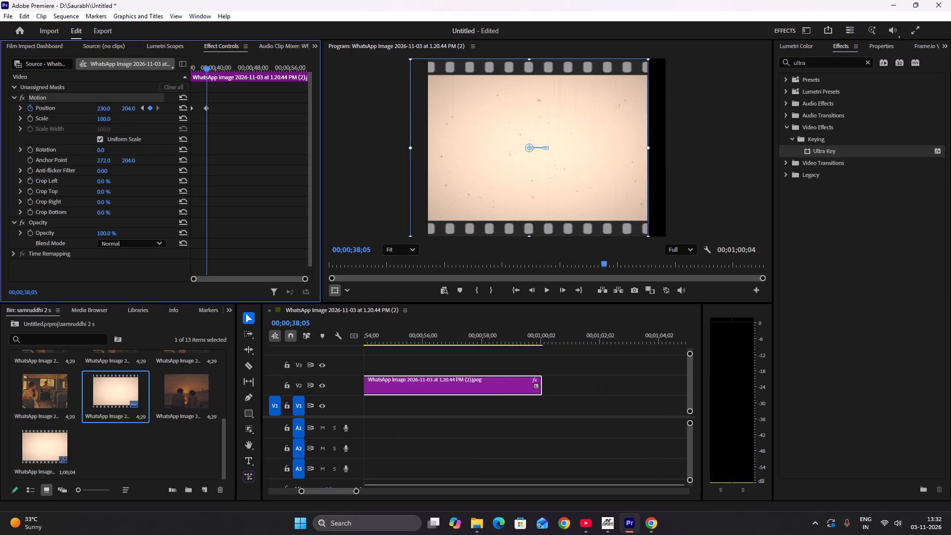
pyautogui.moveTo(86, 112); pyautogui.dragTo(37, 105)
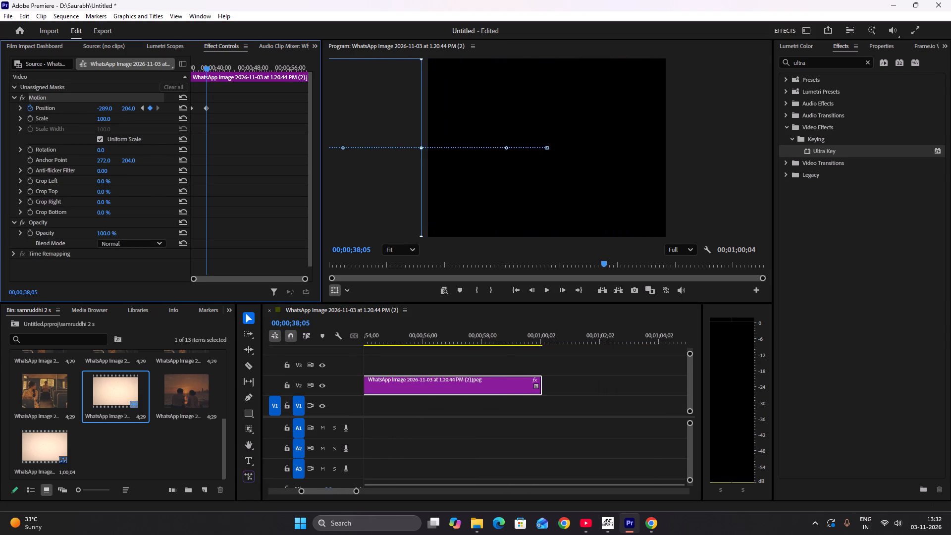
pyautogui.moveTo(37, 105); pyautogui.dragTo(44, 105)
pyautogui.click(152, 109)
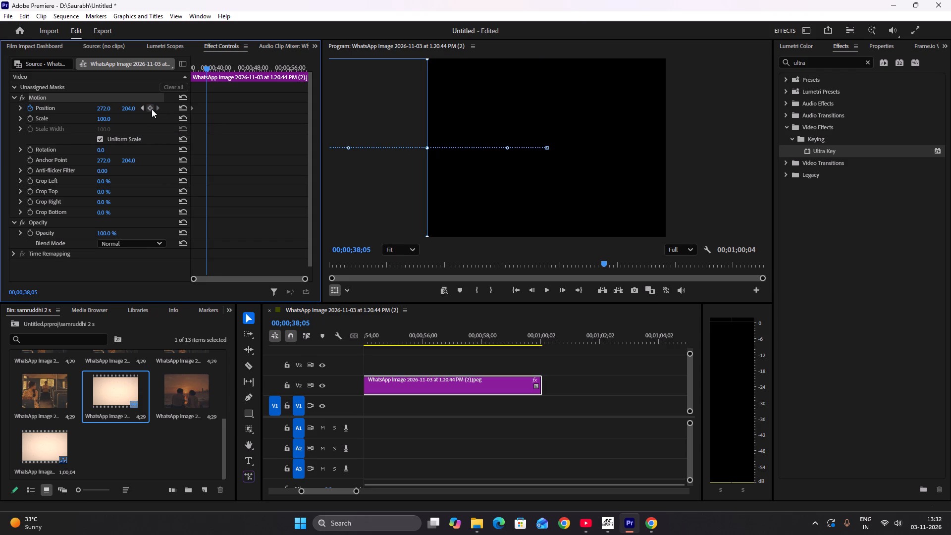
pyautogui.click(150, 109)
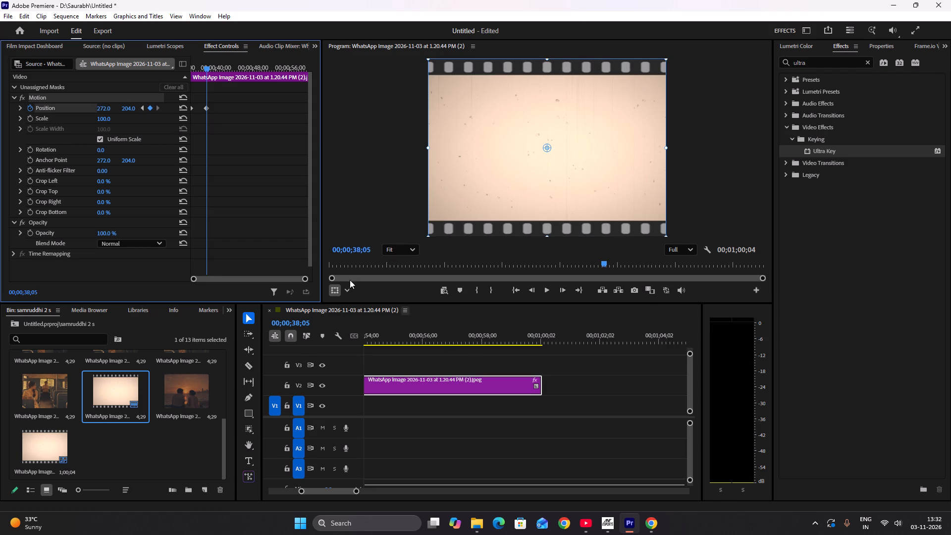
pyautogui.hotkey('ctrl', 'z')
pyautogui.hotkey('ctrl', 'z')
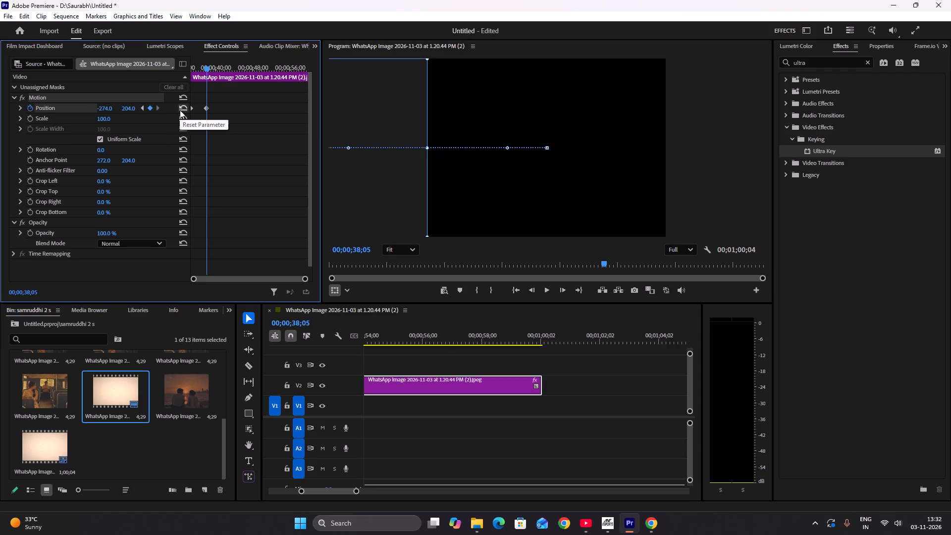
# Play the sequence from its beginning to check the V1 strip's slide motion, and return the playhead to 00;00;00;00.
pyautogui.moveTo(435, 339); pyautogui.dragTo(107, 310)
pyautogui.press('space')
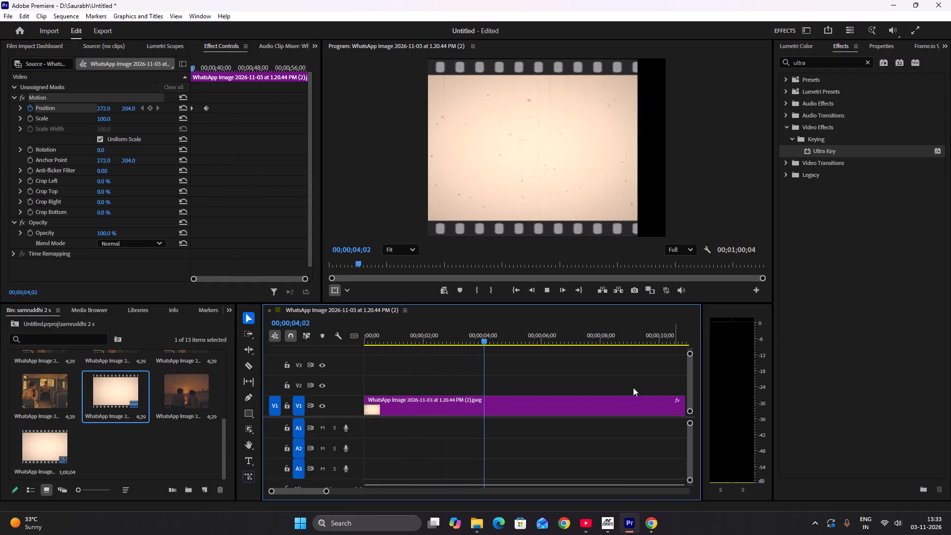
pyautogui.moveTo(367, 338); pyautogui.dragTo(350, 340)
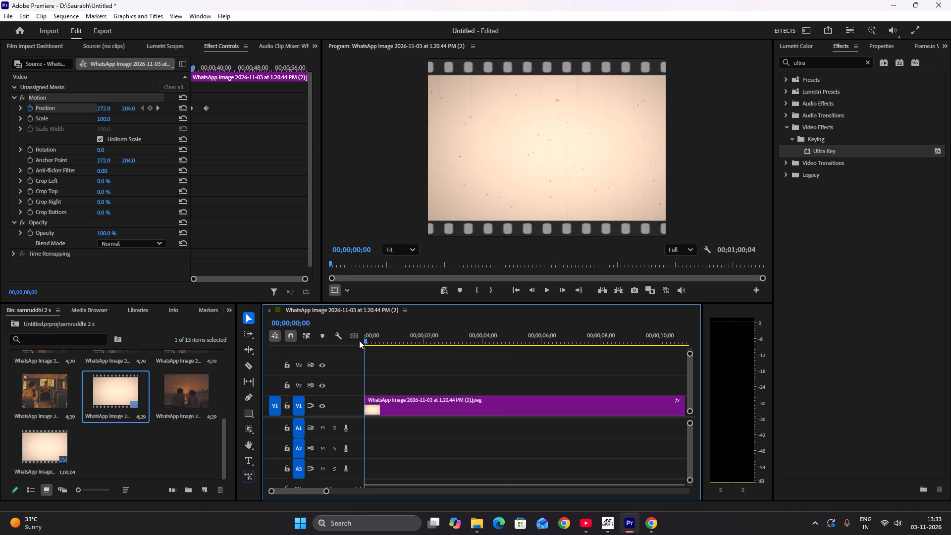
pyautogui.moveTo(365, 342); pyautogui.dragTo(343, 344)
pyautogui.moveTo(310, 489); pyautogui.dragTo(351, 498)
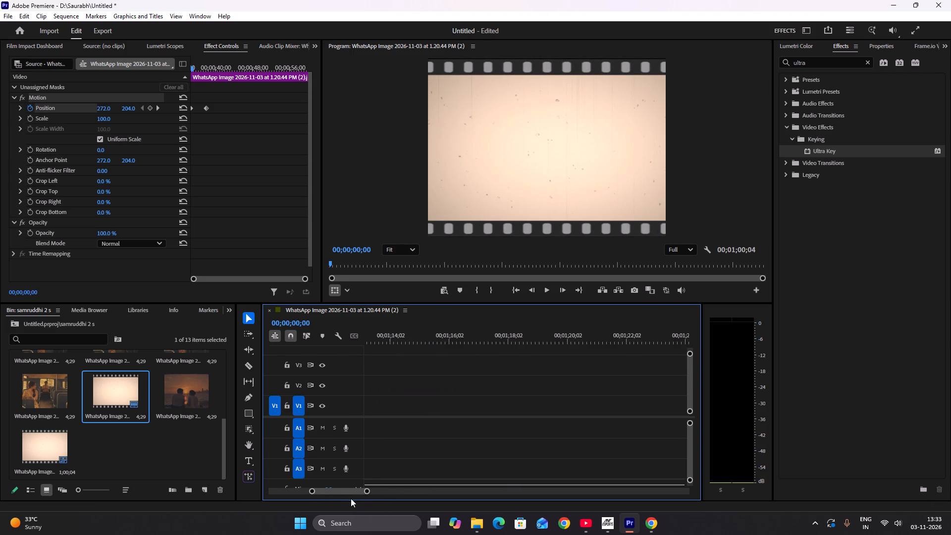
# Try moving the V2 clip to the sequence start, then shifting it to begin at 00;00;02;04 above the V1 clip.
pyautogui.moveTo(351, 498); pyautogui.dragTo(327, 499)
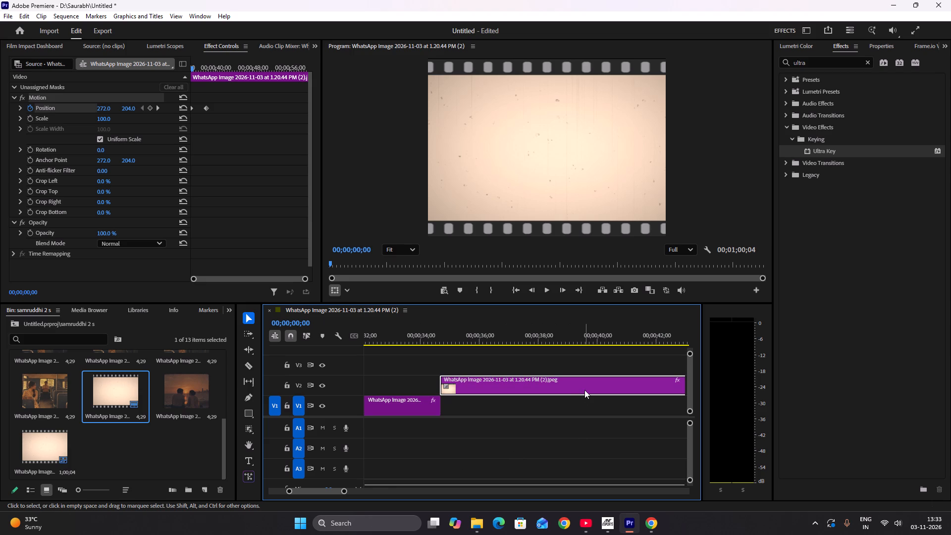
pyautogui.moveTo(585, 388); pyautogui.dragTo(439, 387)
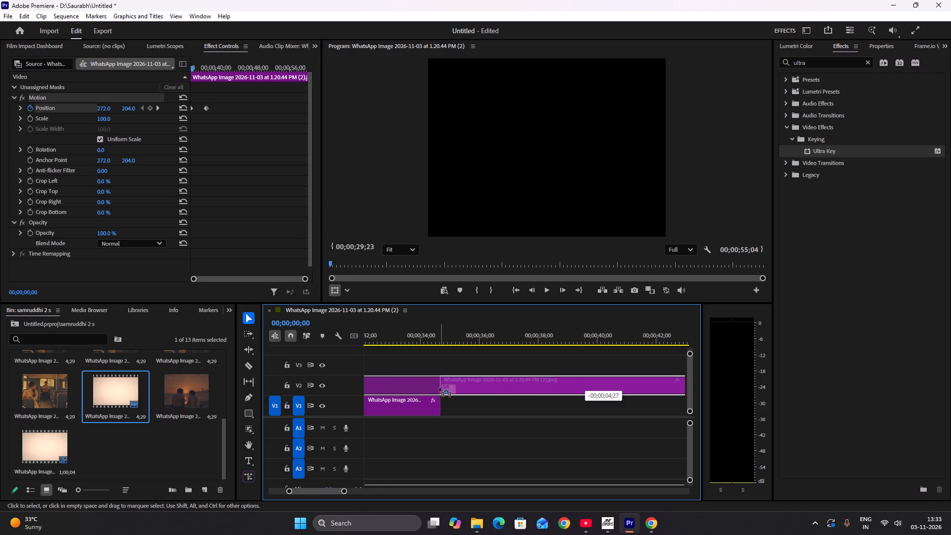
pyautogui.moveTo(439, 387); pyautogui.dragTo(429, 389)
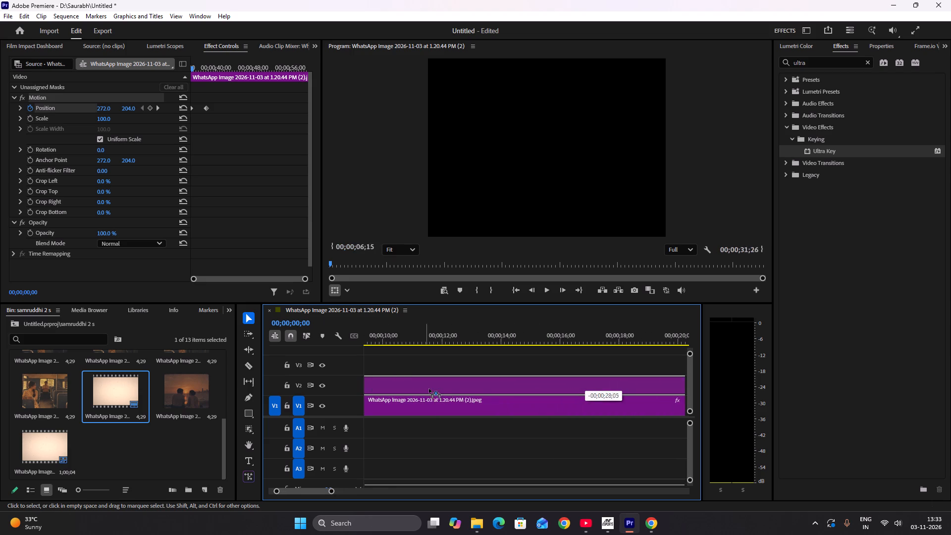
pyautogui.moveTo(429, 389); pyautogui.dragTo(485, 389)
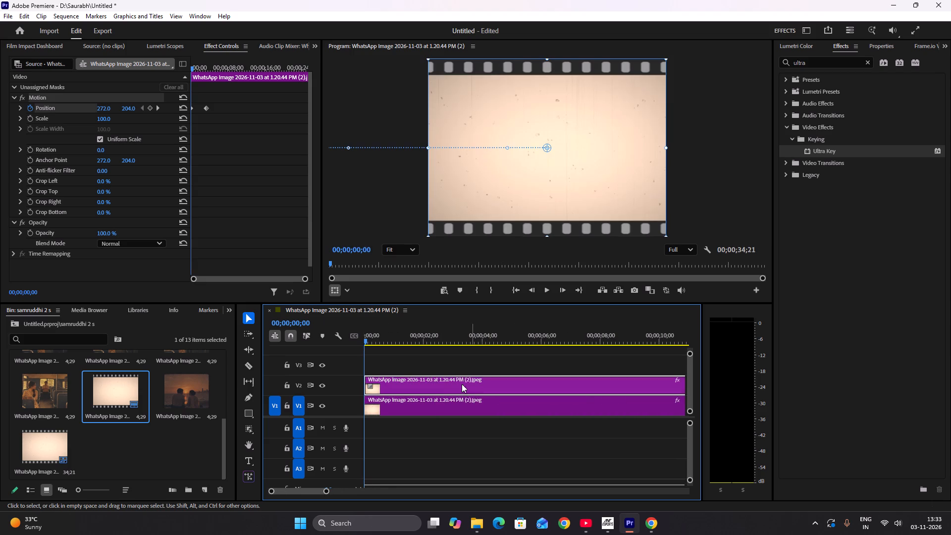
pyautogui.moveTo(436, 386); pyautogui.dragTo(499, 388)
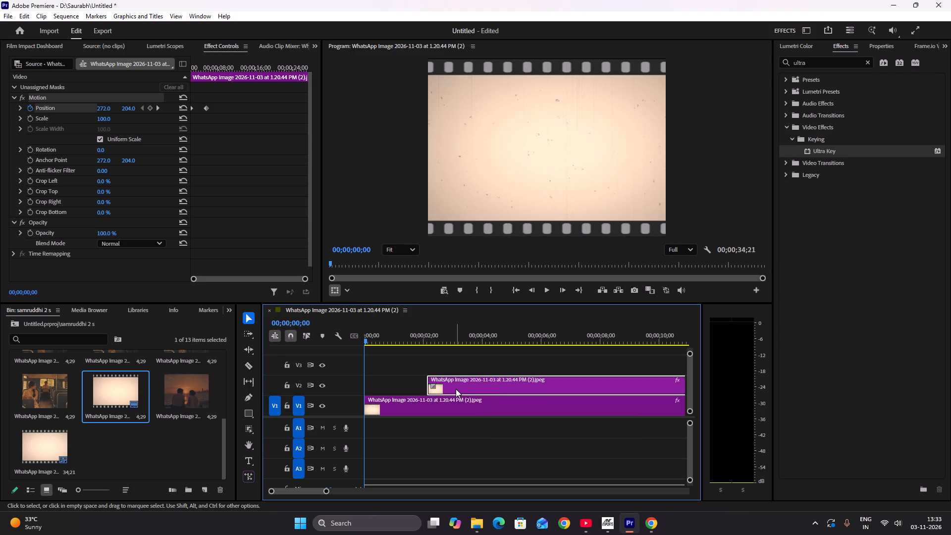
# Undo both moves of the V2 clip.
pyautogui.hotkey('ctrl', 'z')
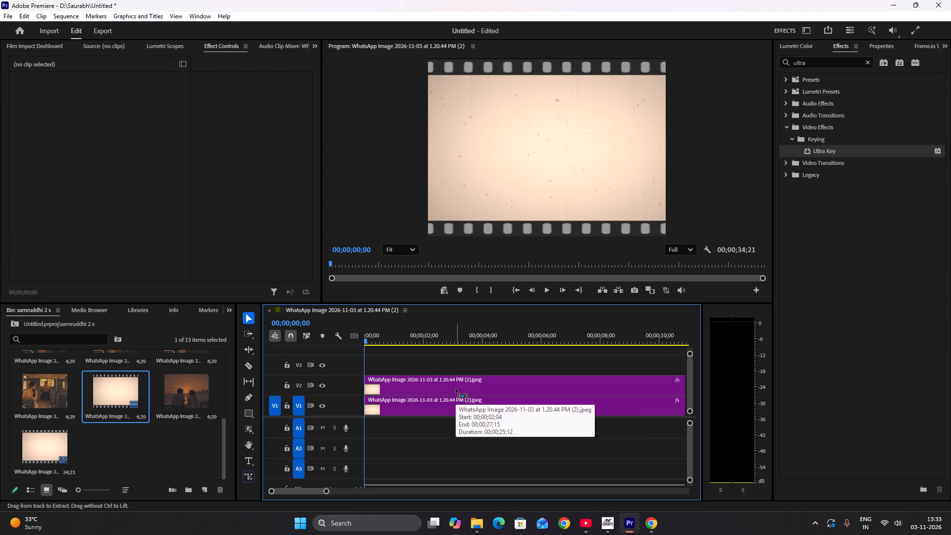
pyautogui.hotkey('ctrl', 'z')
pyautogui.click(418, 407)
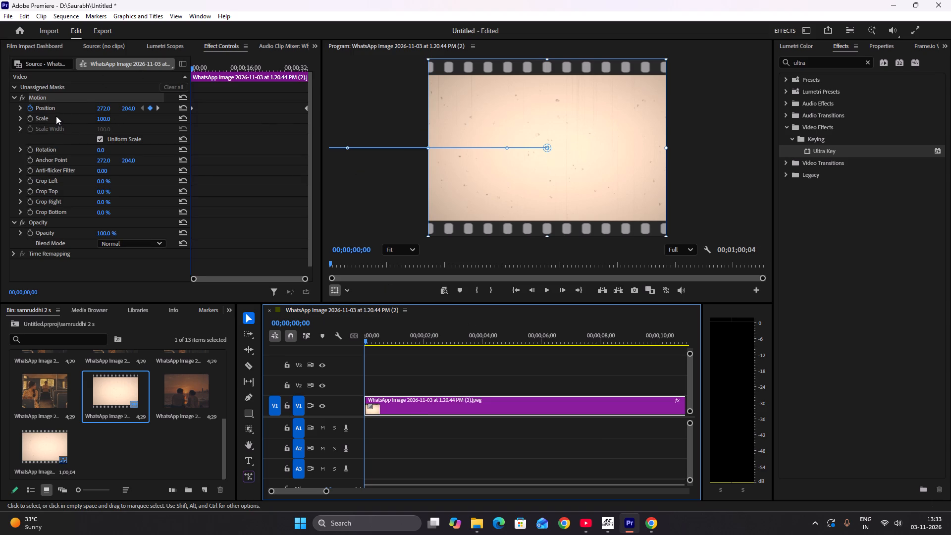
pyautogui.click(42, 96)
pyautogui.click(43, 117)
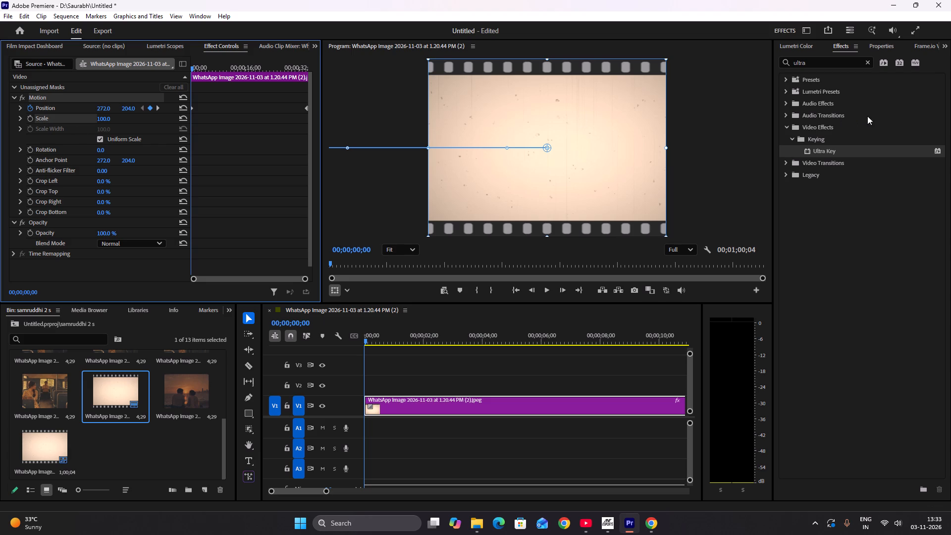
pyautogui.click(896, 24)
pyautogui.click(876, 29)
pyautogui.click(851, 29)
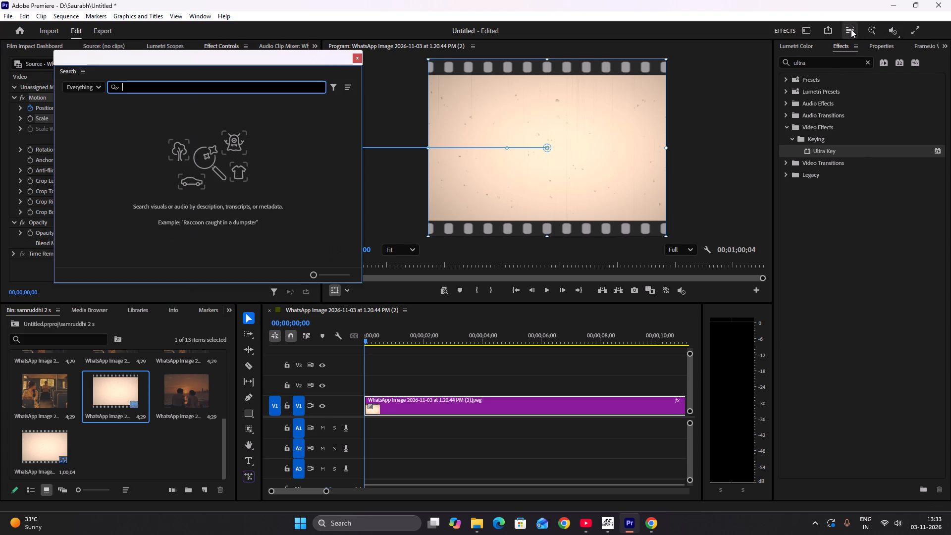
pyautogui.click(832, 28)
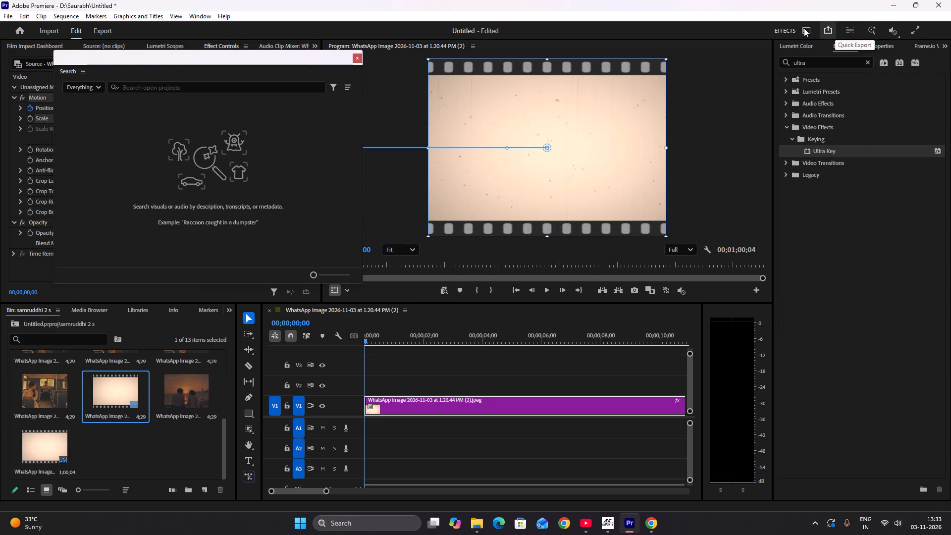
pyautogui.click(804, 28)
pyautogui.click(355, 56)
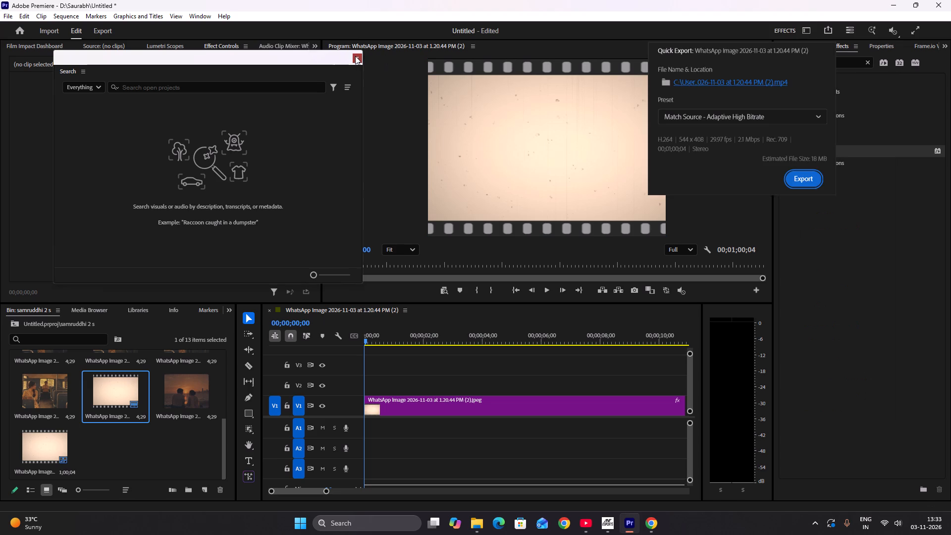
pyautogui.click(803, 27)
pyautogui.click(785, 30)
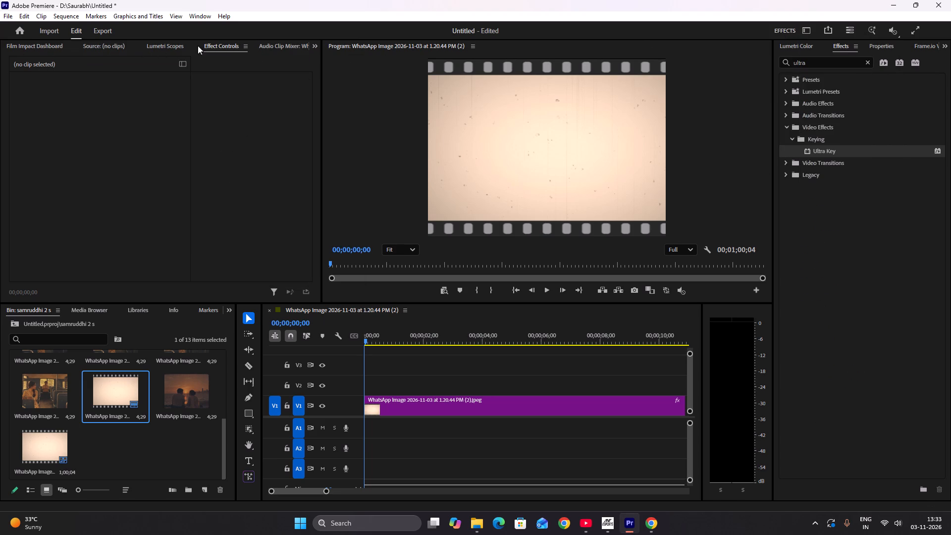
# Unlink the V1 film-strip clip's scale proportions and set its scale width to 208%.
pyautogui.click(481, 405)
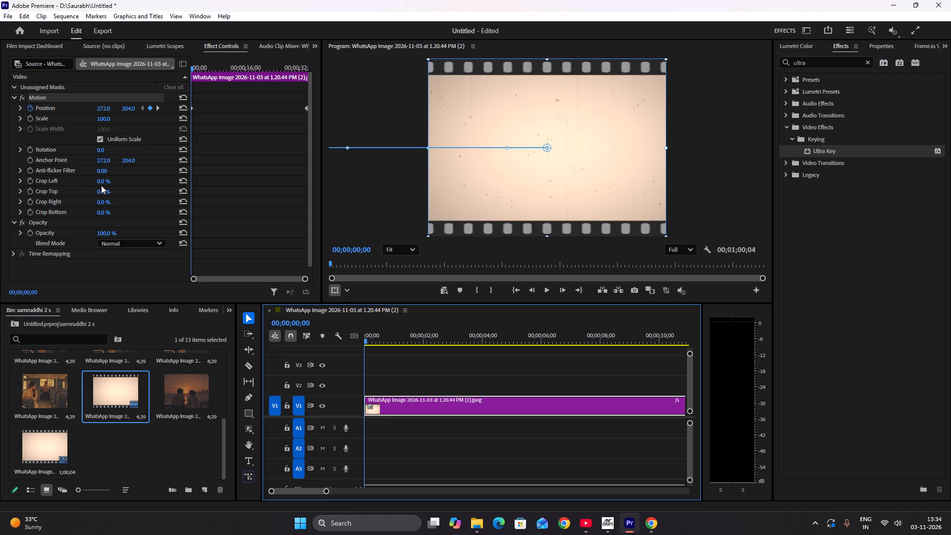
pyautogui.click(43, 119)
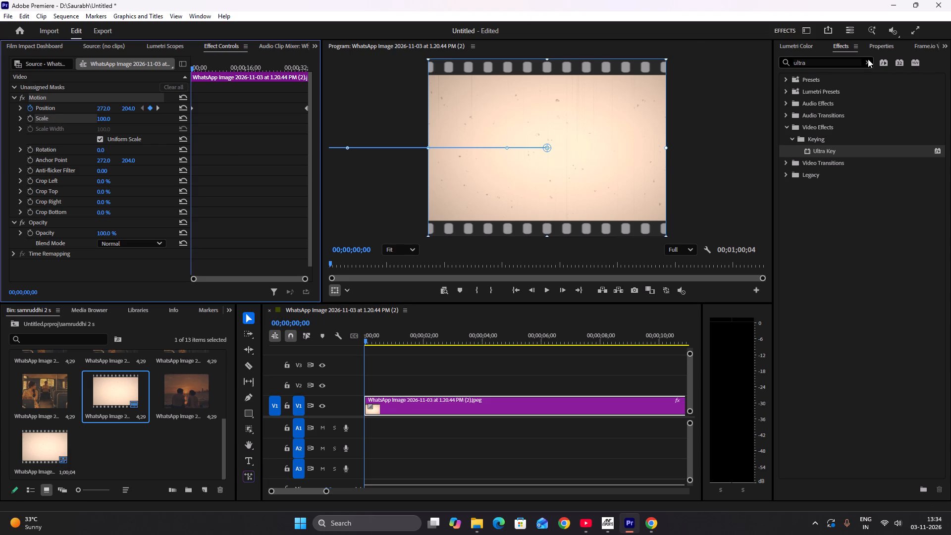
pyautogui.click(882, 43)
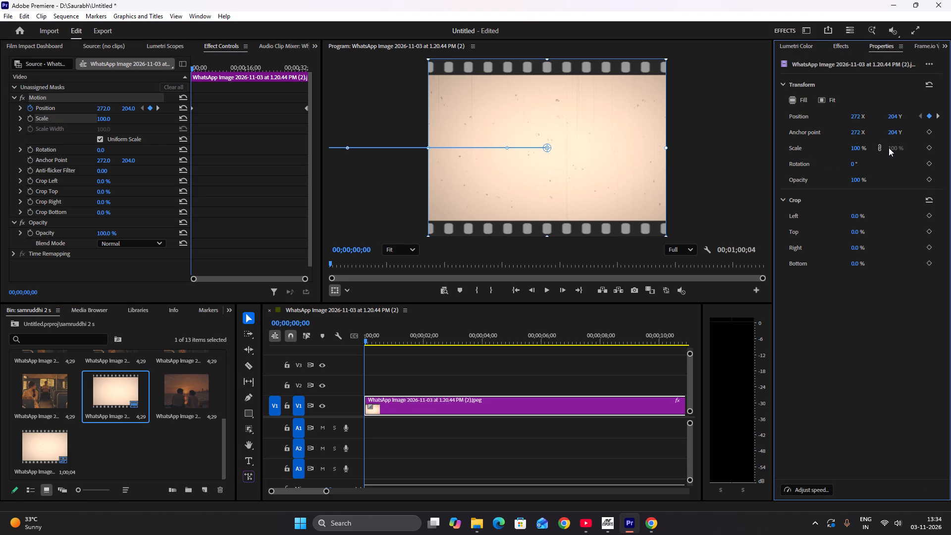
pyautogui.click(880, 149)
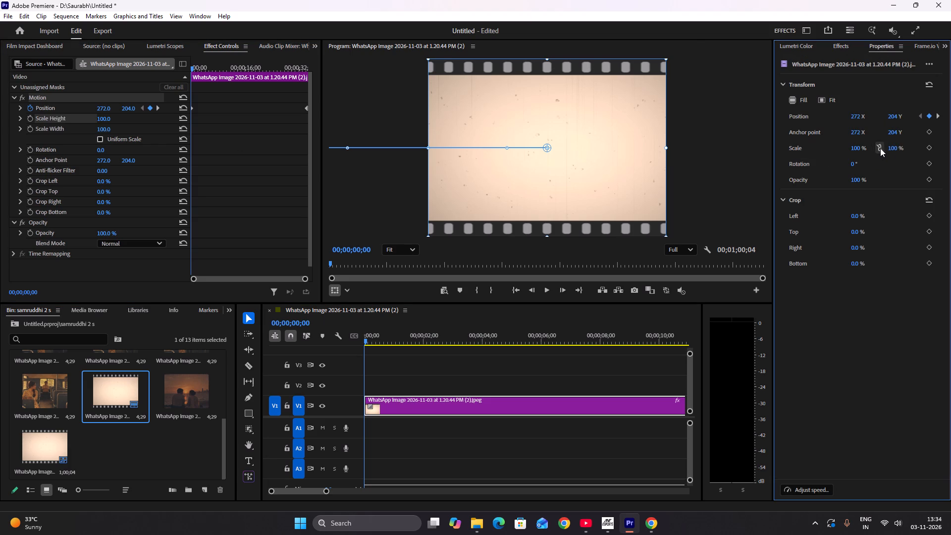
pyautogui.moveTo(892, 149); pyautogui.dragTo(913, 152)
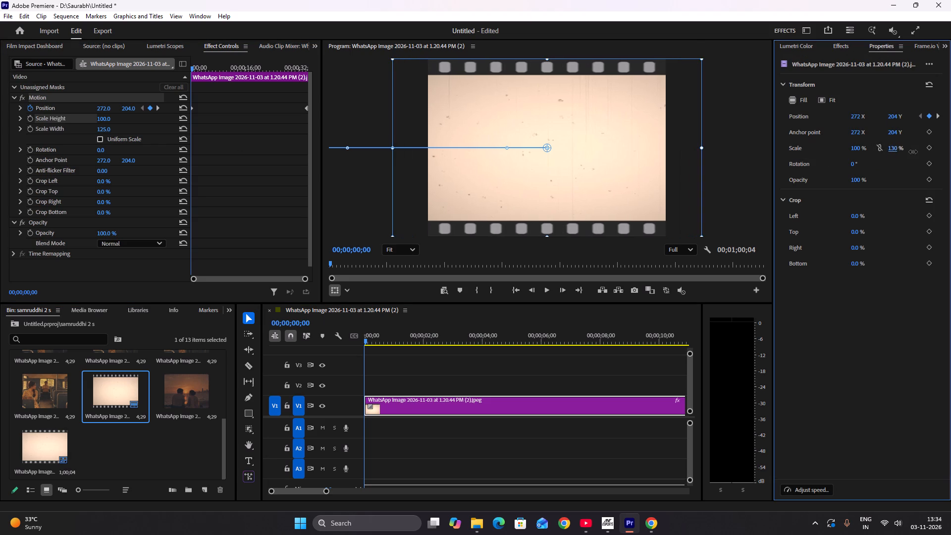
pyautogui.moveTo(913, 152); pyautogui.dragTo(950, 153)
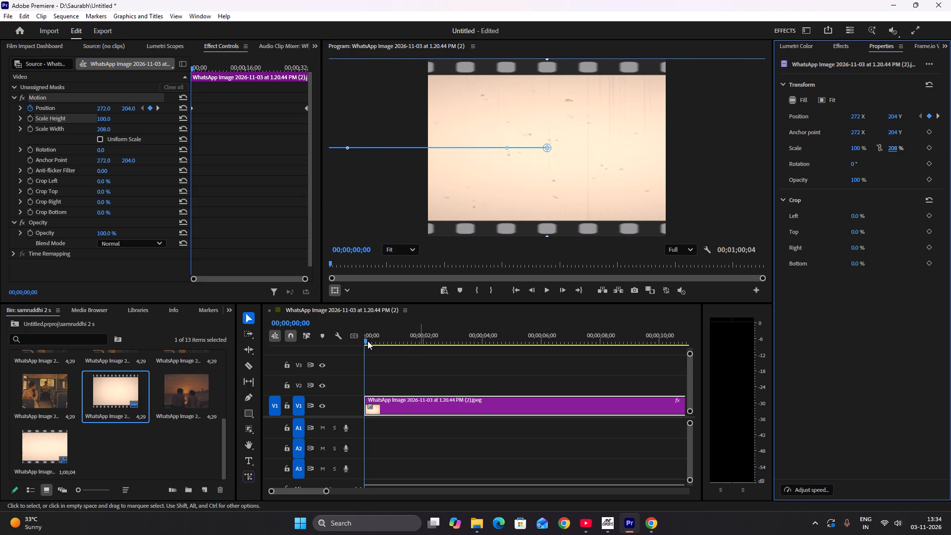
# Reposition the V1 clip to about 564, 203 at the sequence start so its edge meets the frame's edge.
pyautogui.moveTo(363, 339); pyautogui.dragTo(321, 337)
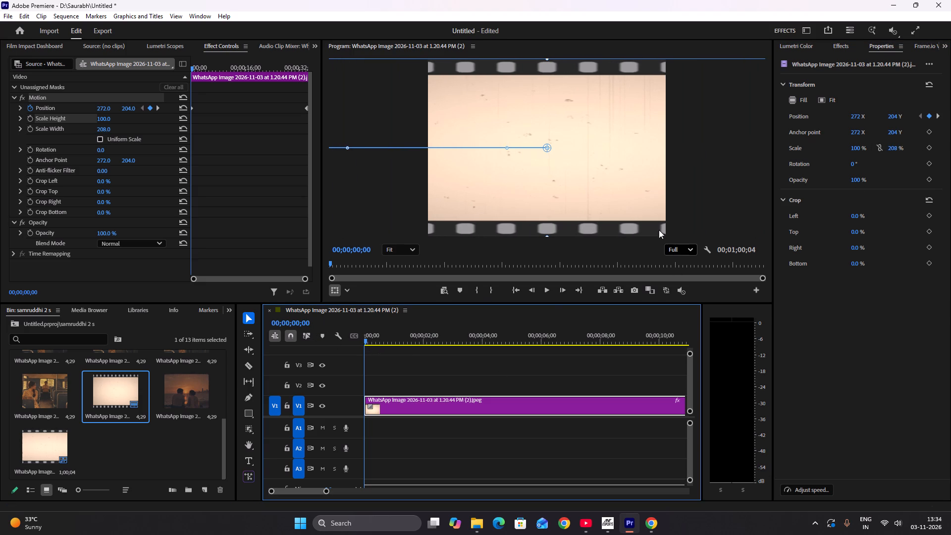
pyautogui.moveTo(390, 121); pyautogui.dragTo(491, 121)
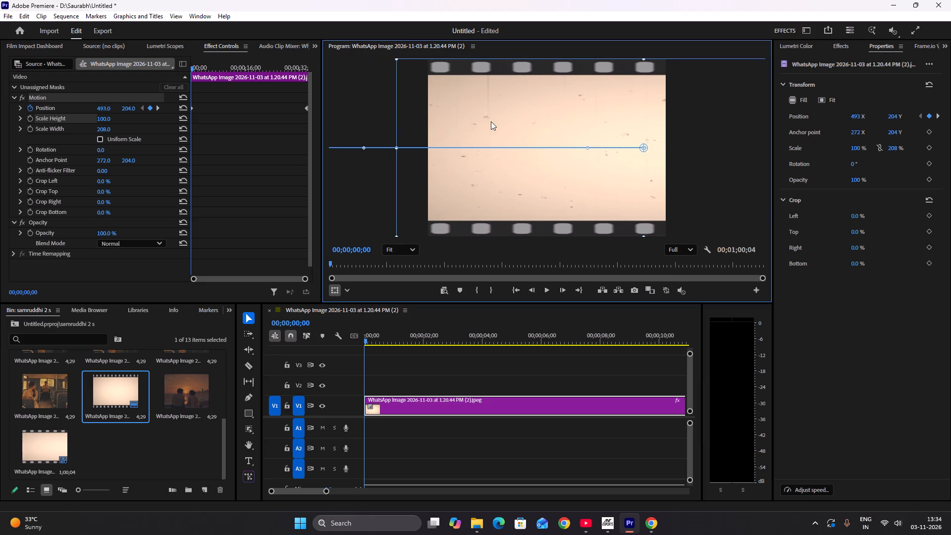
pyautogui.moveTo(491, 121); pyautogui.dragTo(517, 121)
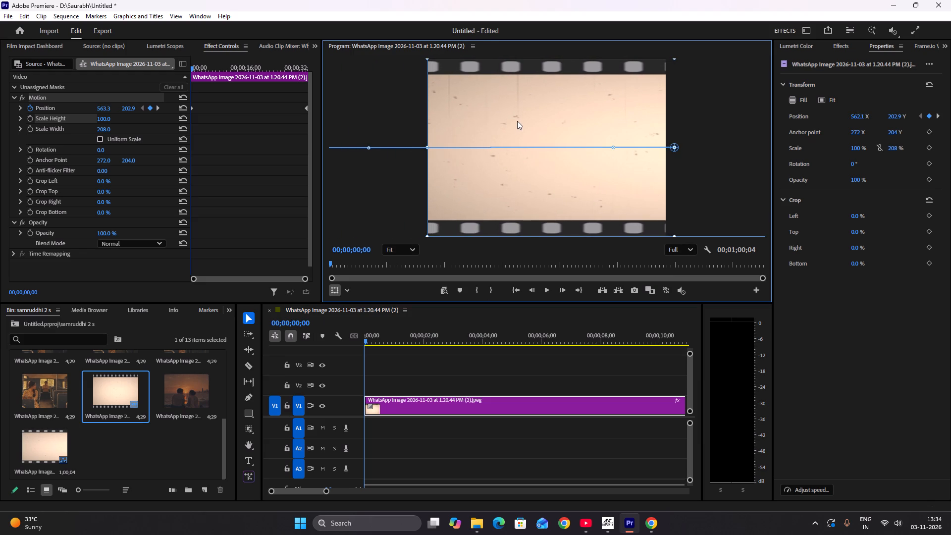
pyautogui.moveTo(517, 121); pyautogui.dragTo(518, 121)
# Play the sequence from the start to examine the widened strip's slide, and return to 00;00;00;00.
pyautogui.press('space')
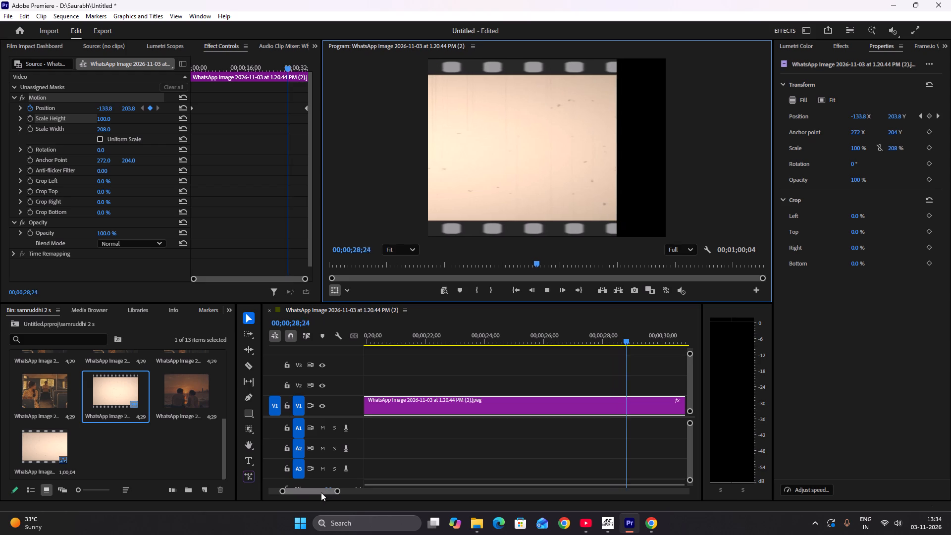
pyautogui.moveTo(339, 488); pyautogui.dragTo(396, 494)
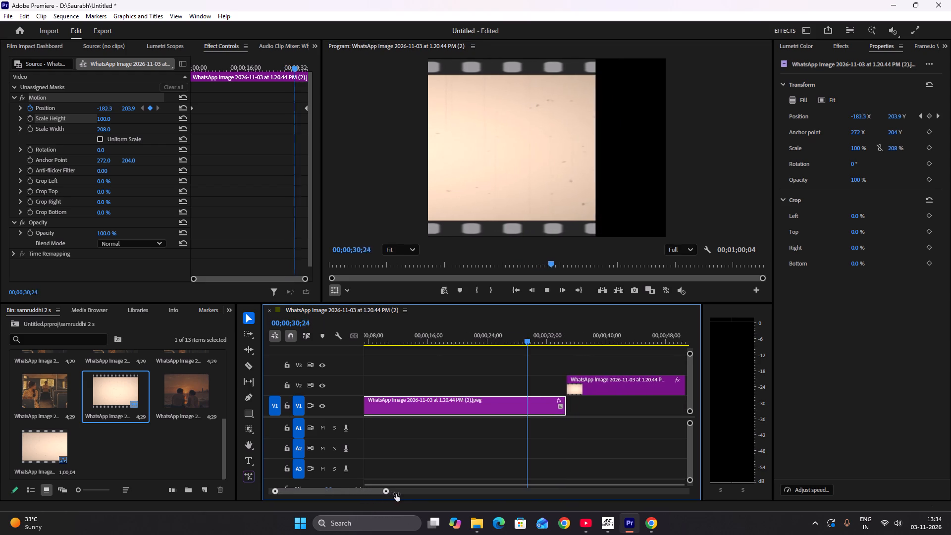
pyautogui.moveTo(396, 494); pyautogui.dragTo(422, 495)
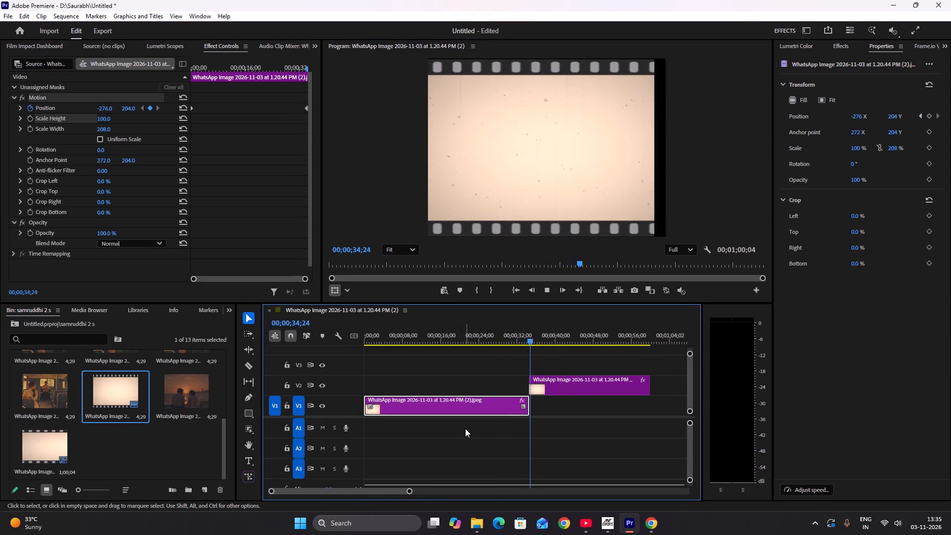
pyautogui.click(517, 382)
pyautogui.click(514, 338)
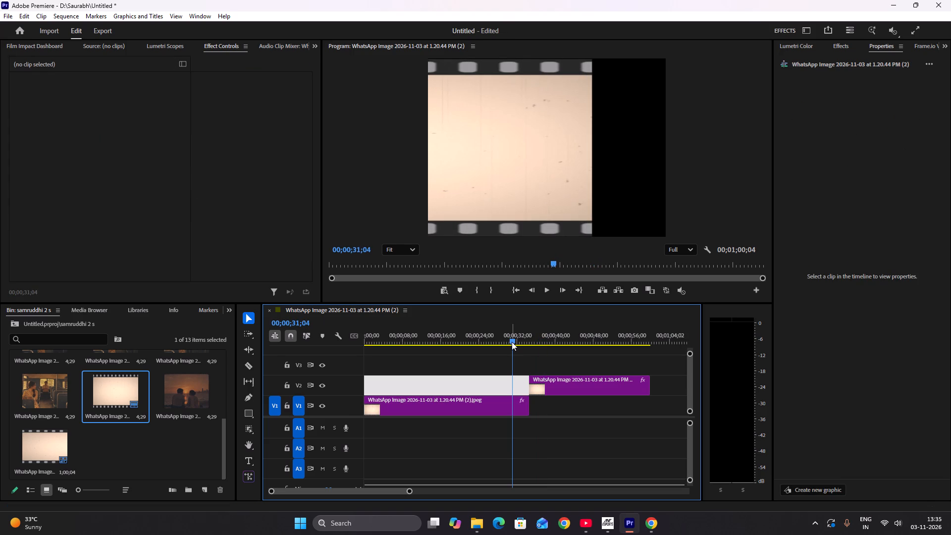
pyautogui.moveTo(512, 342); pyautogui.dragTo(361, 341)
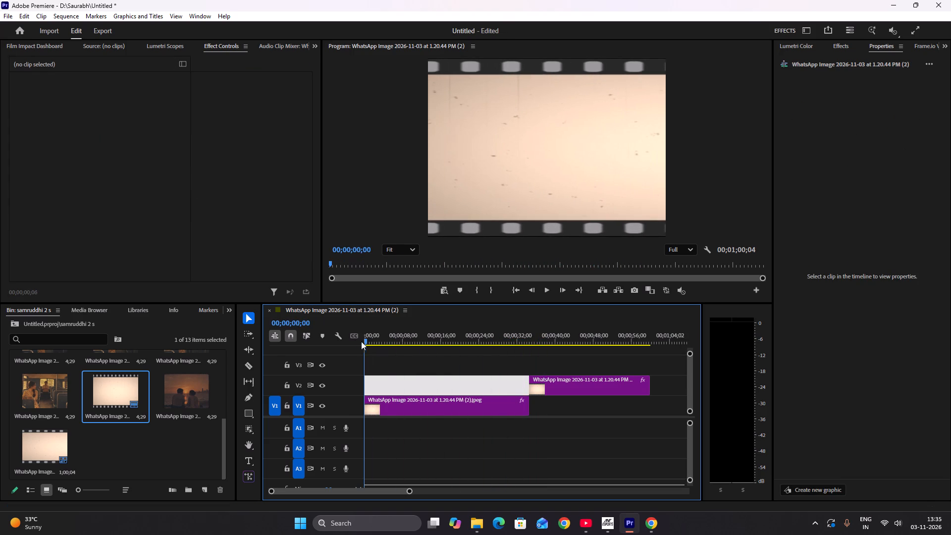
pyautogui.moveTo(361, 341); pyautogui.dragTo(352, 340)
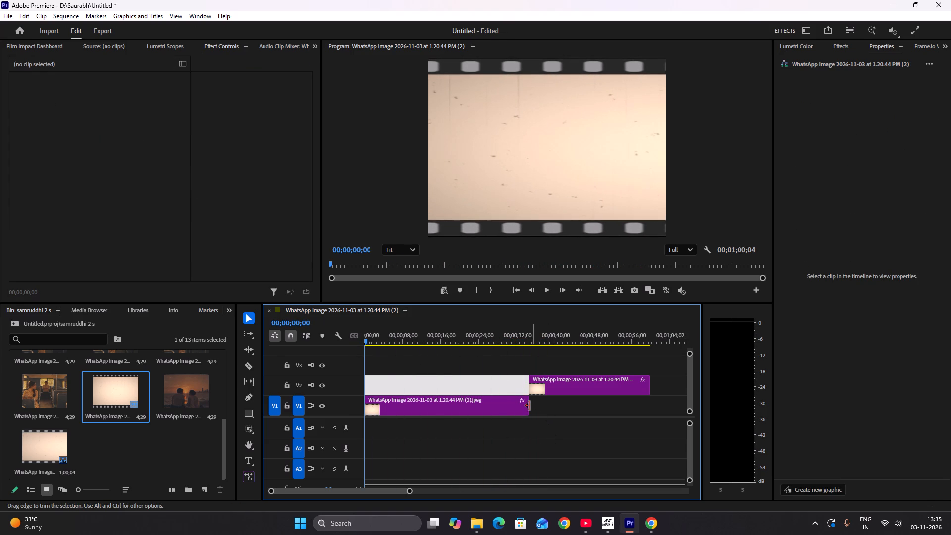
# Delete the V2 film-strip clip and extend the V1 clip's end to 00;04;55;10.
pyautogui.moveTo(529, 406); pyautogui.dragTo(651, 406)
pyautogui.click(603, 388)
pyautogui.press('Delete')
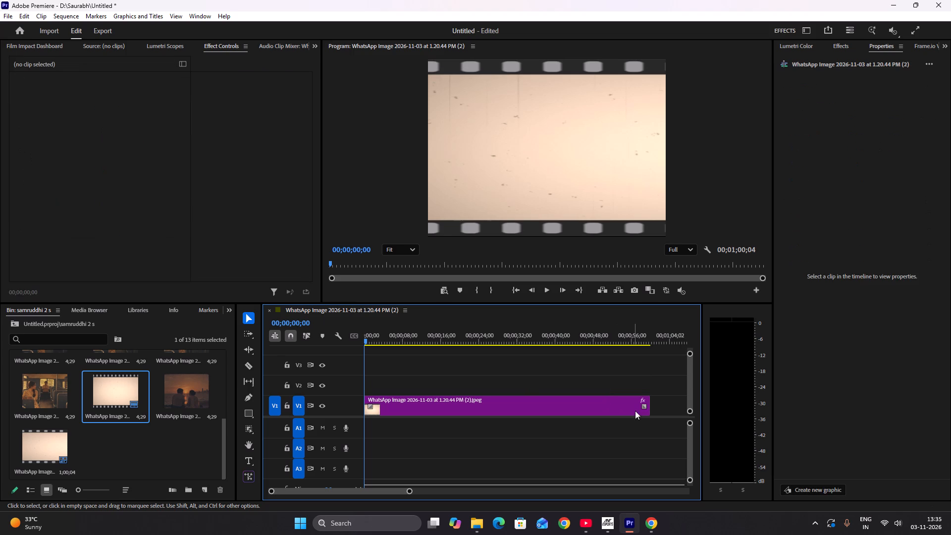
pyautogui.moveTo(648, 402); pyautogui.dragTo(692, 403)
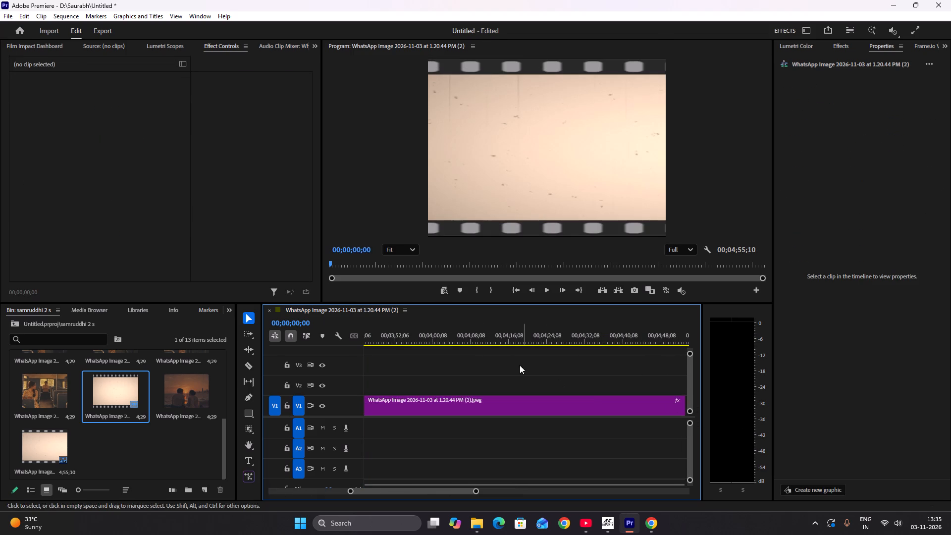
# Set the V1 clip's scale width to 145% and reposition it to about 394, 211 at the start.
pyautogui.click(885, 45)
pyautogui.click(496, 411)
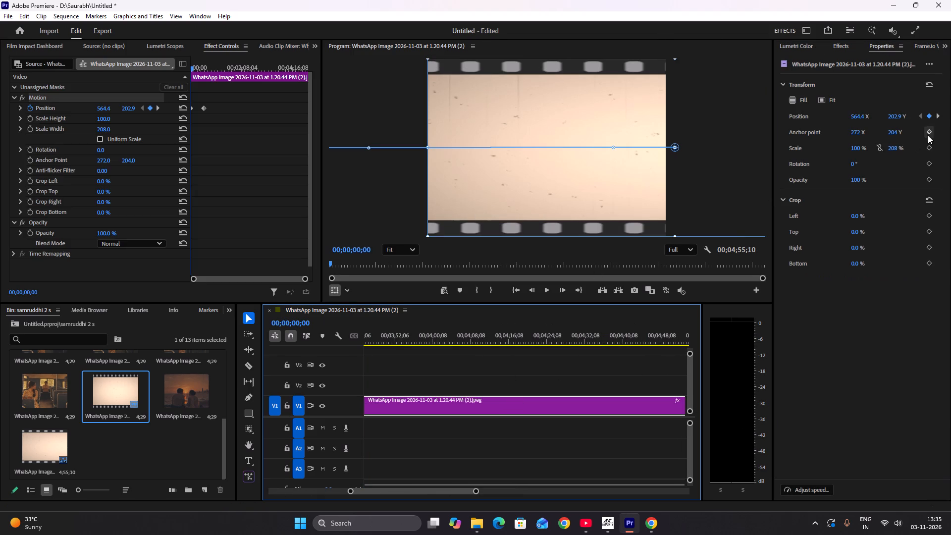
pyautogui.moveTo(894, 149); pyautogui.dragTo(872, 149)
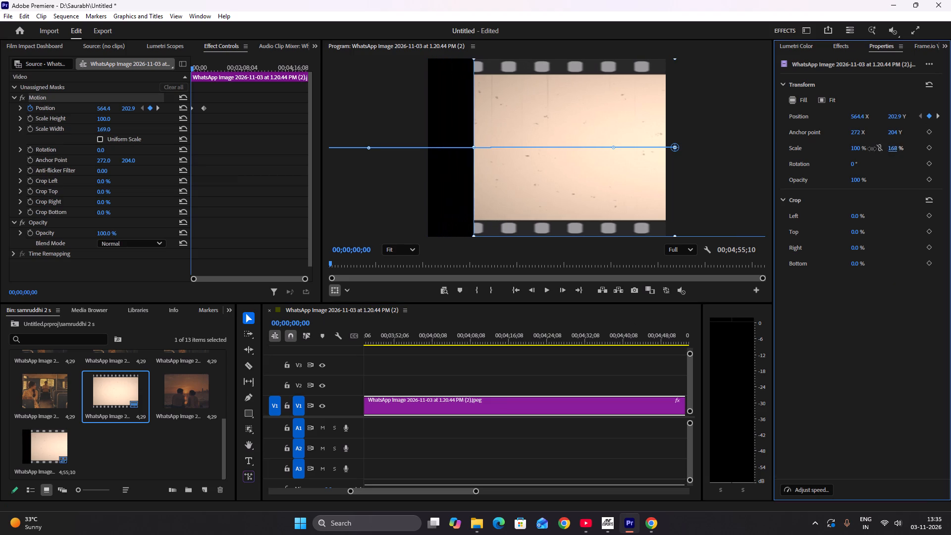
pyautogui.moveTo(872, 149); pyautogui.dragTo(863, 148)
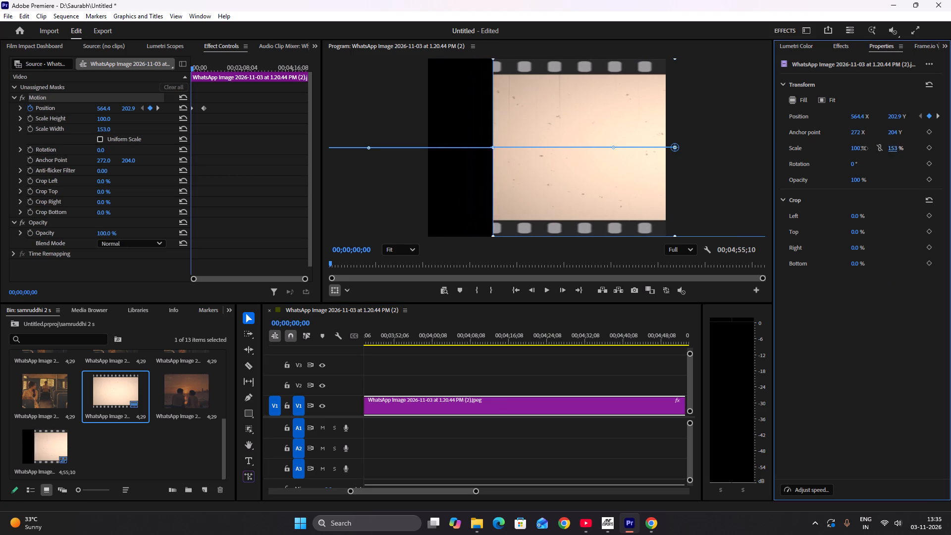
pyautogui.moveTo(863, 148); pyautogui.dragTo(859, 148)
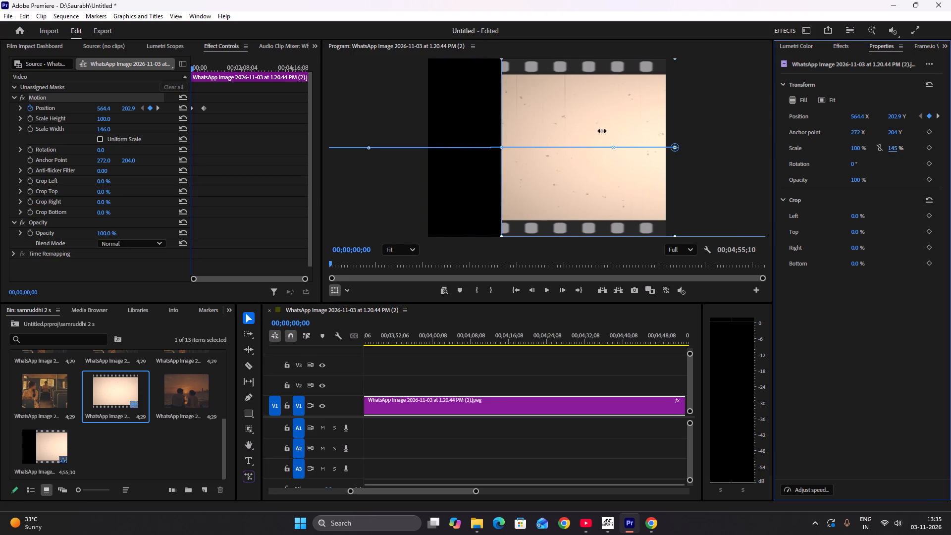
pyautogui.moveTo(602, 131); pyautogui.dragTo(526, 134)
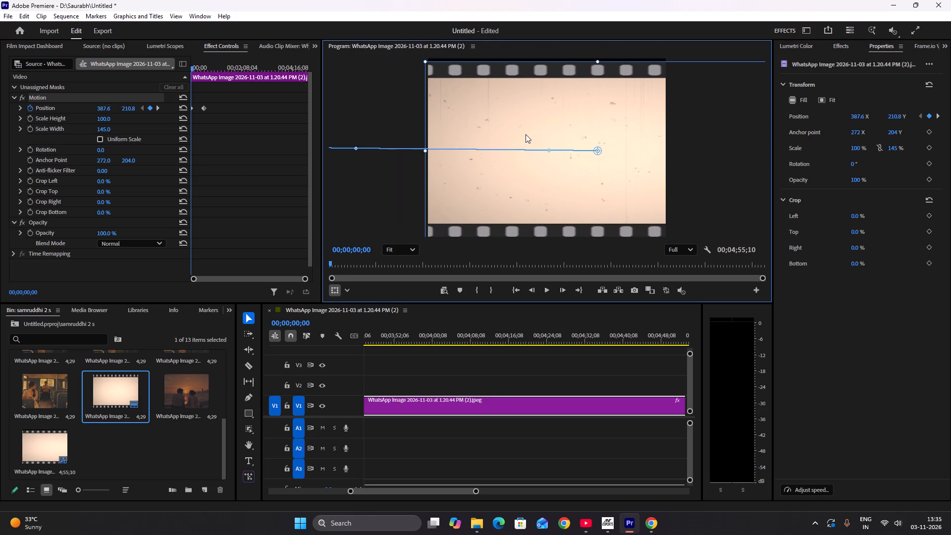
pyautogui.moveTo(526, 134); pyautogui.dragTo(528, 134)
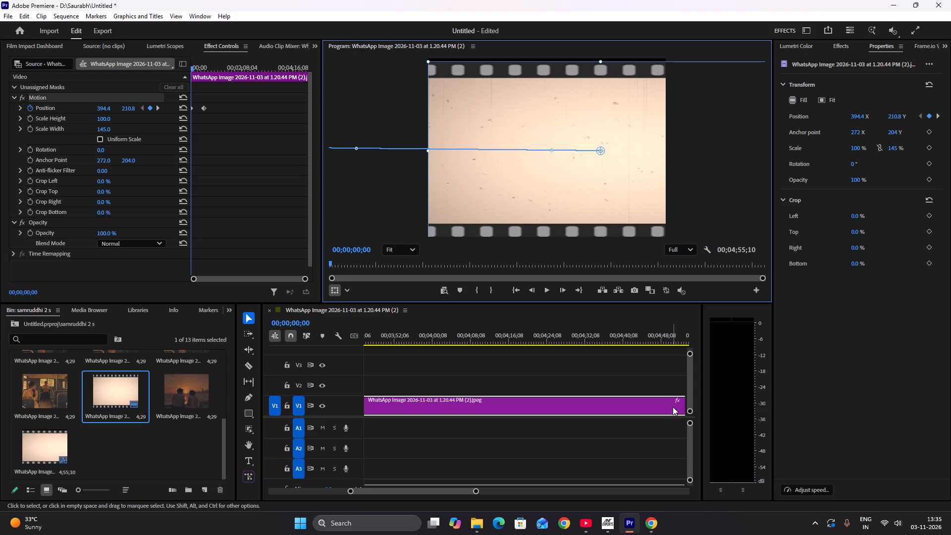
# Play the V1 clip from the sequence start to check its sliding motion.
pyautogui.moveTo(437, 490); pyautogui.dragTo(182, 487)
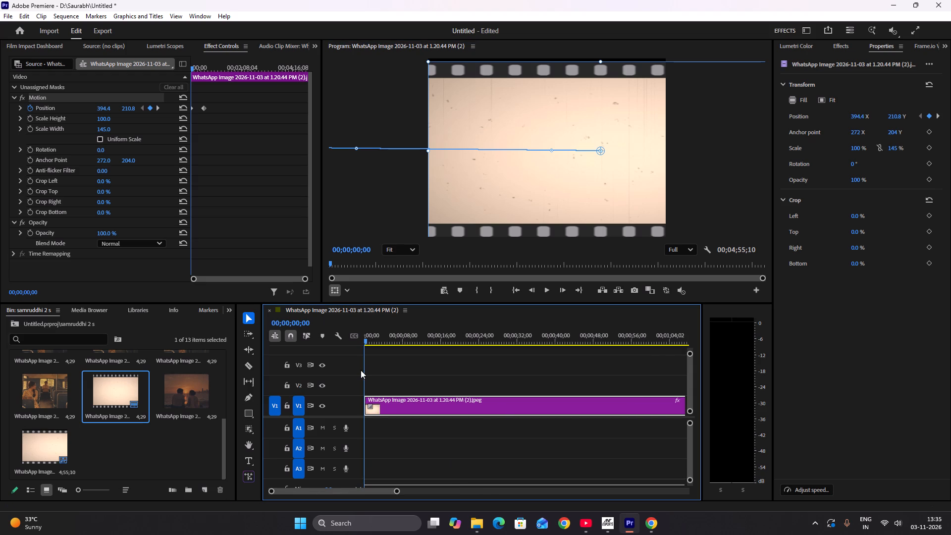
pyautogui.press('space')
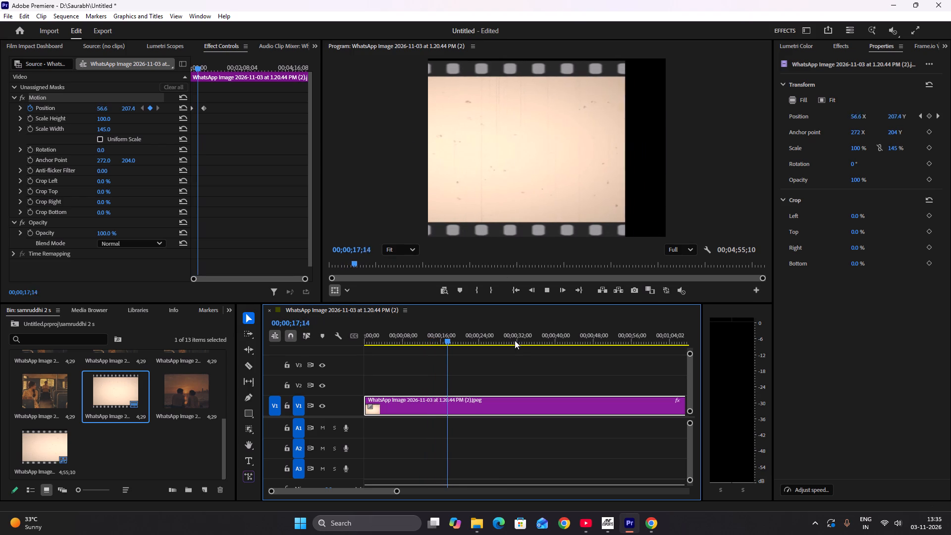
pyautogui.click(453, 342)
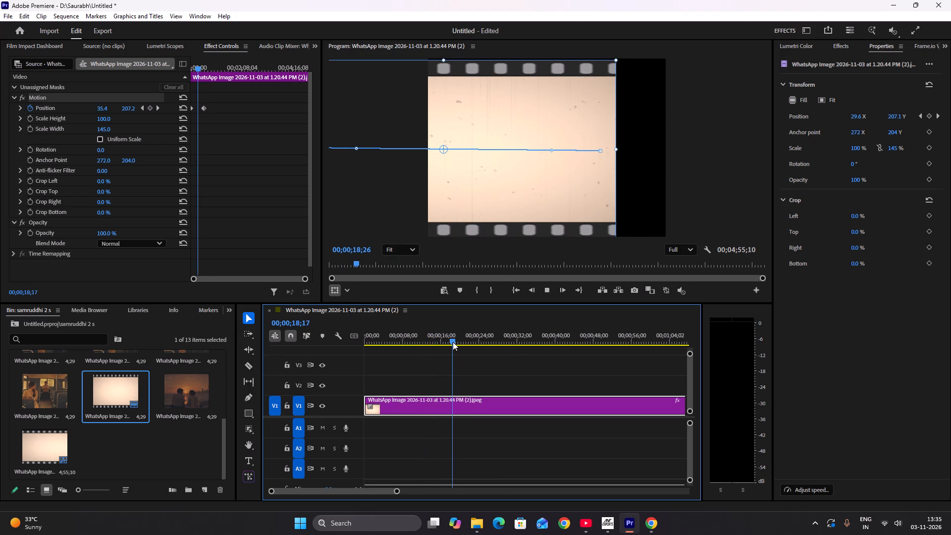
# Scrub the sequence through to about 00;01;06;09 to check the strip's slide, and return to 00;00;00;00.
pyautogui.moveTo(453, 342); pyautogui.dragTo(686, 376)
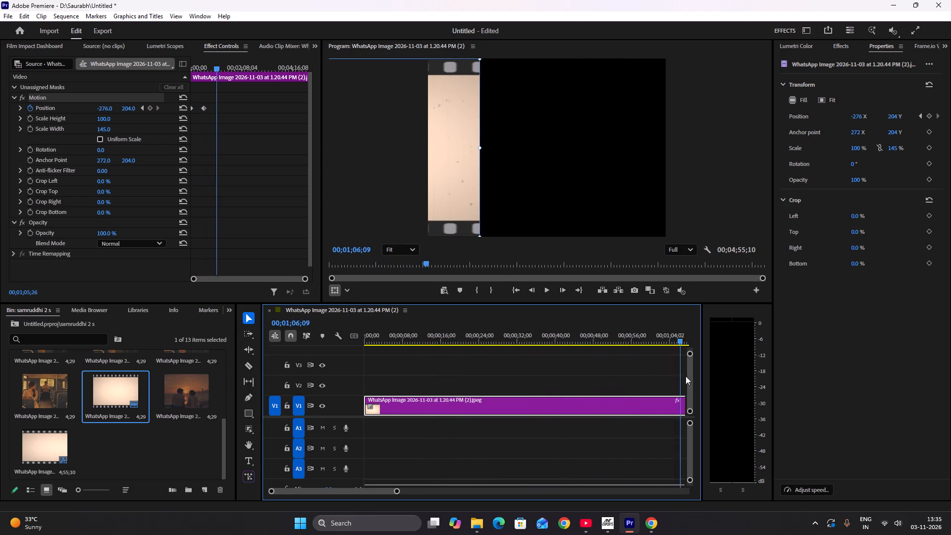
pyautogui.moveTo(686, 376); pyautogui.dragTo(308, 377)
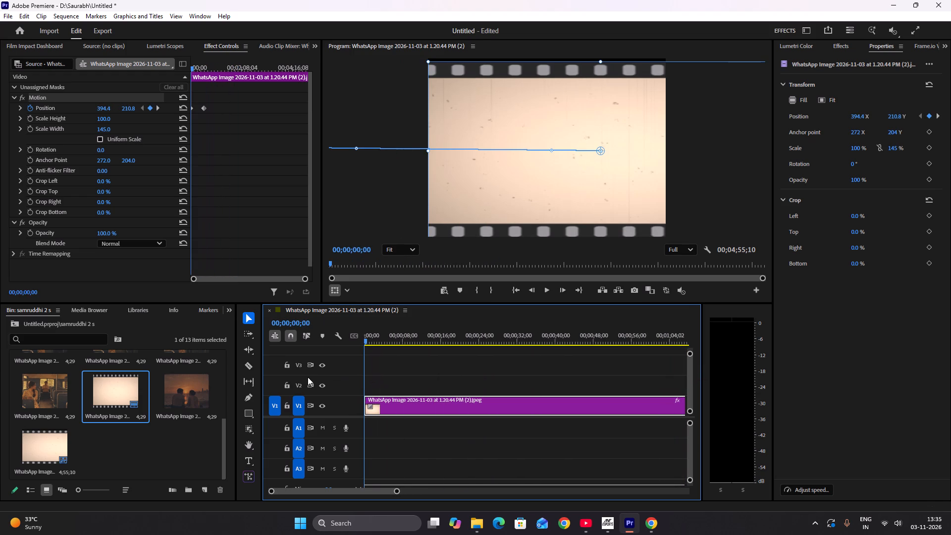
pyautogui.moveTo(308, 377); pyautogui.dragTo(327, 383)
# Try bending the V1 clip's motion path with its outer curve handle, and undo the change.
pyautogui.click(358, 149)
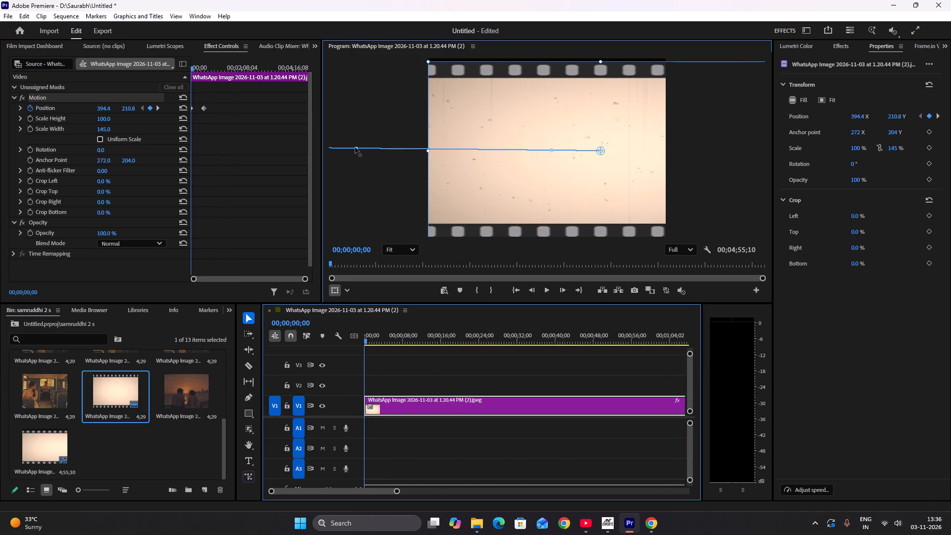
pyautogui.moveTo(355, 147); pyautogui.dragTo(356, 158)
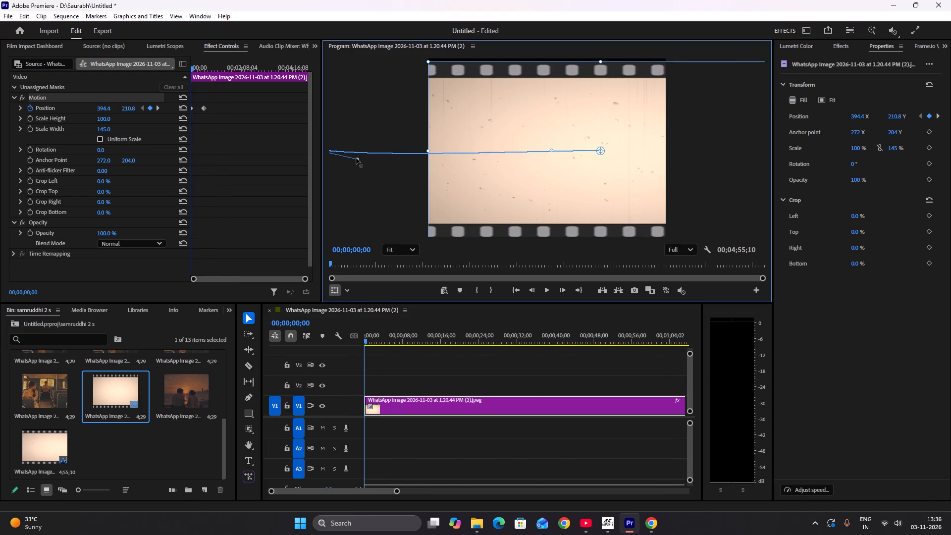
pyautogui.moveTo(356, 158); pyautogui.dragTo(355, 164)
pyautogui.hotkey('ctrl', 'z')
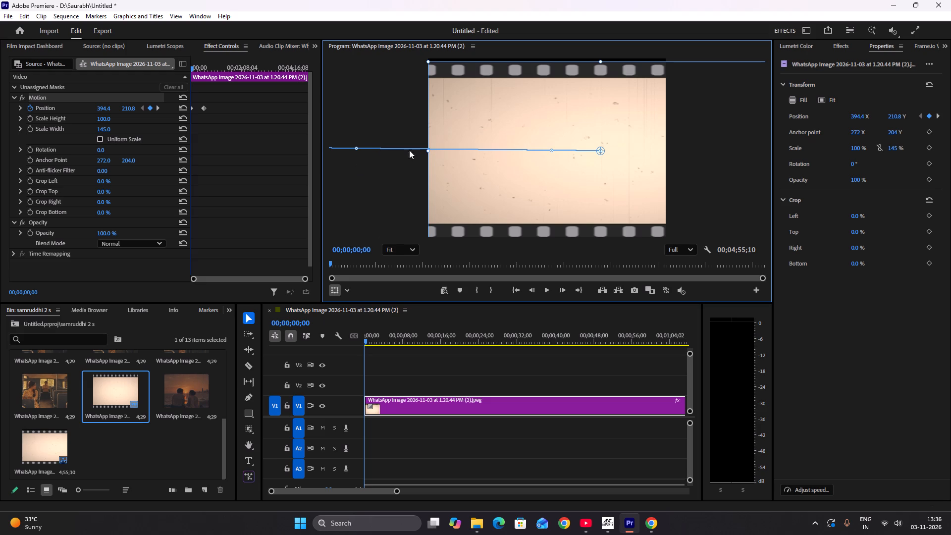
# Move the V1 film strip vertically to Y position 204 at the start of the sequence.
pyautogui.click(532, 183)
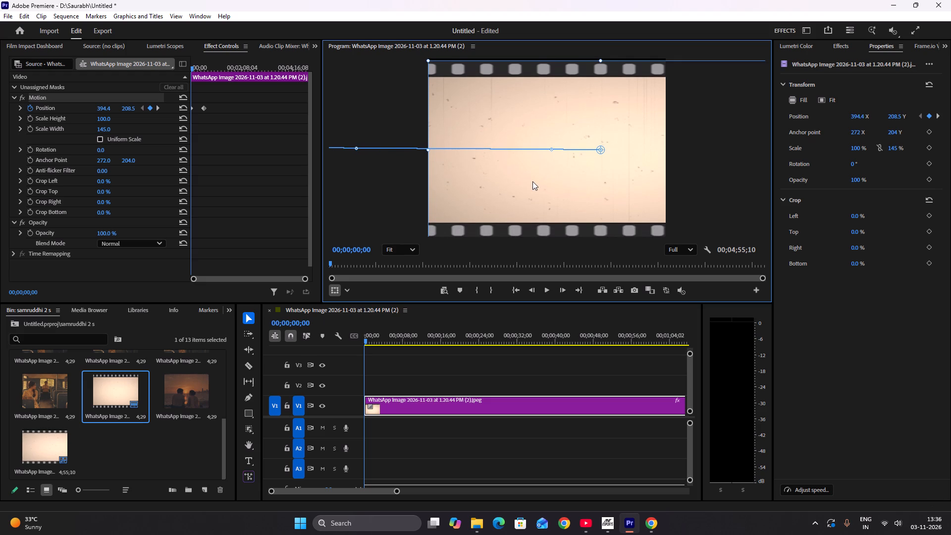
pyautogui.click(532, 181)
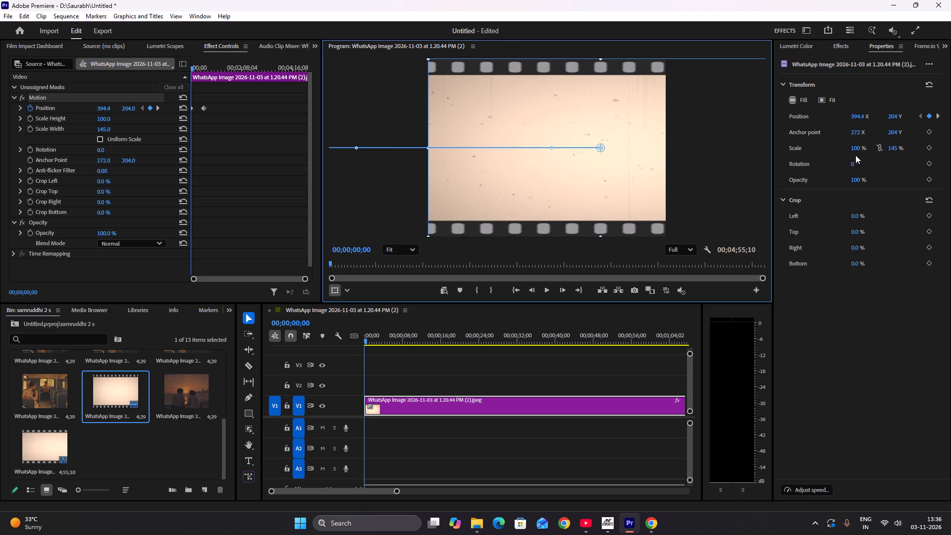
# Reduce the V1 clip's scale height to about 79%.
pyautogui.moveTo(856, 147); pyautogui.dragTo(846, 148)
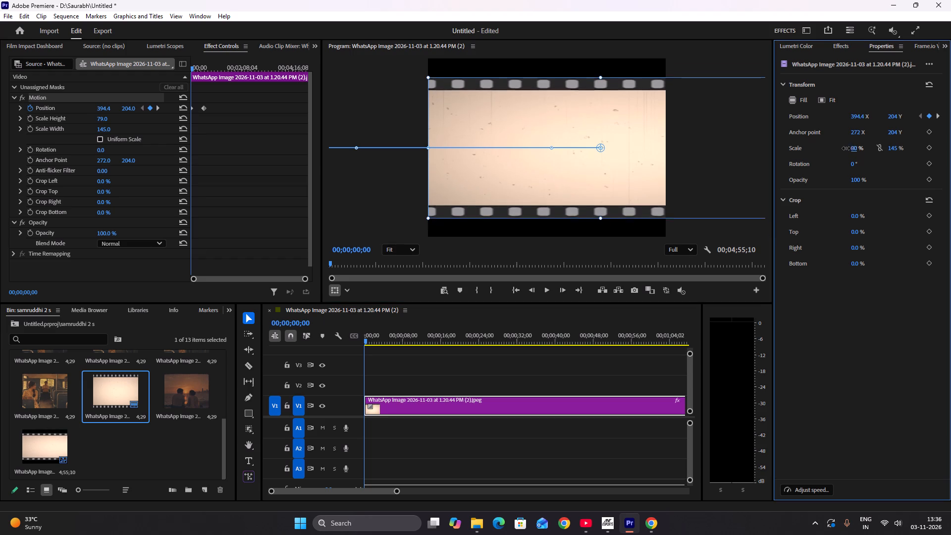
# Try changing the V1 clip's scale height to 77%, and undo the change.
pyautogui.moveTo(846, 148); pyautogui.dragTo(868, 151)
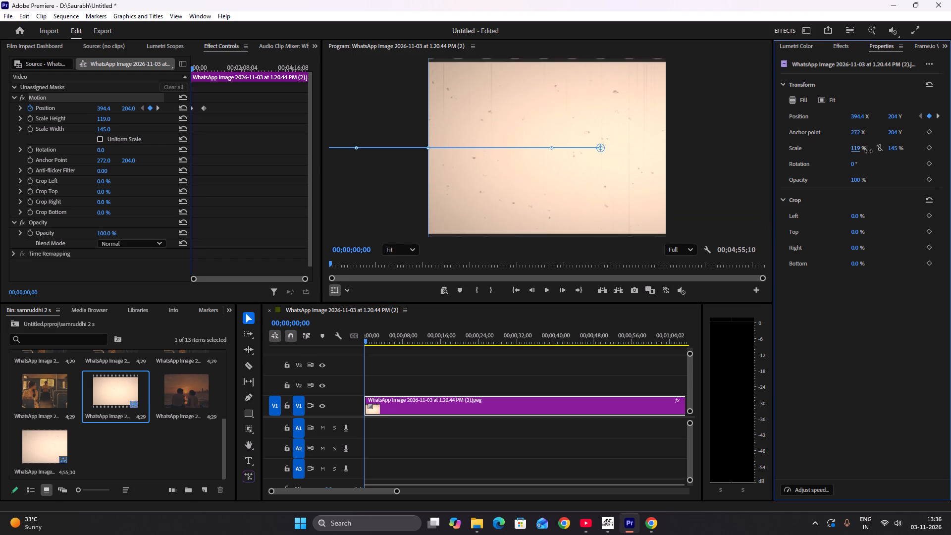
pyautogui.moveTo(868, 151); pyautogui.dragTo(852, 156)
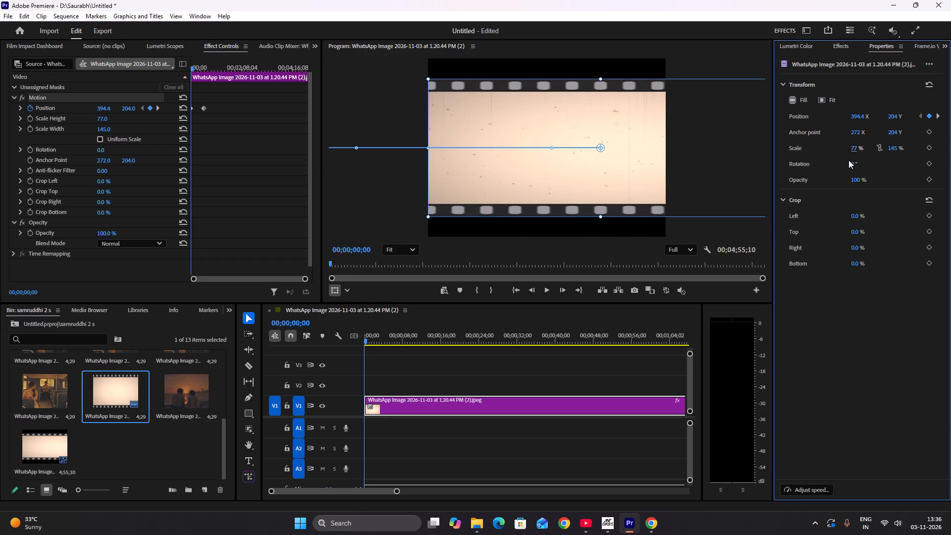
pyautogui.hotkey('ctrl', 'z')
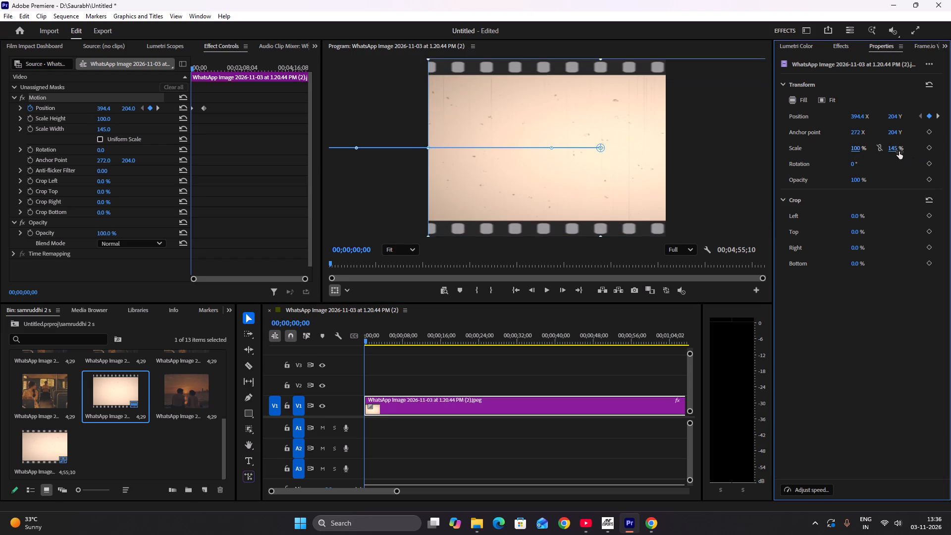
# Set the V1 clip's scale width to 166% and reposition it to about 452, 203 at the start.
pyautogui.moveTo(893, 147); pyautogui.dragTo(902, 149)
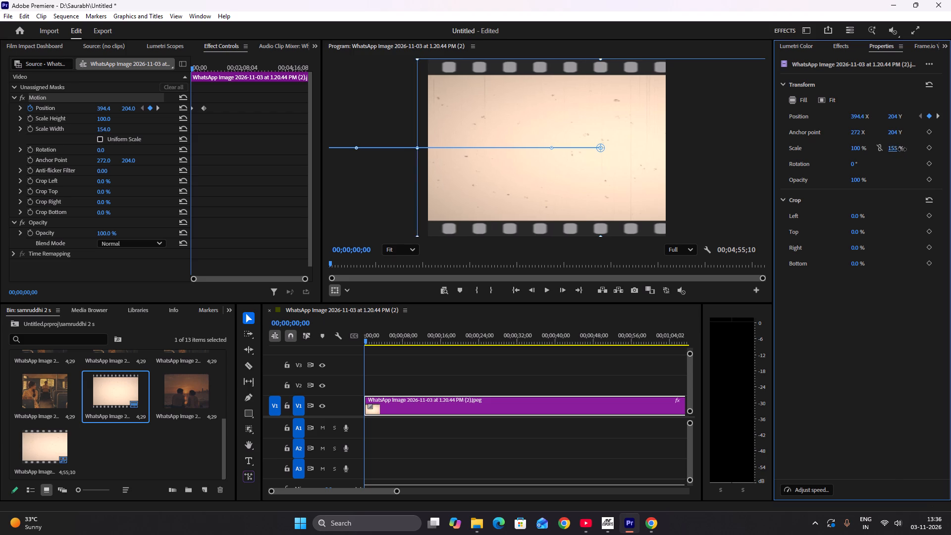
pyautogui.moveTo(902, 149); pyautogui.dragTo(907, 150)
pyautogui.moveTo(530, 181); pyautogui.dragTo(539, 179)
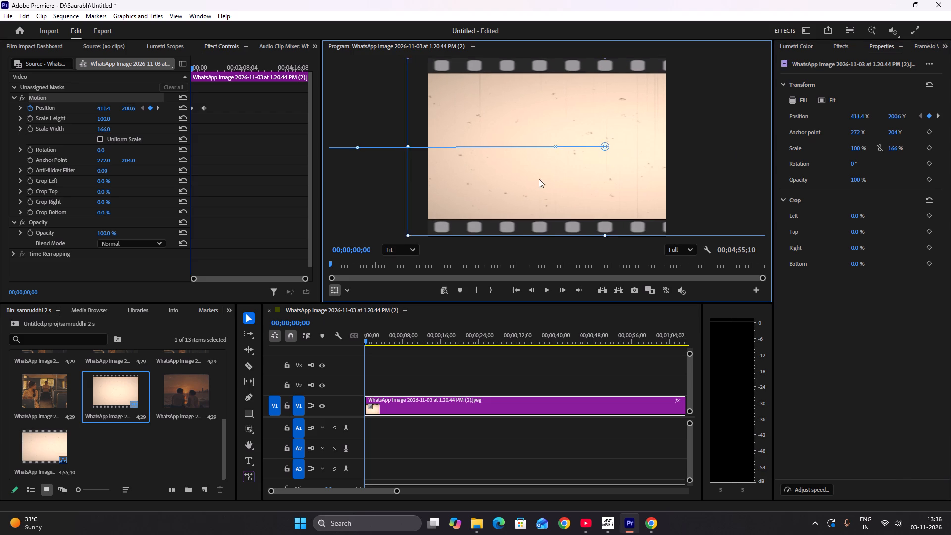
pyautogui.moveTo(539, 179); pyautogui.dragTo(556, 181)
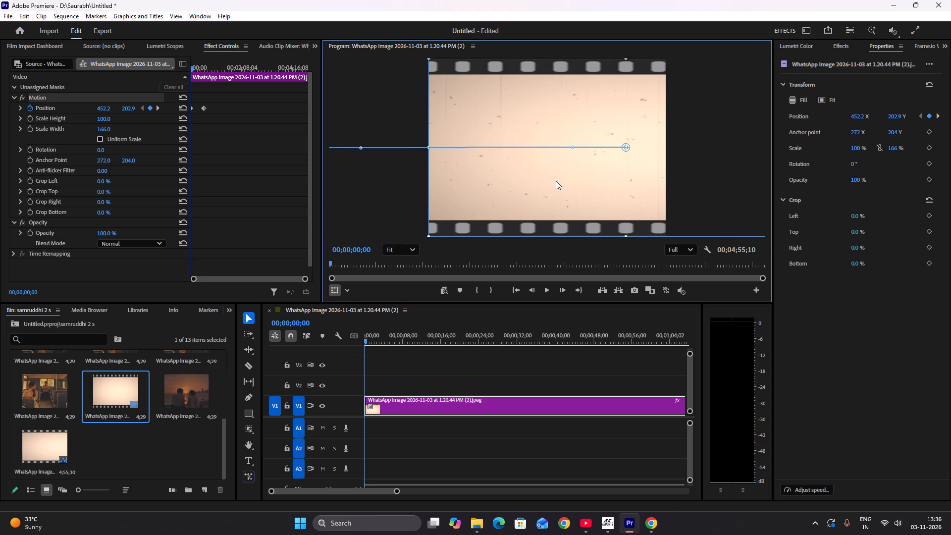
pyautogui.click(550, 183)
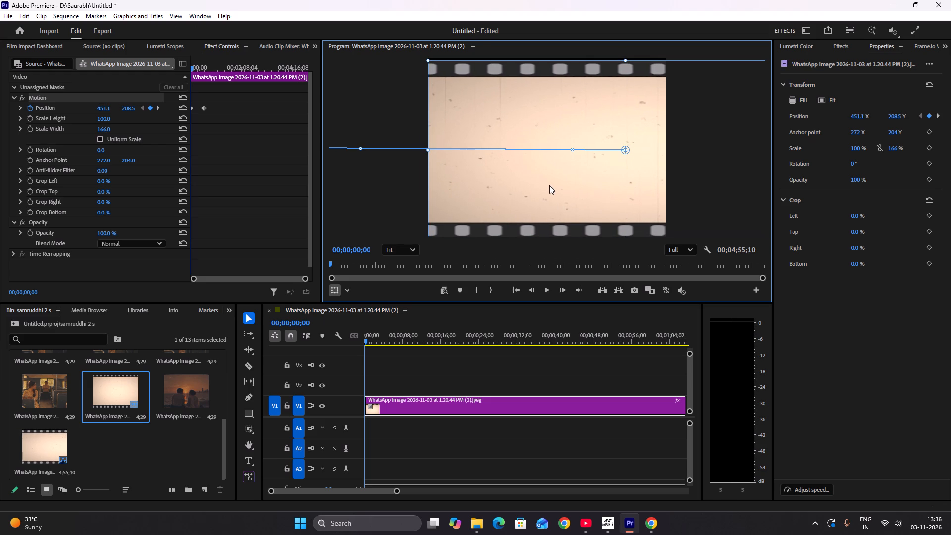
pyautogui.hotkey('ctrl', 'z')
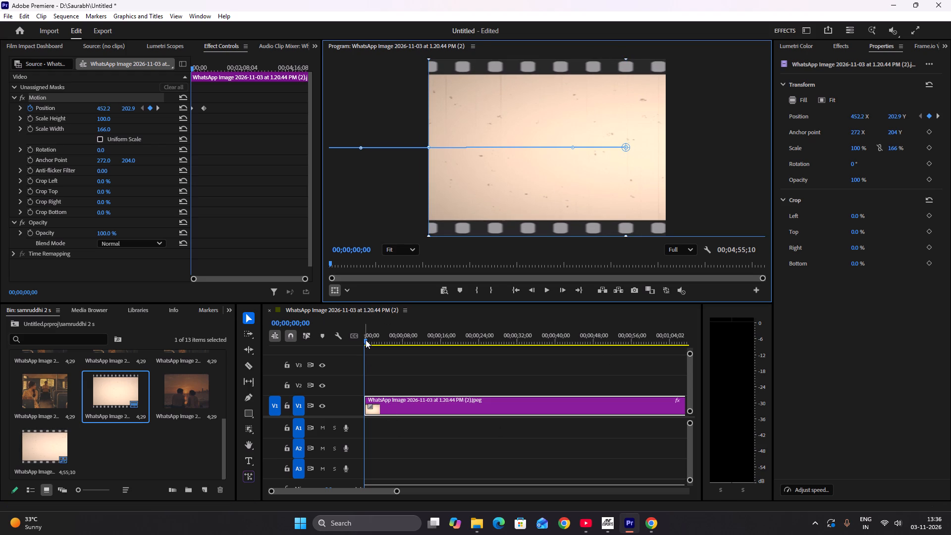
# Scrub through the V1 clip's slide to find where the strip's trailing edge reaches the frame edge, around 00;00;17;04.
pyautogui.moveTo(365, 340); pyautogui.dragTo(548, 368)
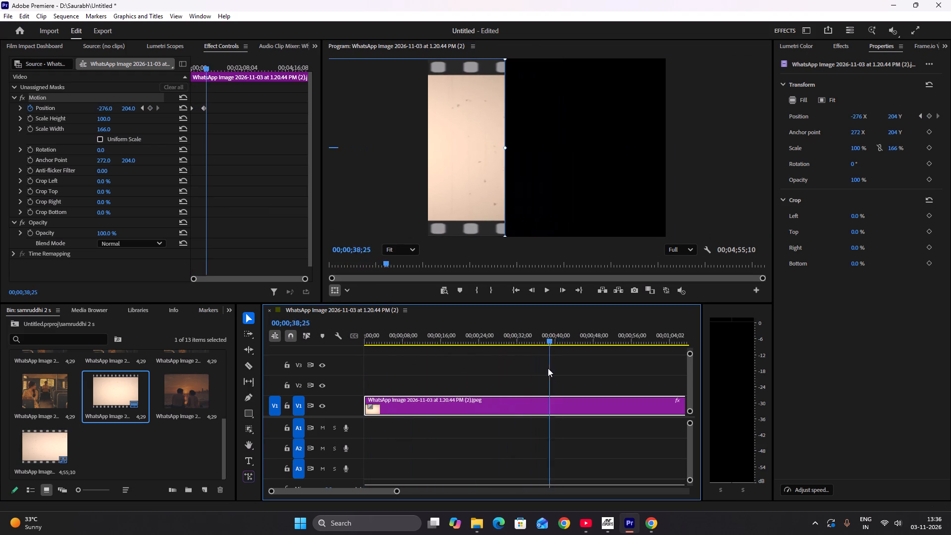
pyautogui.moveTo(548, 368); pyautogui.dragTo(552, 370)
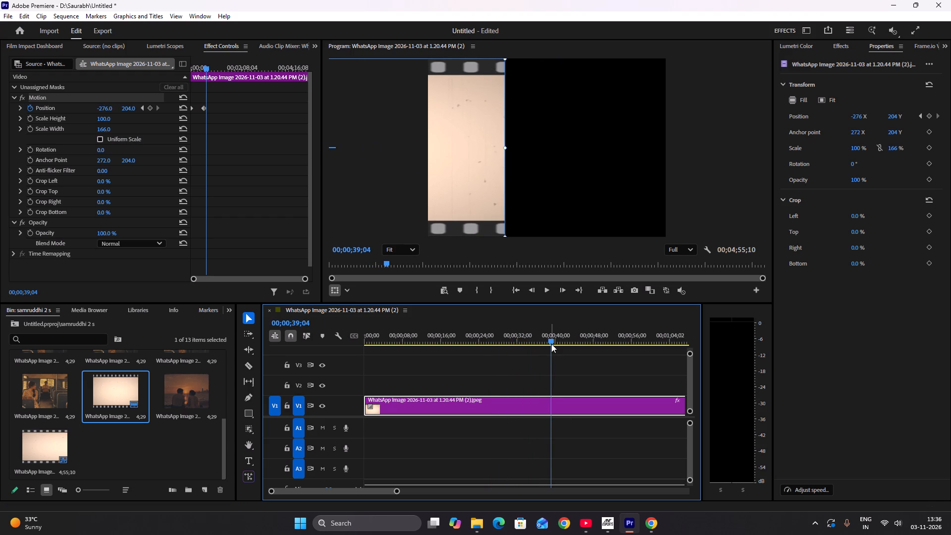
pyautogui.moveTo(551, 344); pyautogui.dragTo(498, 341)
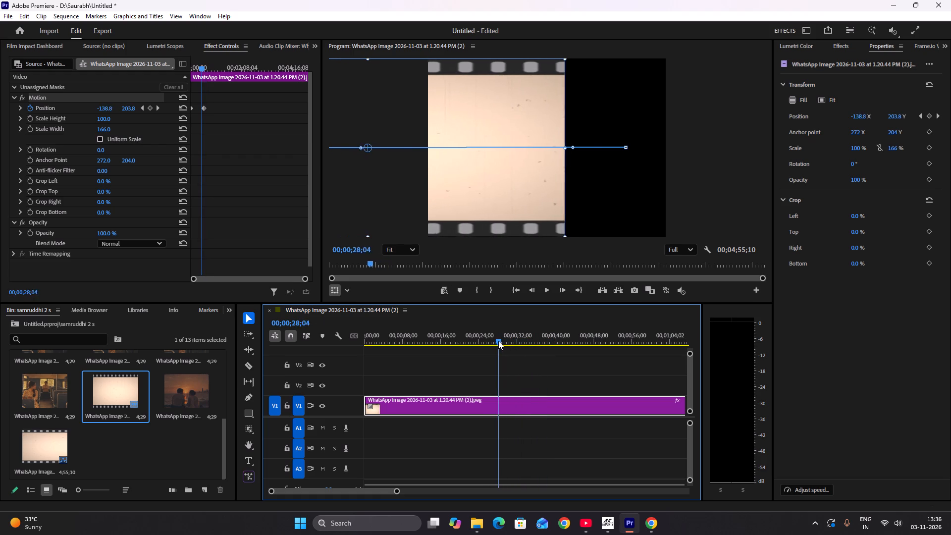
pyautogui.moveTo(498, 341); pyautogui.dragTo(444, 338)
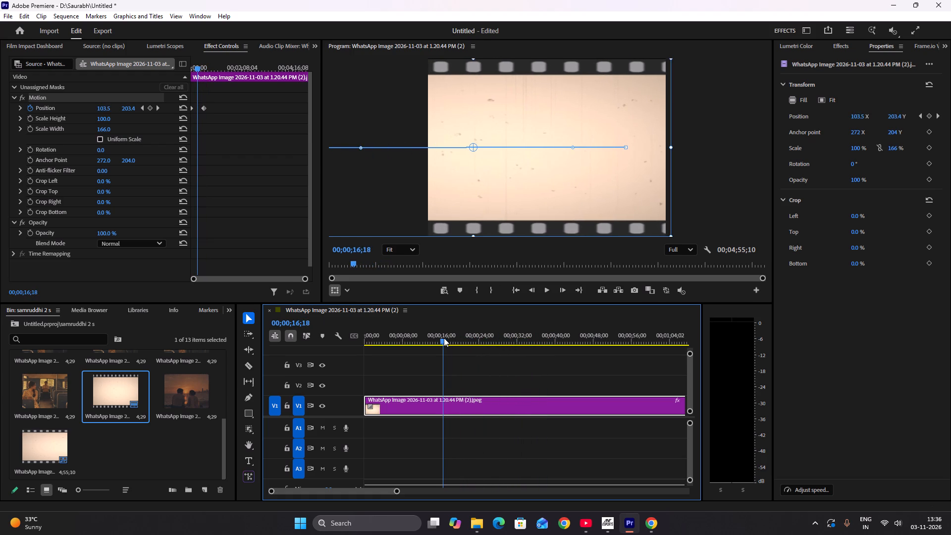
pyautogui.moveTo(444, 338); pyautogui.dragTo(442, 338)
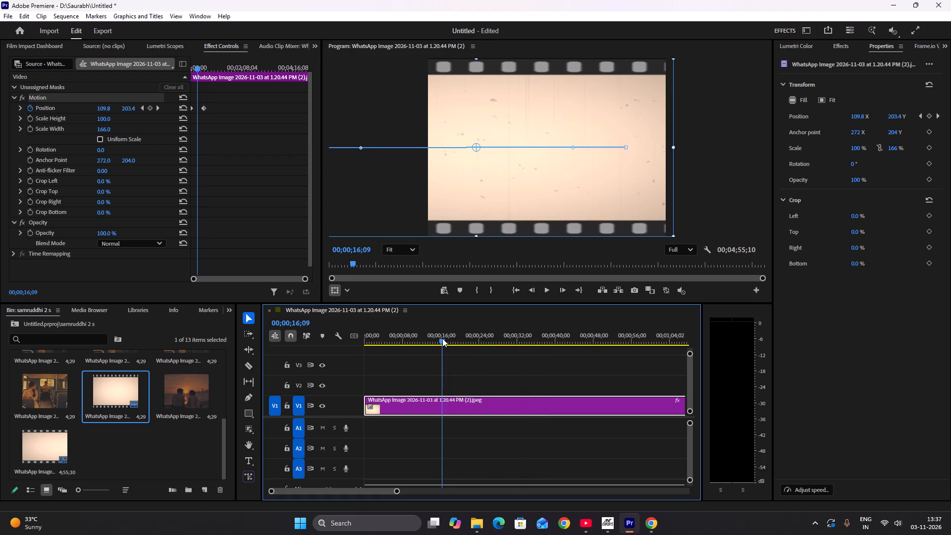
pyautogui.moveTo(442, 338); pyautogui.dragTo(446, 339)
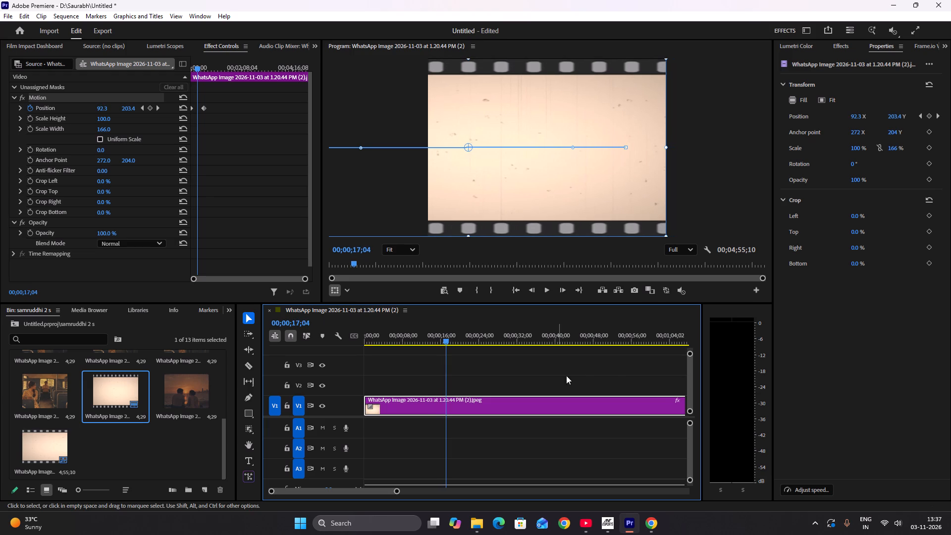
pyautogui.moveTo(383, 491); pyautogui.dragTo(388, 491)
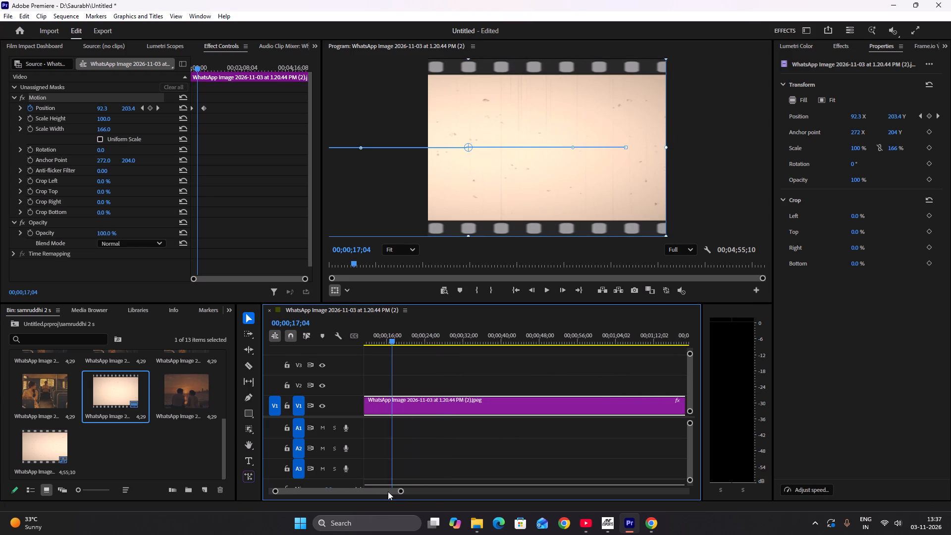
pyautogui.moveTo(388, 491); pyautogui.dragTo(446, 504)
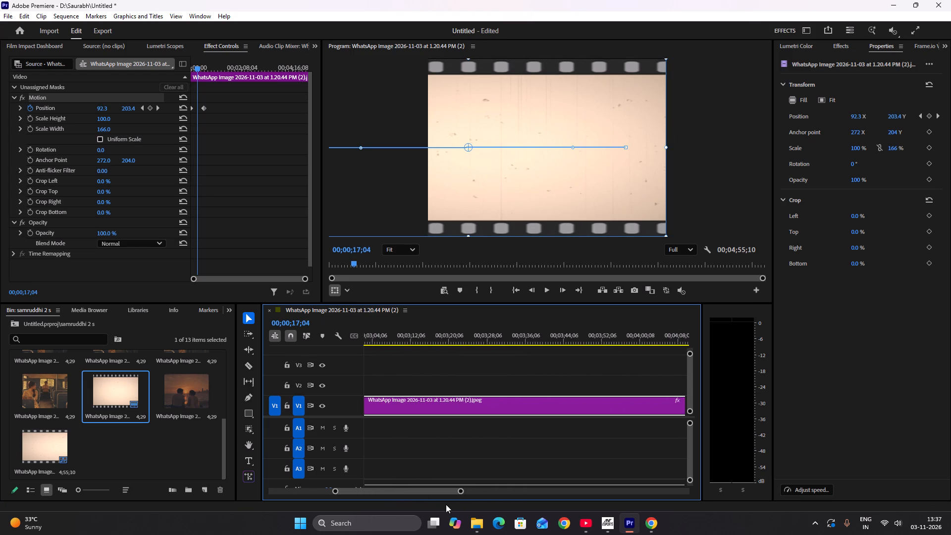
pyautogui.moveTo(446, 504); pyautogui.dragTo(392, 504)
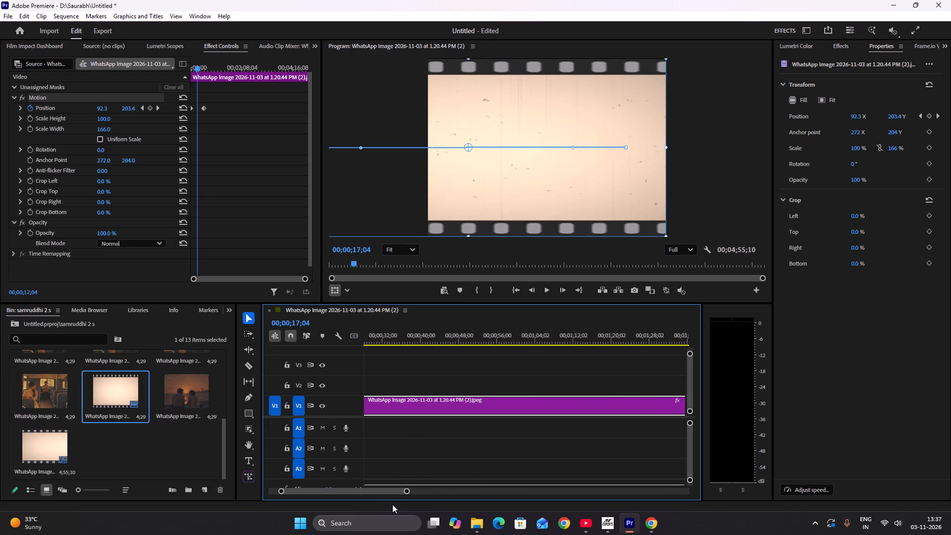
pyautogui.moveTo(392, 504); pyautogui.dragTo(378, 504)
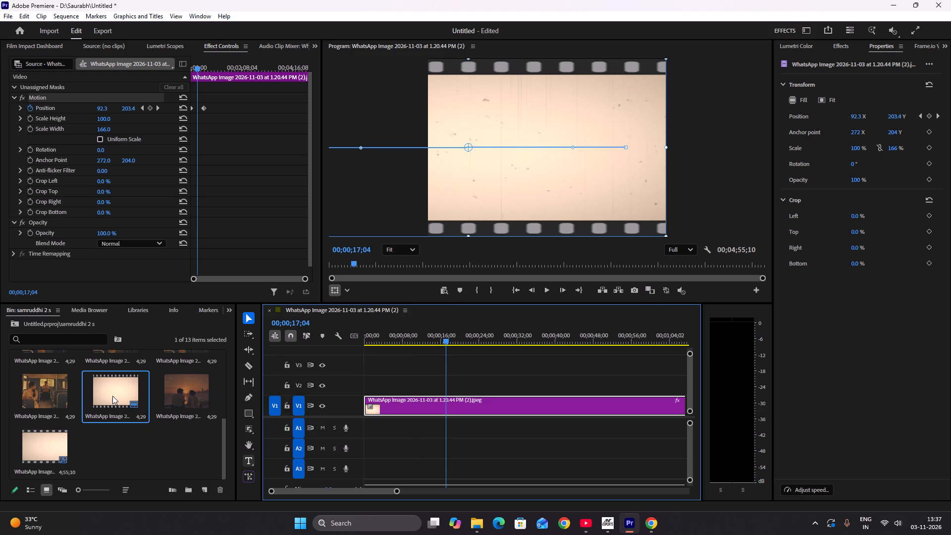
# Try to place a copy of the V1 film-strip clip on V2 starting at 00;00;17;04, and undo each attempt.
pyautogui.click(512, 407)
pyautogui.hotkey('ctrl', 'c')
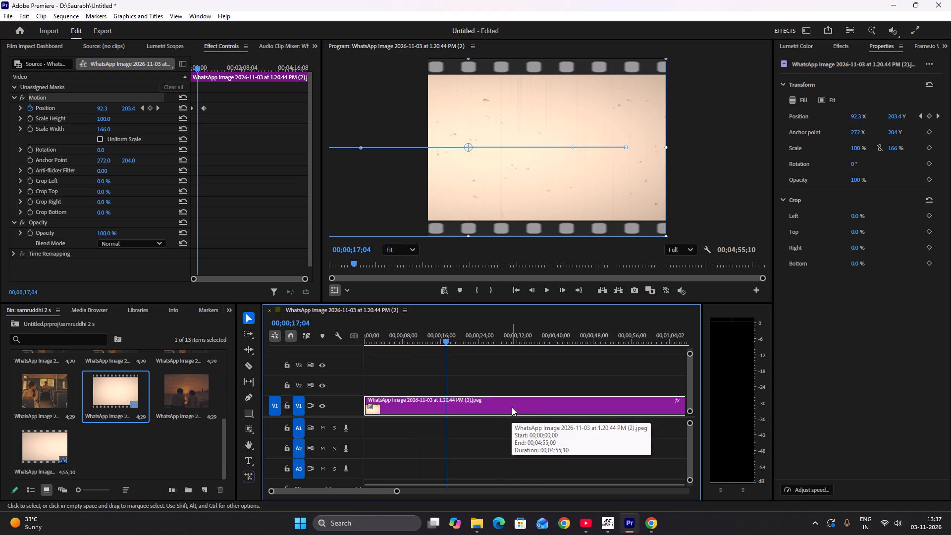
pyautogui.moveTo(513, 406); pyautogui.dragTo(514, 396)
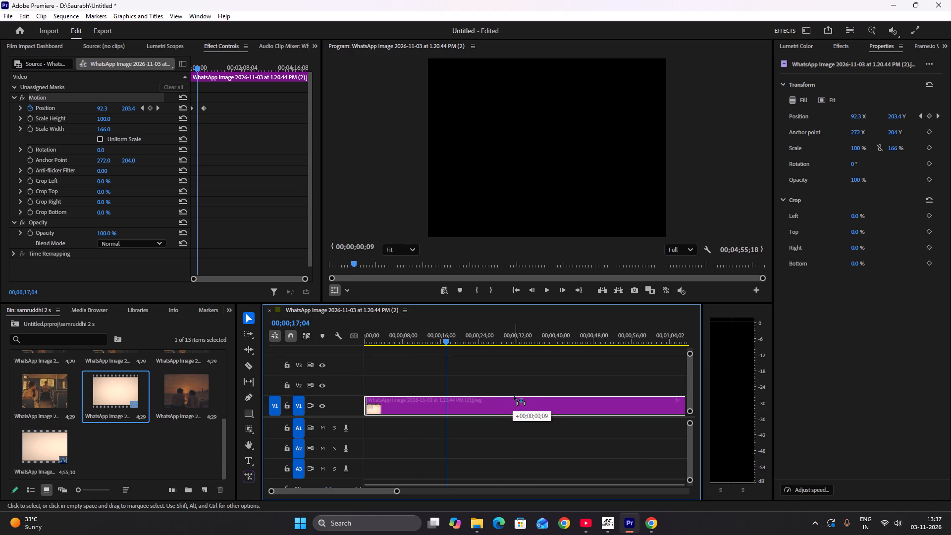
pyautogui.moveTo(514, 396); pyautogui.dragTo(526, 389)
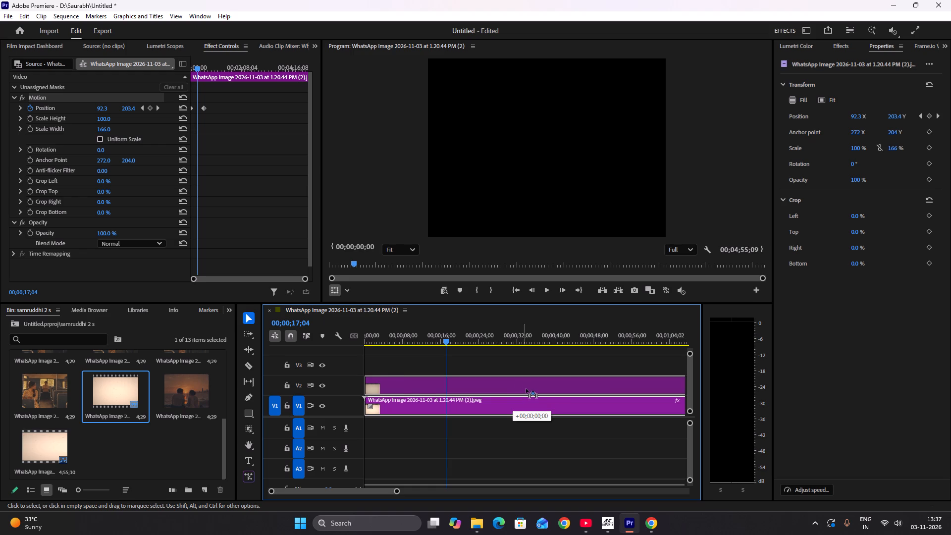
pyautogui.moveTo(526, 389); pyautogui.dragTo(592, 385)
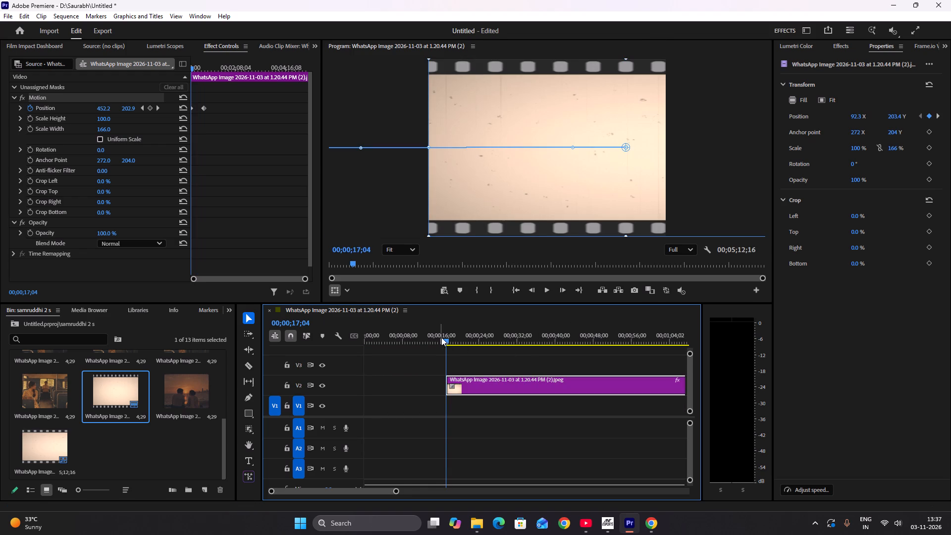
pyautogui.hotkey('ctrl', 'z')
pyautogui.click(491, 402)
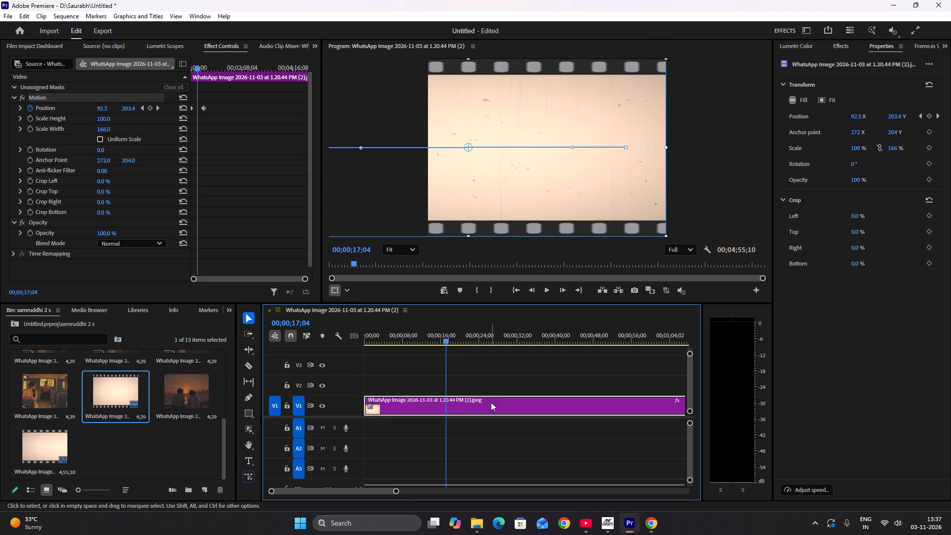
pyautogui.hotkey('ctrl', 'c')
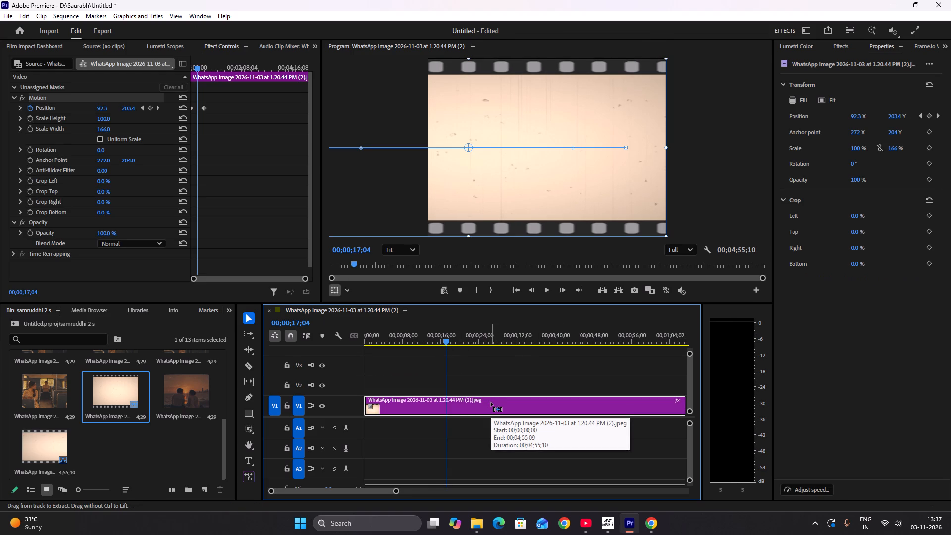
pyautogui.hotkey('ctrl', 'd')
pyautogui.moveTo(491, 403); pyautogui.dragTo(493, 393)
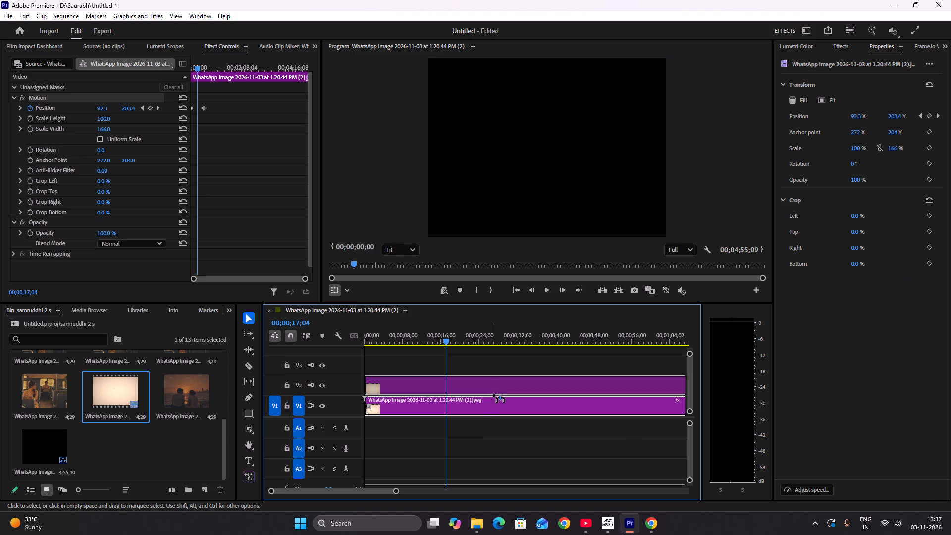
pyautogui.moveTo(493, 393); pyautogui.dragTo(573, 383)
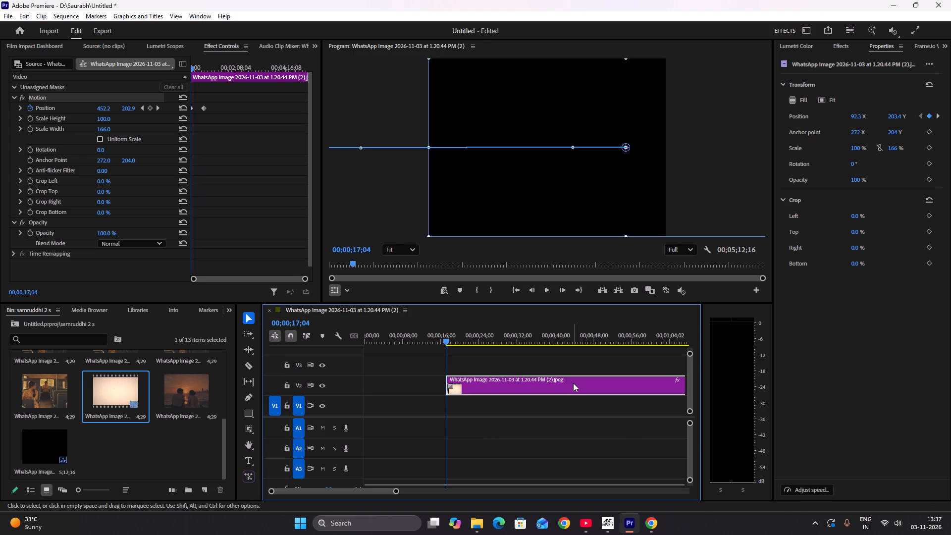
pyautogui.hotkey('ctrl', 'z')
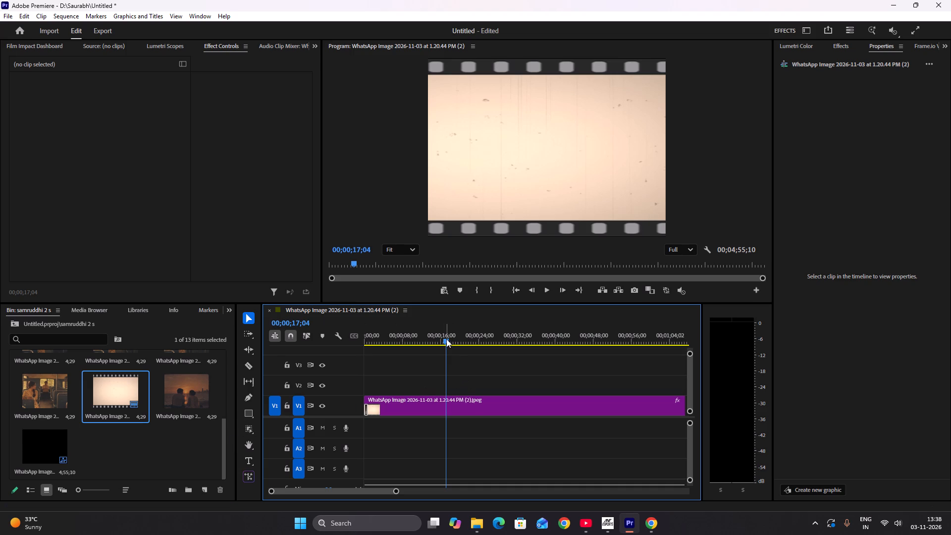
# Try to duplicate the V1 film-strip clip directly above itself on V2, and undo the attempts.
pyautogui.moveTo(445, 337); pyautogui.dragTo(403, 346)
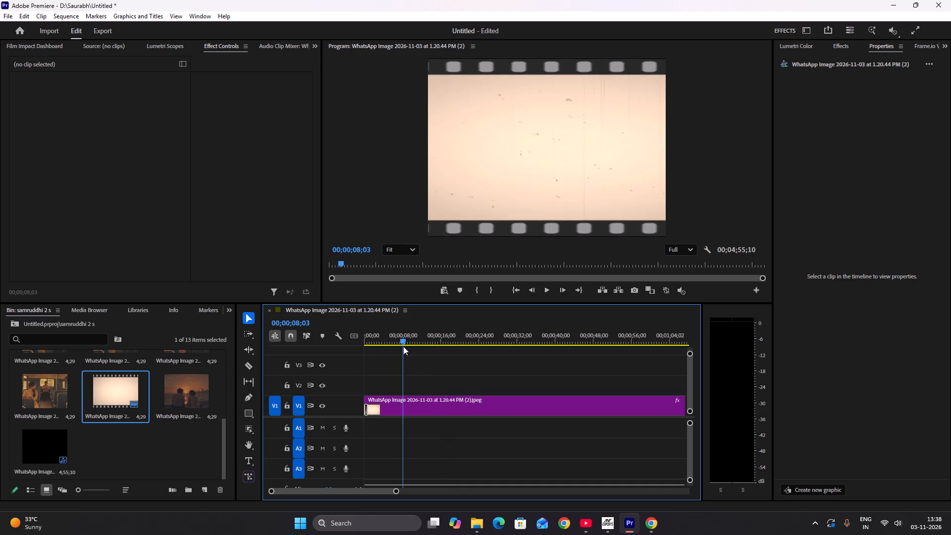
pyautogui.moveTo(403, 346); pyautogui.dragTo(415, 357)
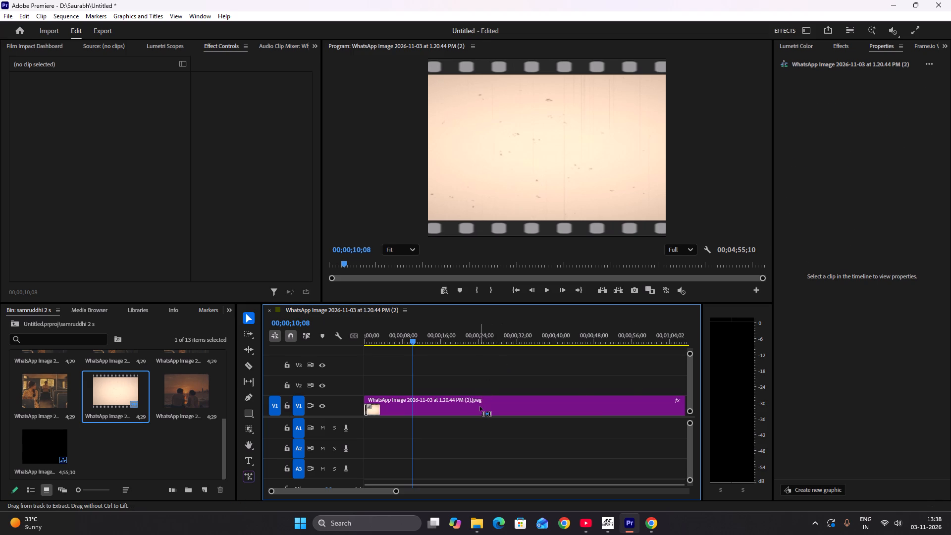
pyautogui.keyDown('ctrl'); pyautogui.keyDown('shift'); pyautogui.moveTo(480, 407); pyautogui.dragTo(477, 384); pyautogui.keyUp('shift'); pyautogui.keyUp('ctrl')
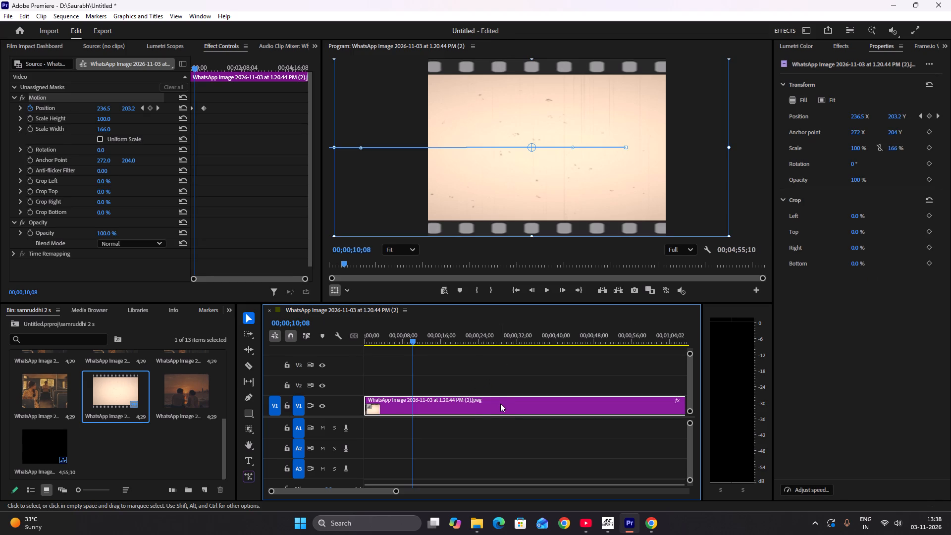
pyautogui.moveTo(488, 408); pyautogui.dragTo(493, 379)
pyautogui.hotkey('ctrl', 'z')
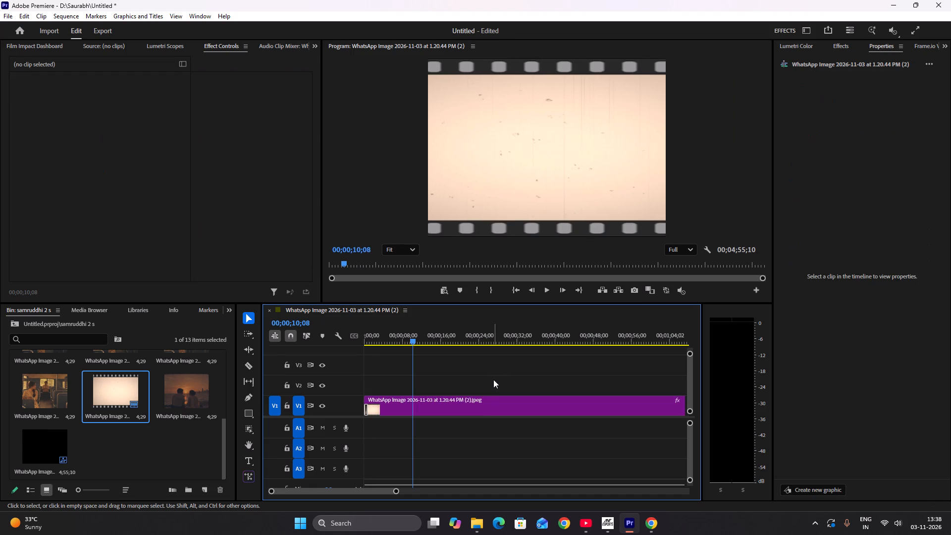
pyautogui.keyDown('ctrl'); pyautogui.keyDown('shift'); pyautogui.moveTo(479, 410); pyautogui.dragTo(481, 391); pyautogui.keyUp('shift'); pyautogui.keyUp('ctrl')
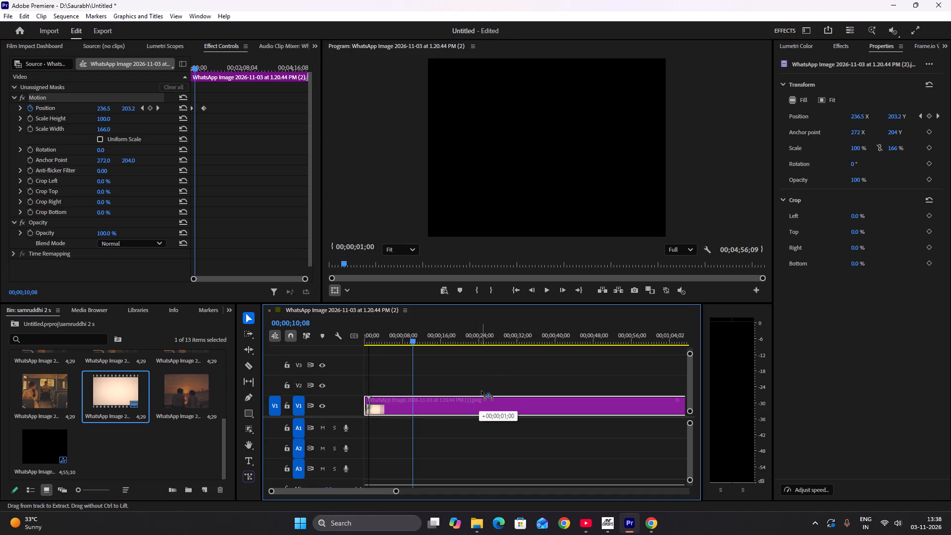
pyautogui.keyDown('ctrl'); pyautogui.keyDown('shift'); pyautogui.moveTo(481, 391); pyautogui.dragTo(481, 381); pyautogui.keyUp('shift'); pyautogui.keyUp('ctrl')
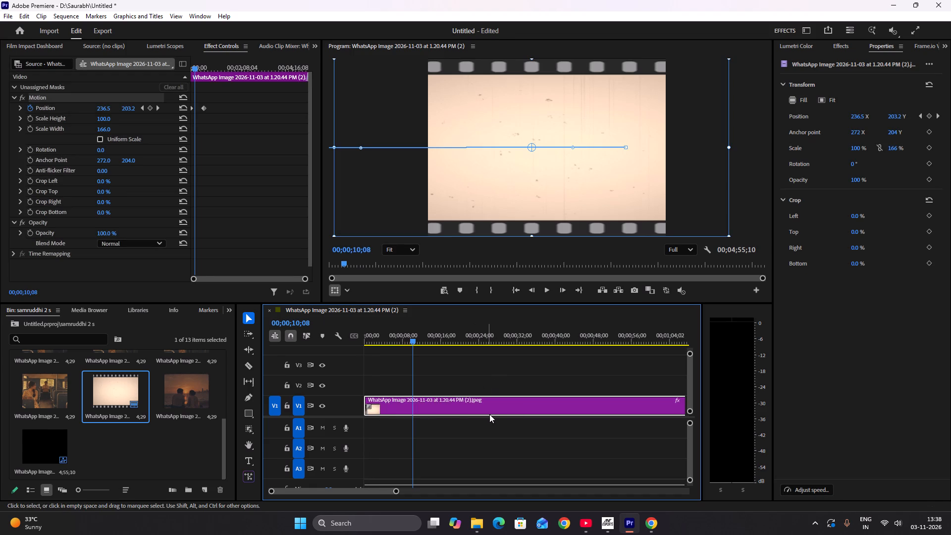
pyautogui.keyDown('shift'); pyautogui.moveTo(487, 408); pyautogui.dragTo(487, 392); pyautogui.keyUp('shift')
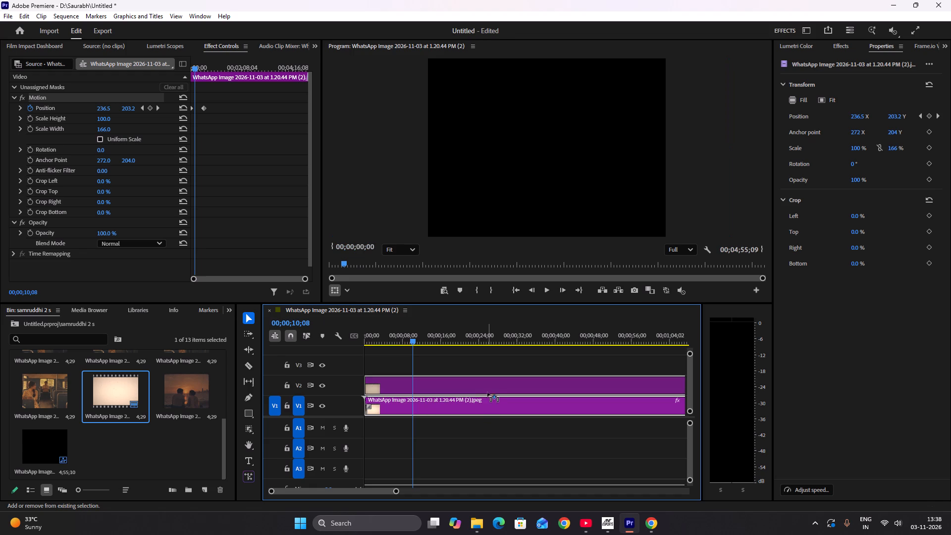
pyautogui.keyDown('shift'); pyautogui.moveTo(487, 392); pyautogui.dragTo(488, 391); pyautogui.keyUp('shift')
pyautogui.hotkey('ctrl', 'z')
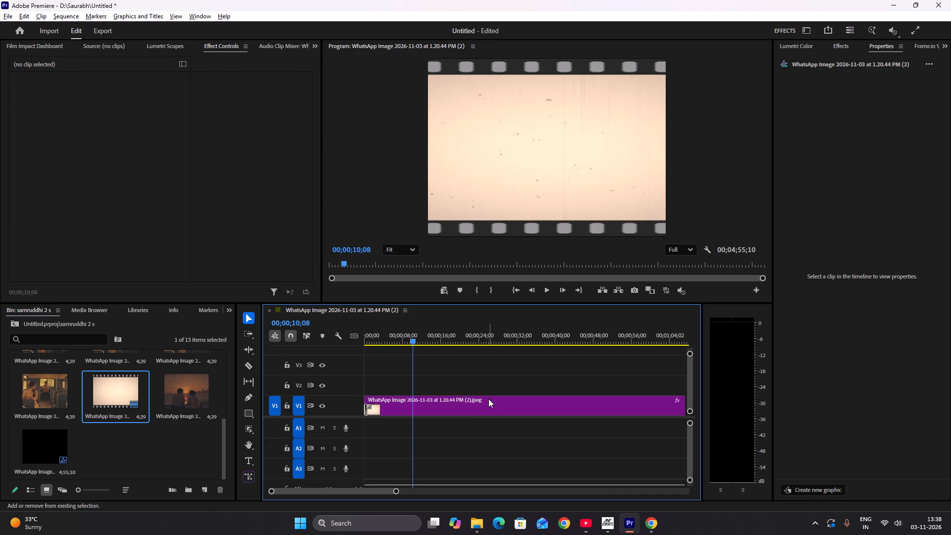
# Duplicate the V1 film-strip clip onto V2, aligned with the original at the sequence start.
pyautogui.keyDown('alt'); pyautogui.keyDown('shift'); pyautogui.moveTo(487, 402); pyautogui.dragTo(487, 388); pyautogui.keyUp('shift'); pyautogui.keyUp('alt')
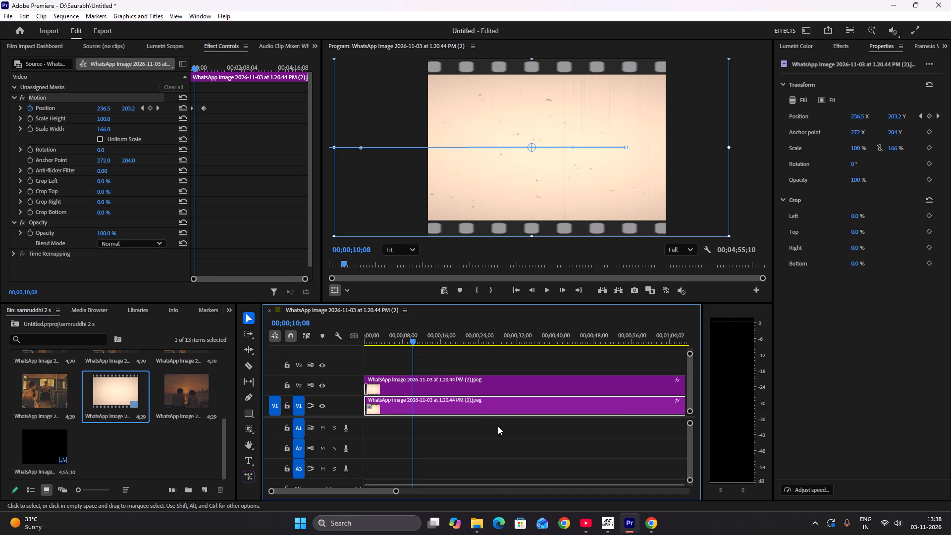
# Return the playhead to 00;00;00;00 and hide the V2 track's output.
pyautogui.moveTo(413, 341); pyautogui.dragTo(412, 341)
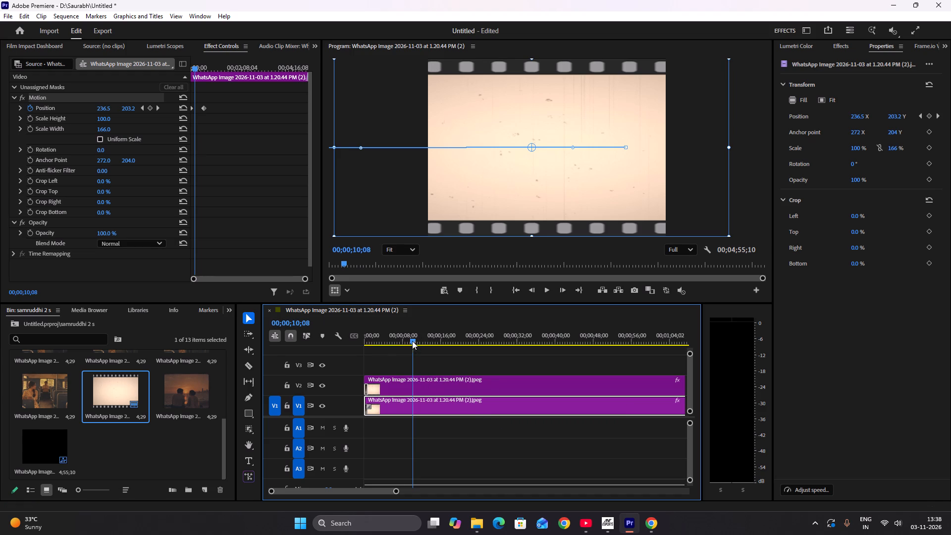
pyautogui.moveTo(412, 341); pyautogui.dragTo(372, 341)
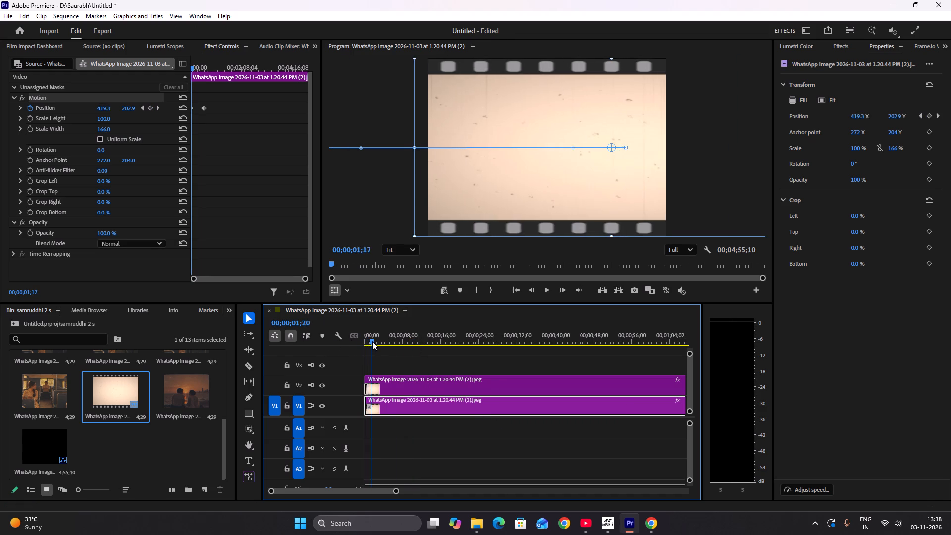
pyautogui.moveTo(372, 341); pyautogui.dragTo(338, 345)
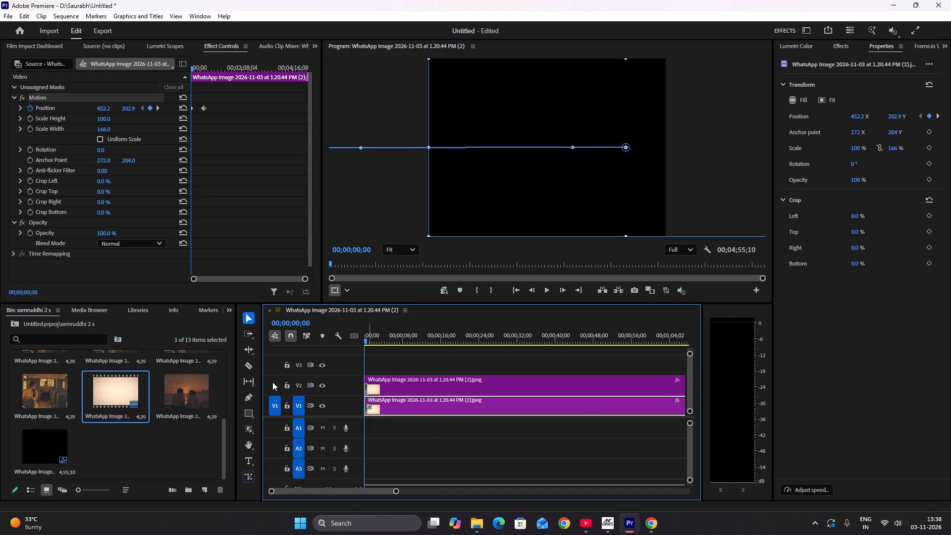
pyautogui.click(323, 384)
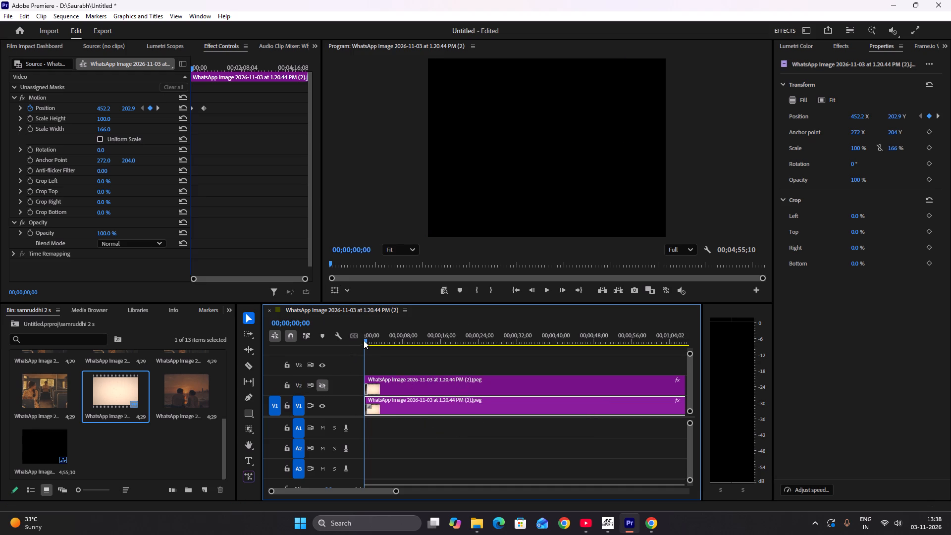
# Move the film-strip duplicate on V2 so that it starts at 00;00;17;07.
pyautogui.moveTo(366, 338); pyautogui.dragTo(361, 346)
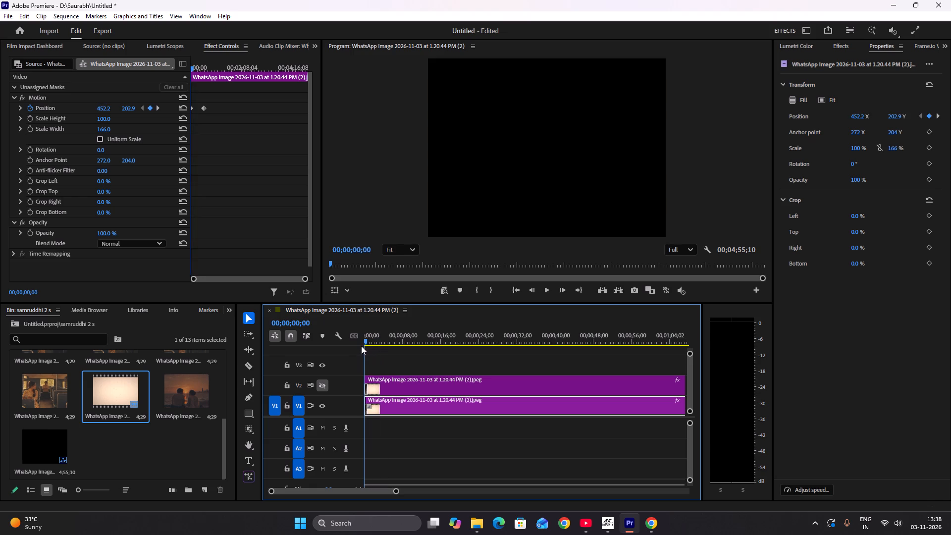
pyautogui.moveTo(361, 346); pyautogui.dragTo(435, 351)
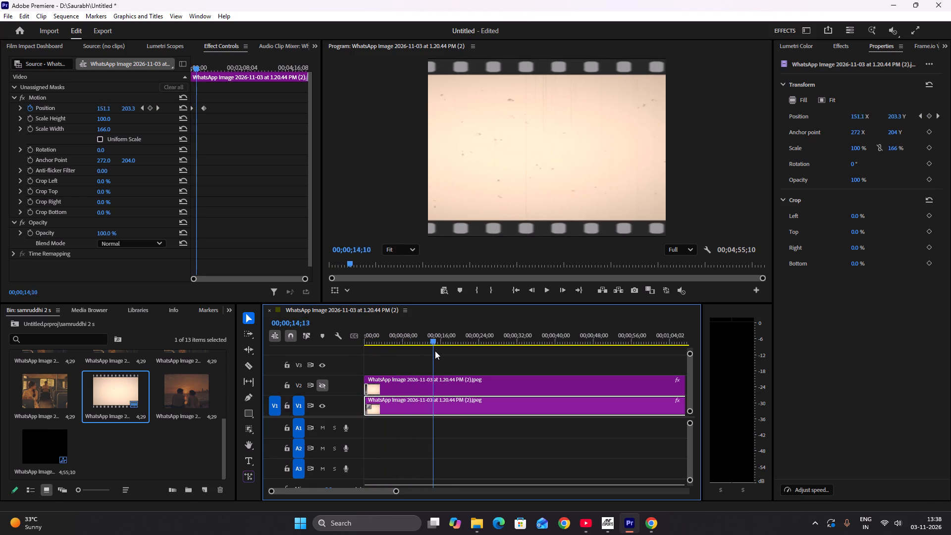
pyautogui.moveTo(435, 351); pyautogui.dragTo(440, 355)
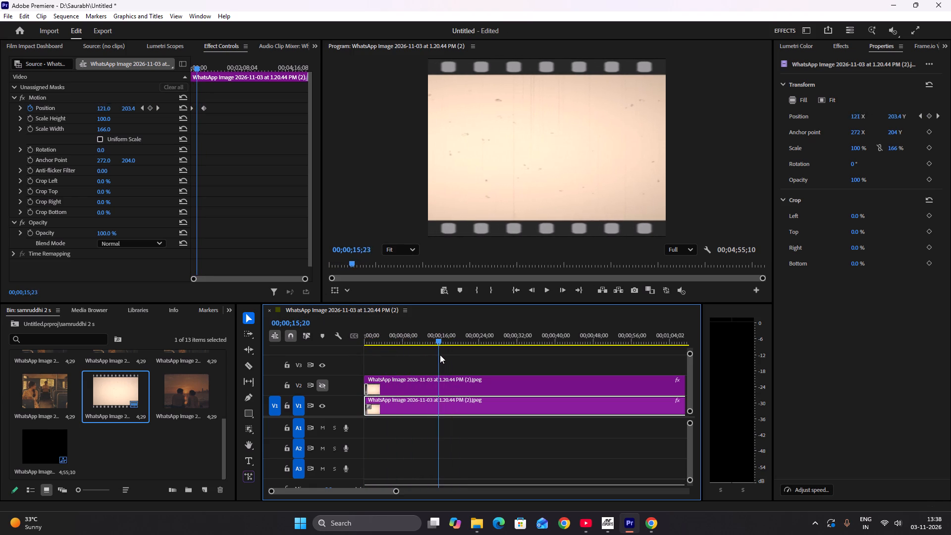
pyautogui.moveTo(440, 355); pyautogui.dragTo(444, 355)
pyautogui.click(457, 406)
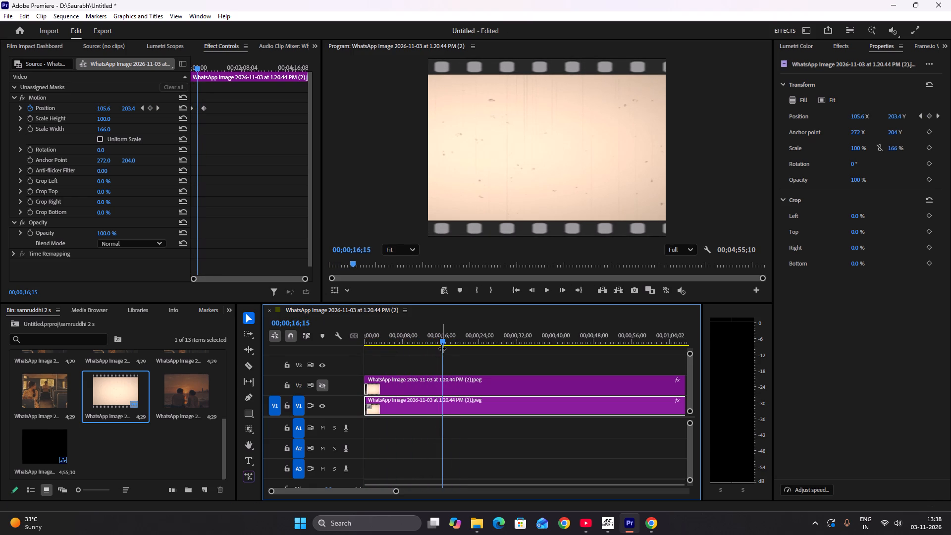
pyautogui.click(442, 340)
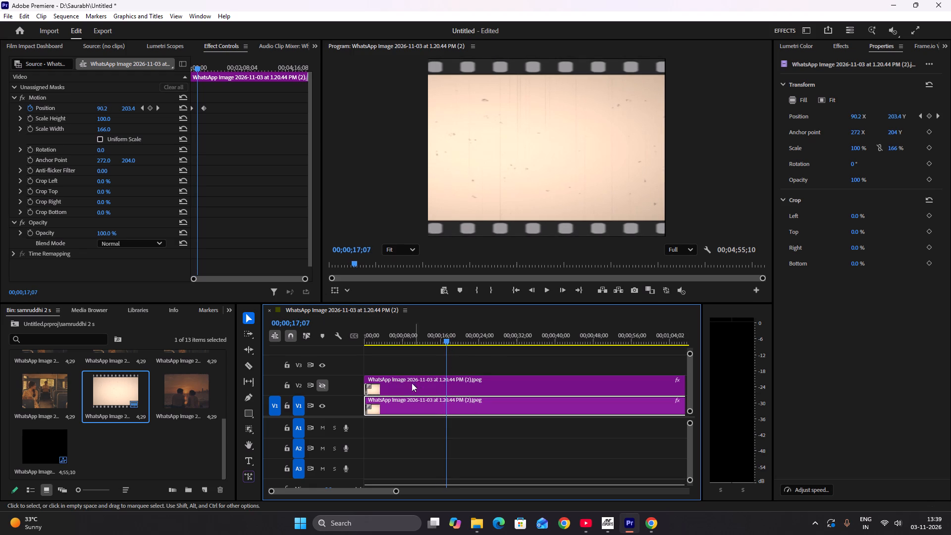
pyautogui.moveTo(385, 387); pyautogui.dragTo(455, 387)
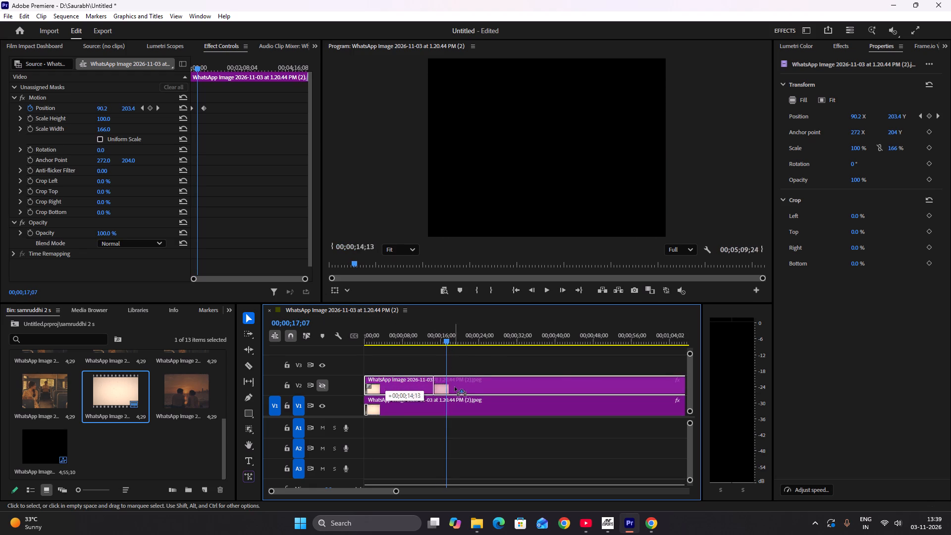
pyautogui.moveTo(455, 387); pyautogui.dragTo(465, 387)
# Turn the V2 track's output back on.
pyautogui.moveTo(446, 344); pyautogui.dragTo(439, 344)
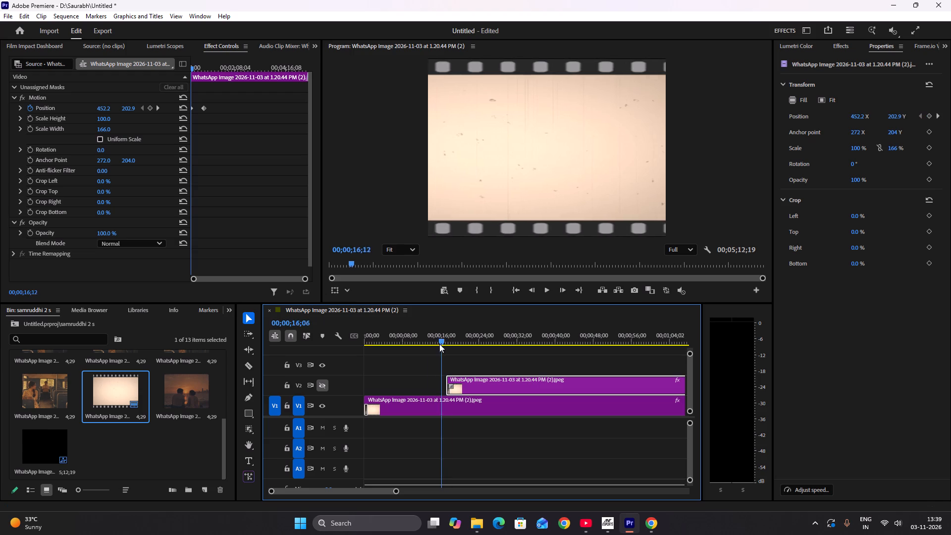
pyautogui.moveTo(439, 344); pyautogui.dragTo(465, 353)
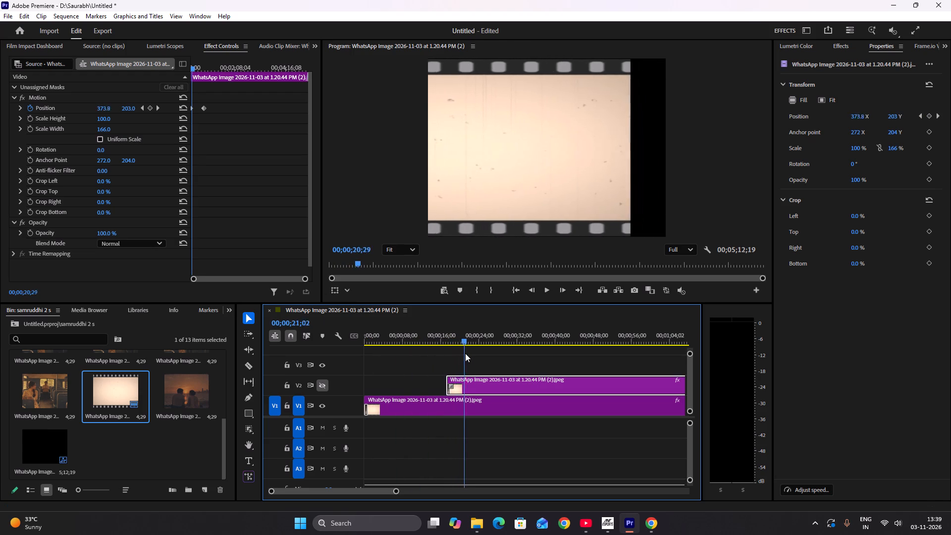
pyautogui.moveTo(465, 353); pyautogui.dragTo(368, 350)
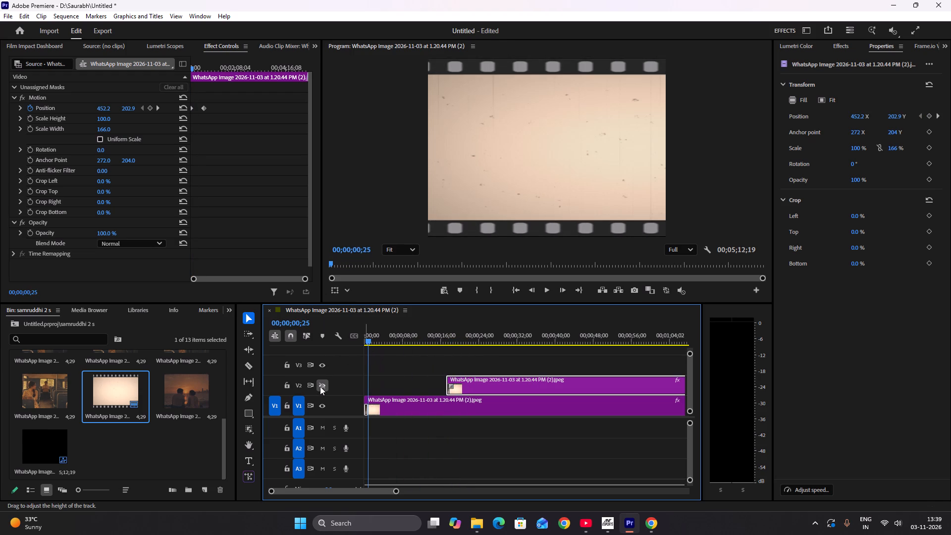
pyautogui.click(320, 386)
# Scrub from the sequence start past the V2 clip's entry to check the film-strip join and its trailing edge, stopping at 00;00;34;11.
pyautogui.moveTo(368, 340); pyautogui.dragTo(352, 342)
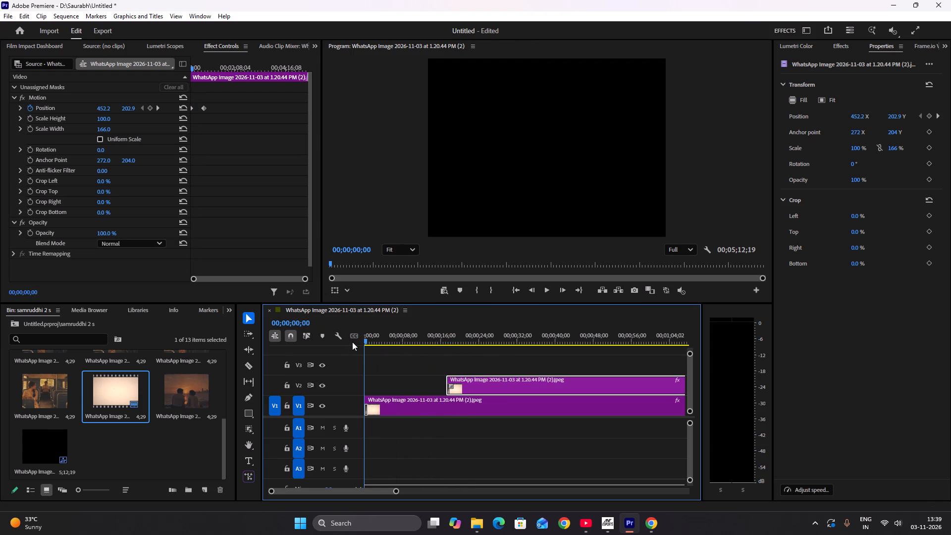
pyautogui.moveTo(352, 342); pyautogui.dragTo(455, 365)
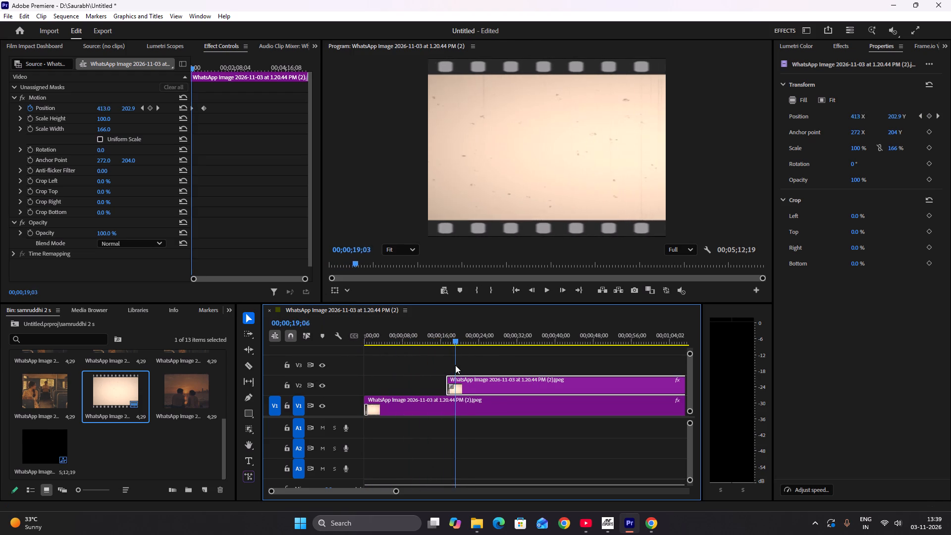
pyautogui.moveTo(455, 365); pyautogui.dragTo(511, 372)
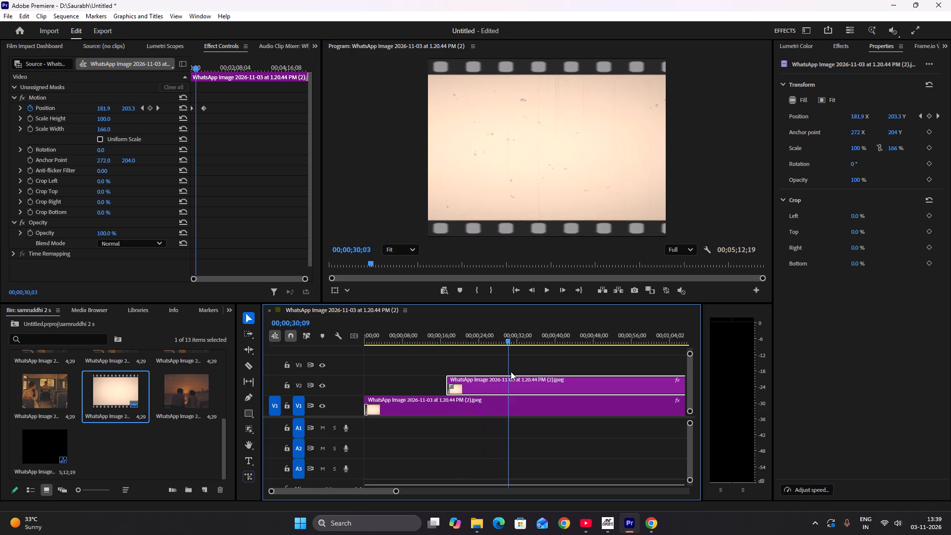
pyautogui.moveTo(511, 372); pyautogui.dragTo(501, 385)
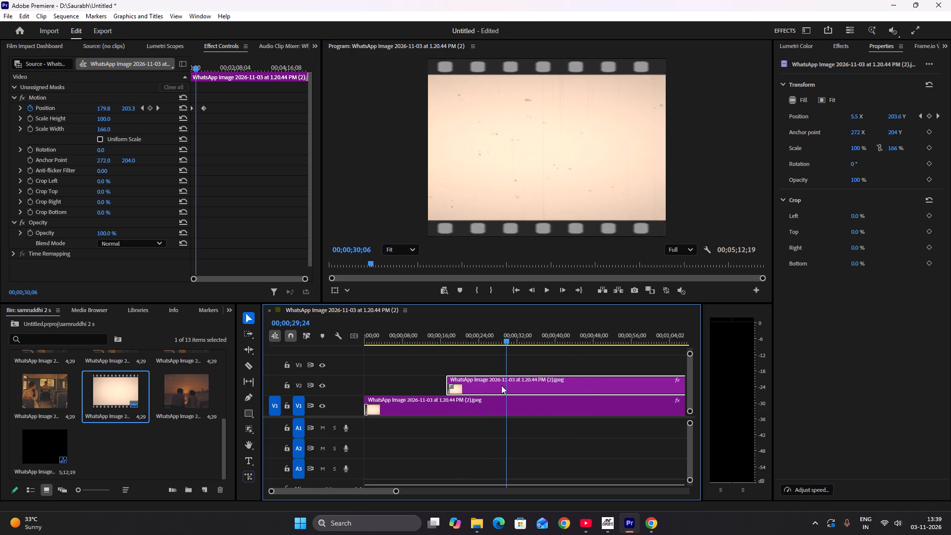
pyautogui.moveTo(501, 385); pyautogui.dragTo(568, 380)
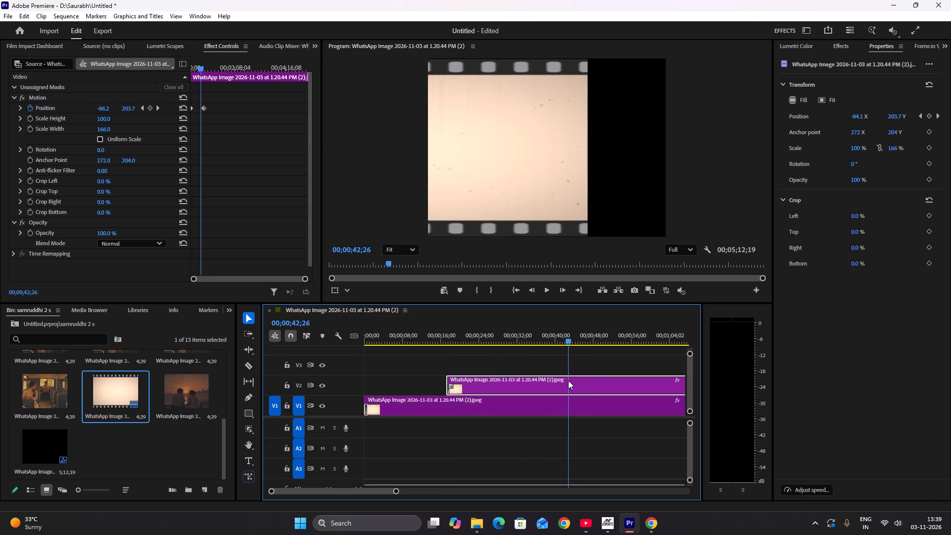
pyautogui.moveTo(568, 380); pyautogui.dragTo(443, 378)
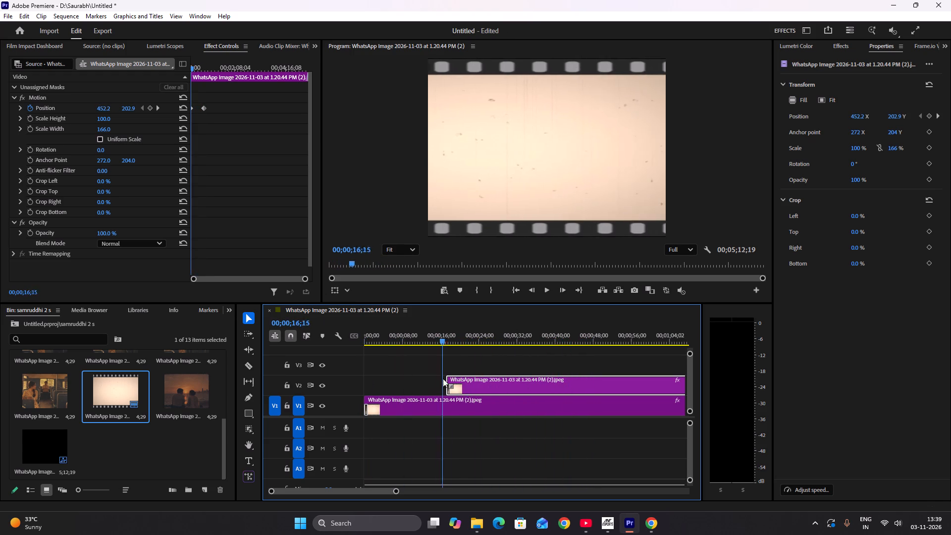
pyautogui.moveTo(443, 378); pyautogui.dragTo(540, 400)
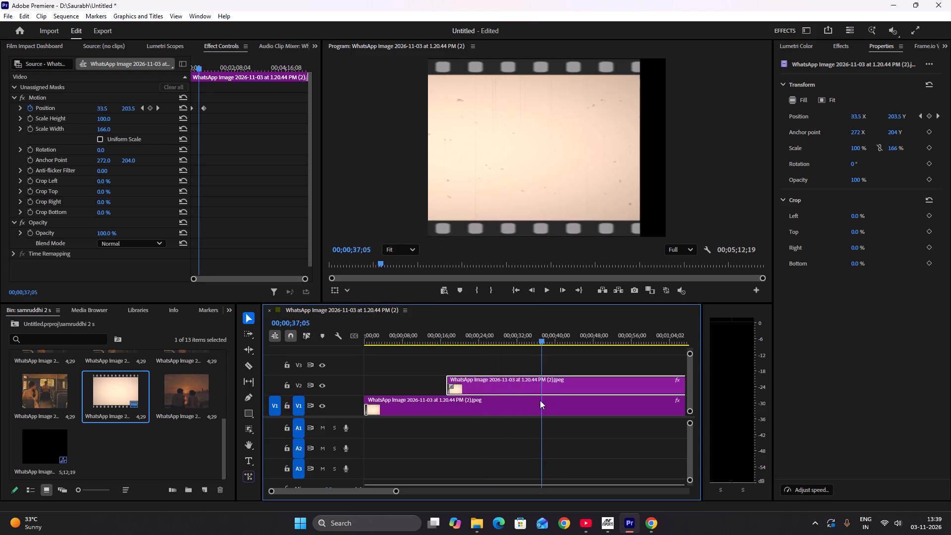
pyautogui.moveTo(540, 400); pyautogui.dragTo(528, 401)
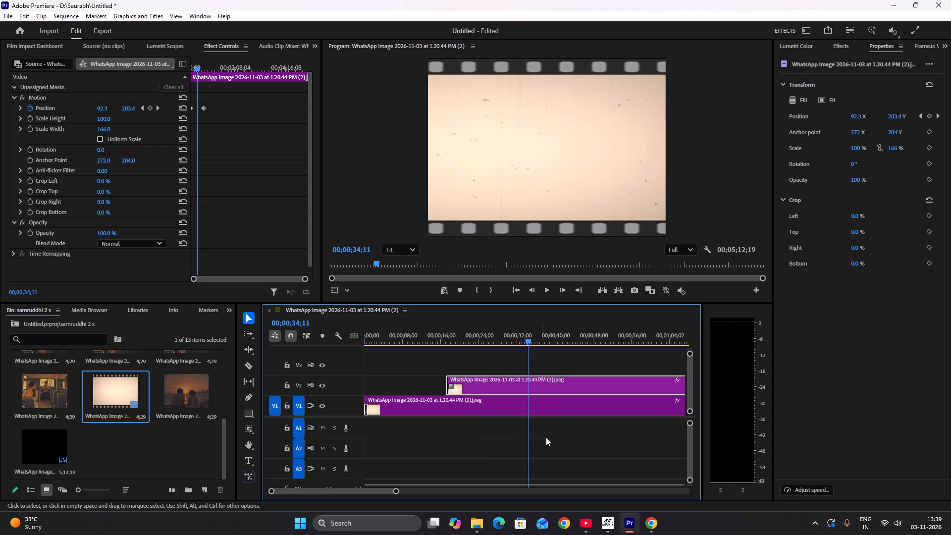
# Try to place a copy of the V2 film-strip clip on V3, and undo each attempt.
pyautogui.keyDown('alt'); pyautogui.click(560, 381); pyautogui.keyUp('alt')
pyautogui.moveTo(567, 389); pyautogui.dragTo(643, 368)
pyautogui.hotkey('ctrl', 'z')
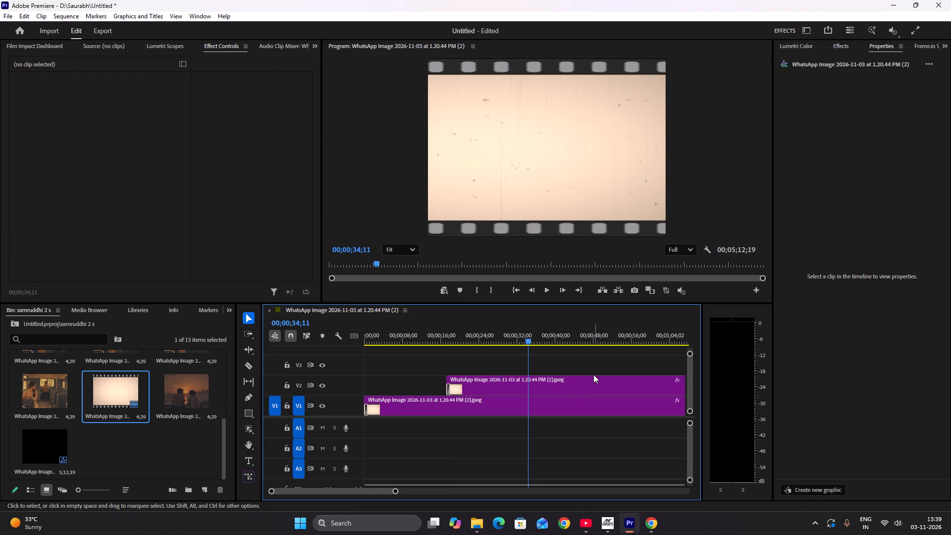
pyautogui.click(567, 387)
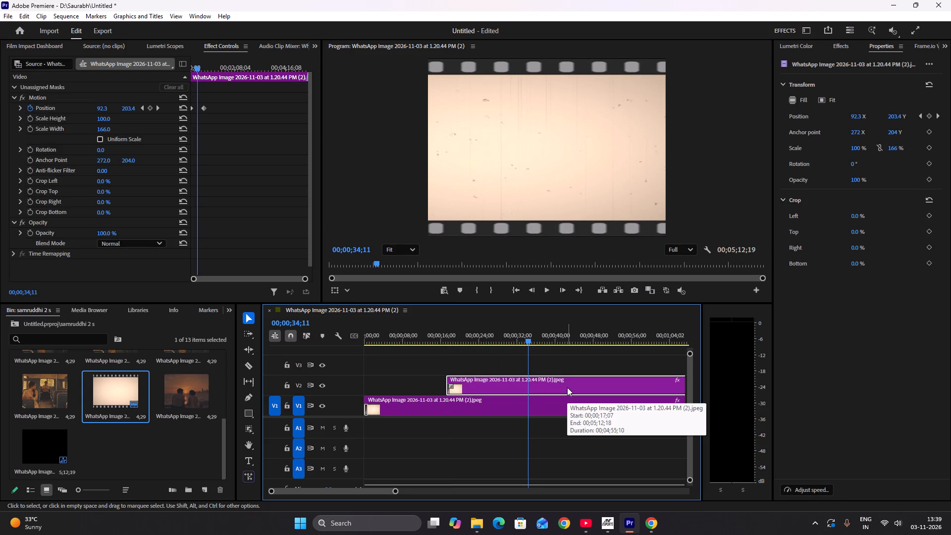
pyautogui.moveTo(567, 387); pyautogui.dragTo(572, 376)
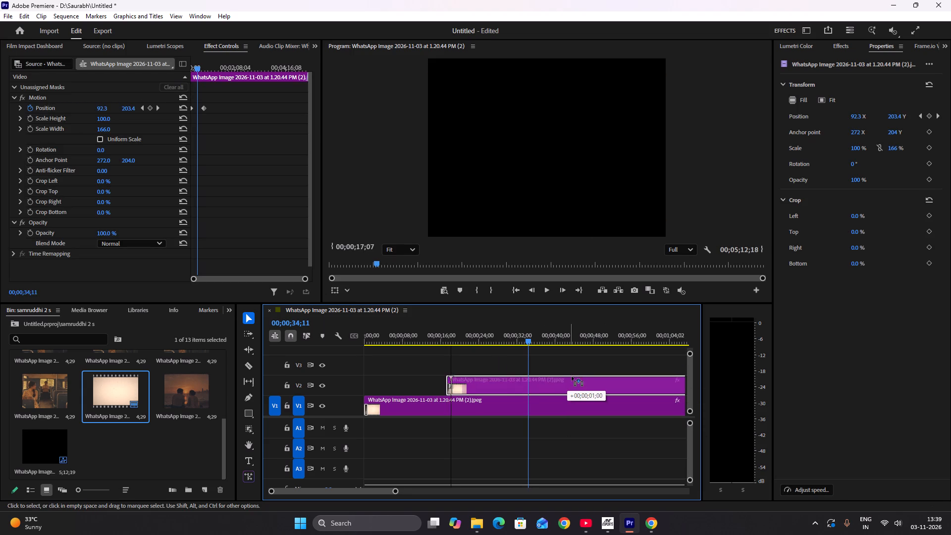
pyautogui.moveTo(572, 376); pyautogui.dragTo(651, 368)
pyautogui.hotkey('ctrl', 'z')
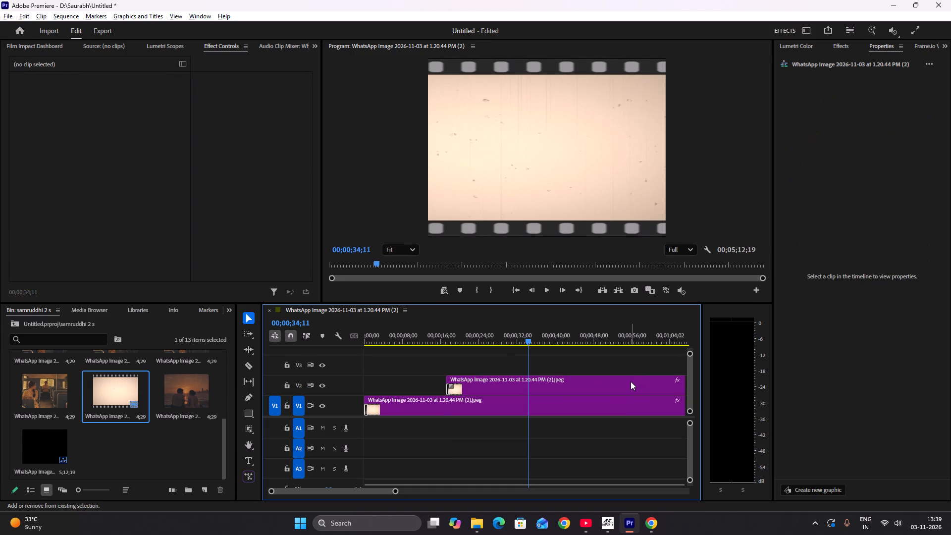
# Duplicate the V2 film-strip clip onto V3, starting at 00;00;34;11.
pyautogui.keyDown('alt'); pyautogui.keyDown('shift'); pyautogui.moveTo(630, 382); pyautogui.dragTo(696, 370); pyautogui.keyUp('shift'); pyautogui.keyUp('alt')
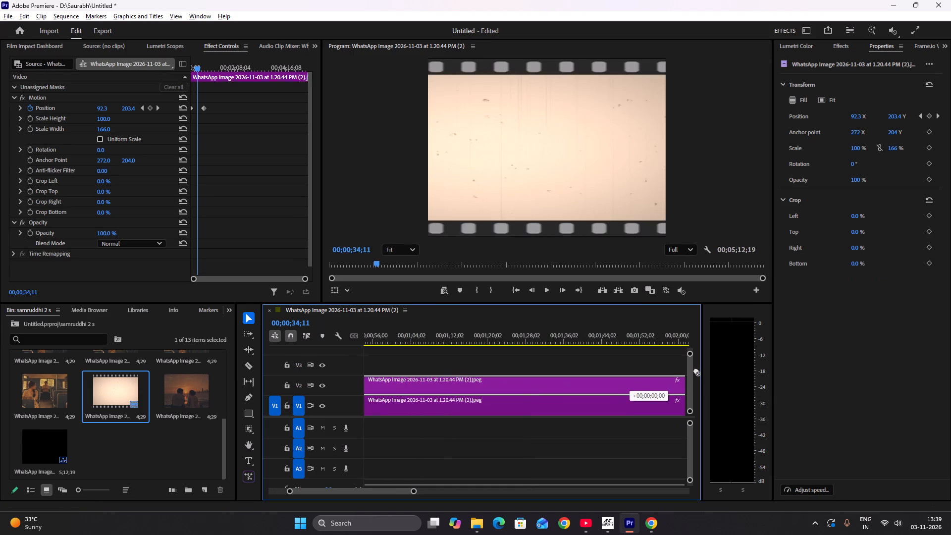
# Place a copy of the V2 film-strip clip on V3 and move it so it starts at the playhead, 00;00;34;11.
pyautogui.keyDown('alt'); pyautogui.keyDown('shift'); pyautogui.moveTo(696, 370); pyautogui.dragTo(506, 369); pyautogui.keyUp('shift'); pyautogui.keyUp('alt')
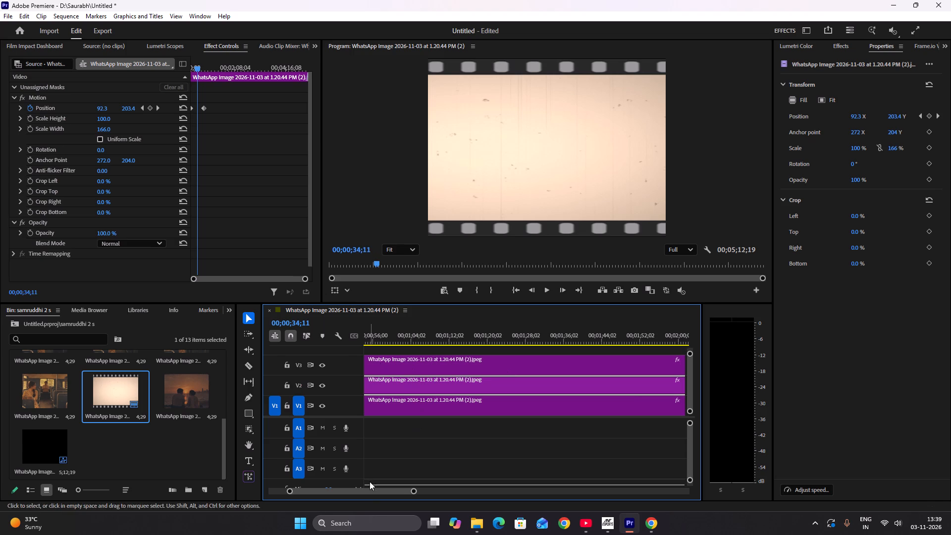
pyautogui.moveTo(384, 488); pyautogui.dragTo(364, 489)
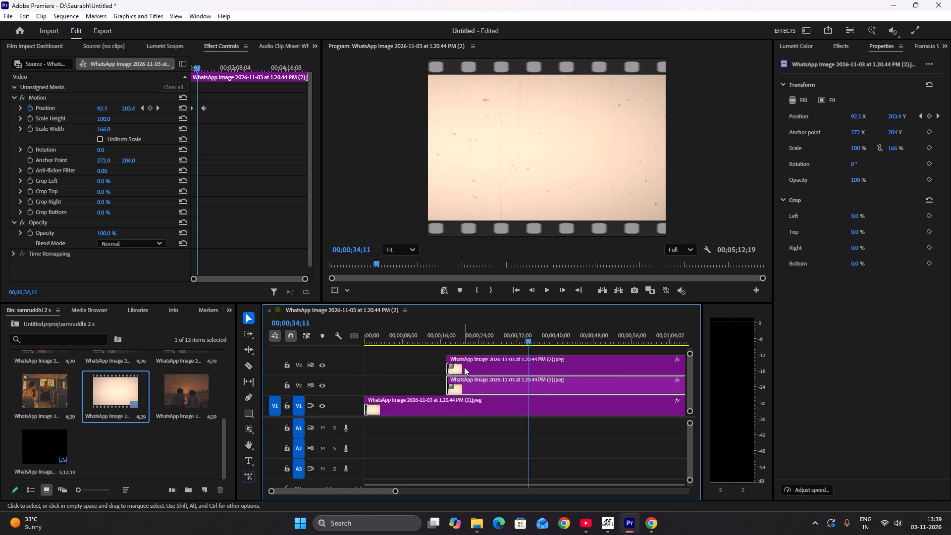
pyautogui.moveTo(466, 367); pyautogui.dragTo(546, 365)
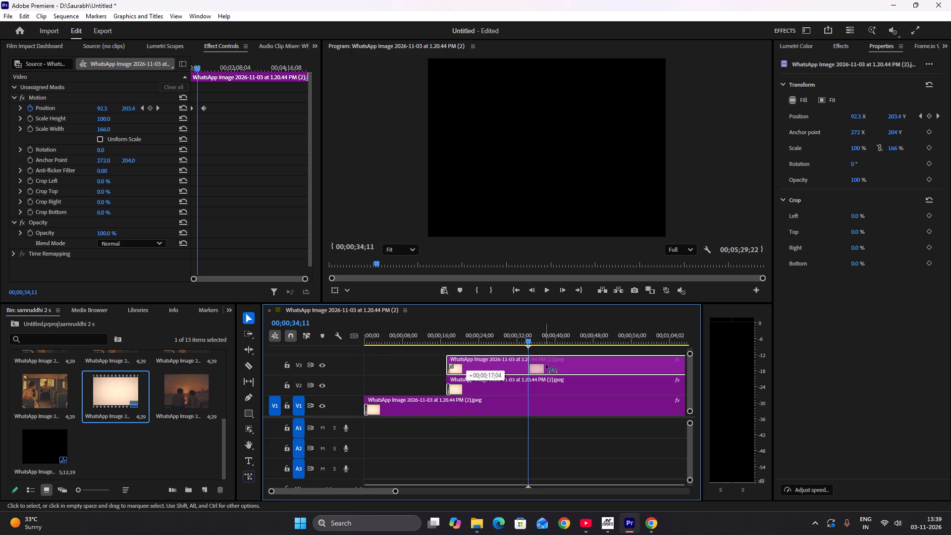
pyautogui.moveTo(546, 365); pyautogui.dragTo(547, 364)
# Scrub across the V3 clip's entry to check the film-strip join and its trailing edge, stopping at 00;00;51;11.
pyautogui.moveTo(526, 338); pyautogui.dragTo(502, 358)
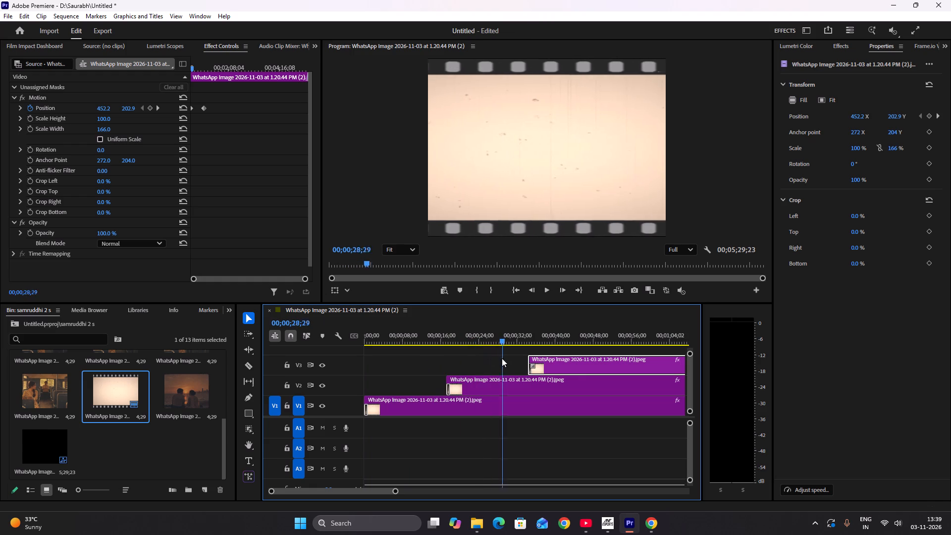
pyautogui.moveTo(502, 358); pyautogui.dragTo(633, 377)
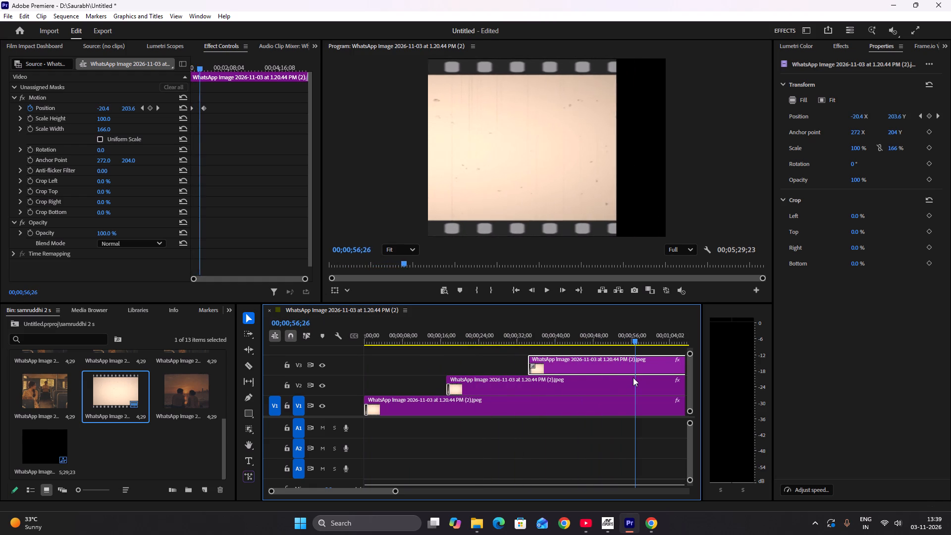
pyautogui.moveTo(633, 377); pyautogui.dragTo(619, 388)
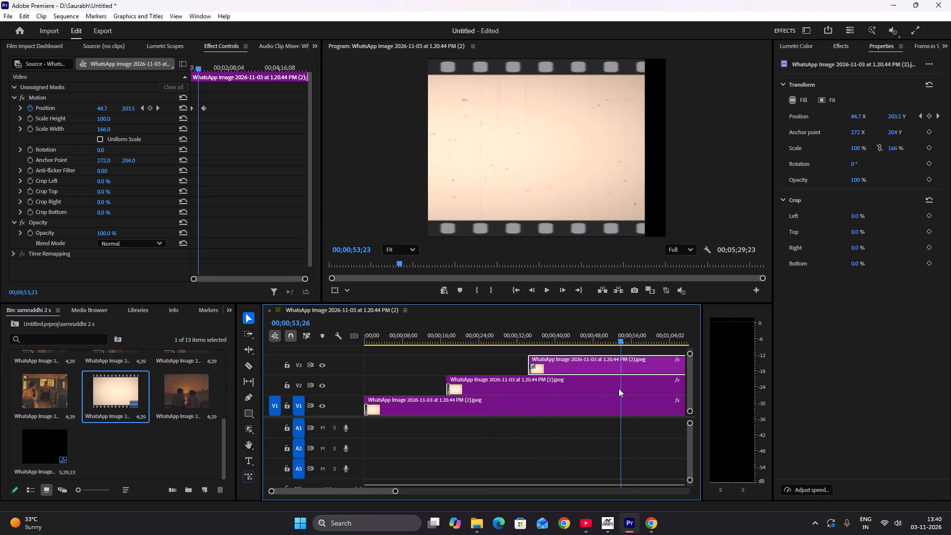
pyautogui.moveTo(619, 388); pyautogui.dragTo(606, 388)
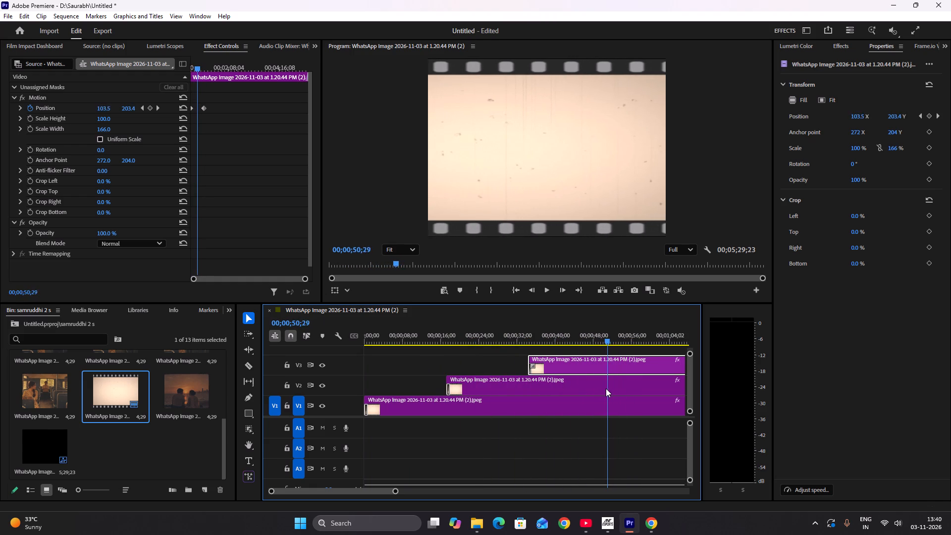
pyautogui.moveTo(606, 388); pyautogui.dragTo(602, 388)
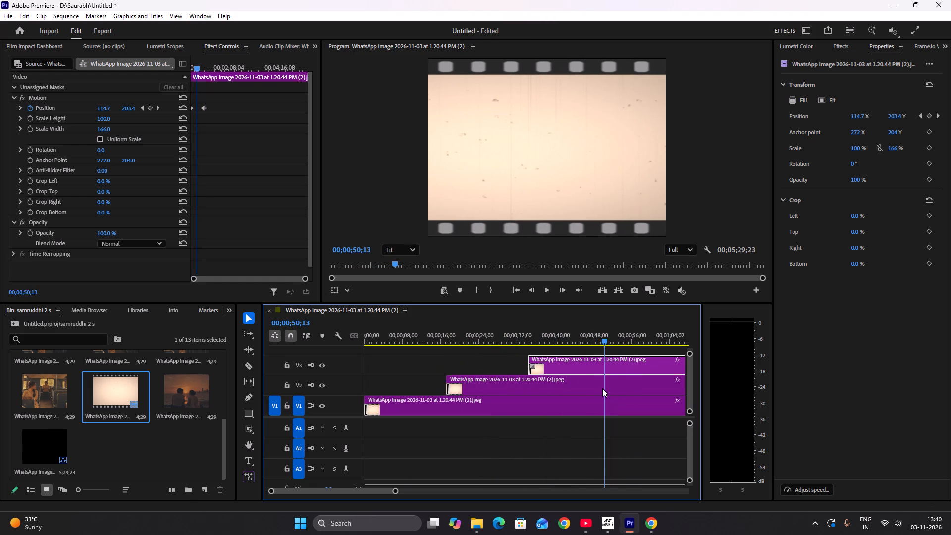
pyautogui.moveTo(602, 388); pyautogui.dragTo(607, 388)
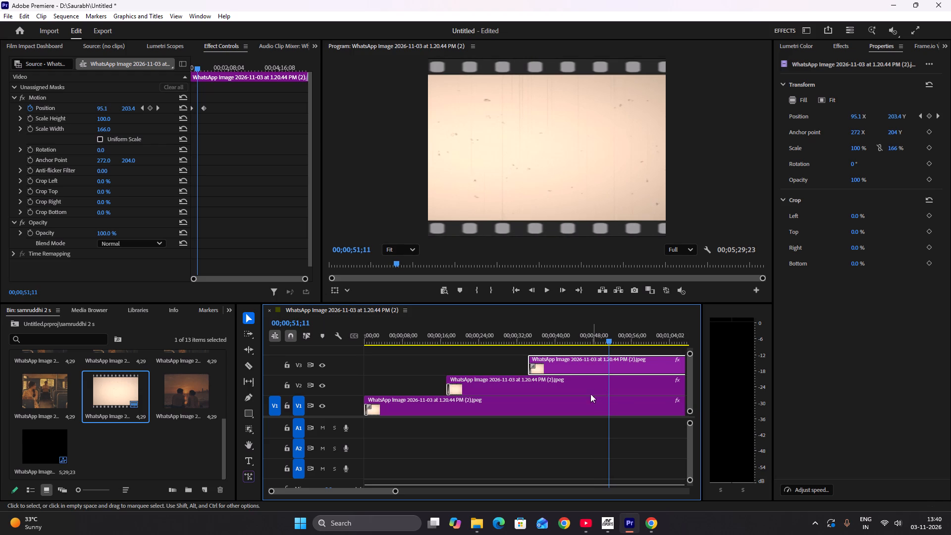
# Select the V3 film-strip clip and examine how the three stacked clips continue beyond 00;00;51;11.
pyautogui.click(592, 370)
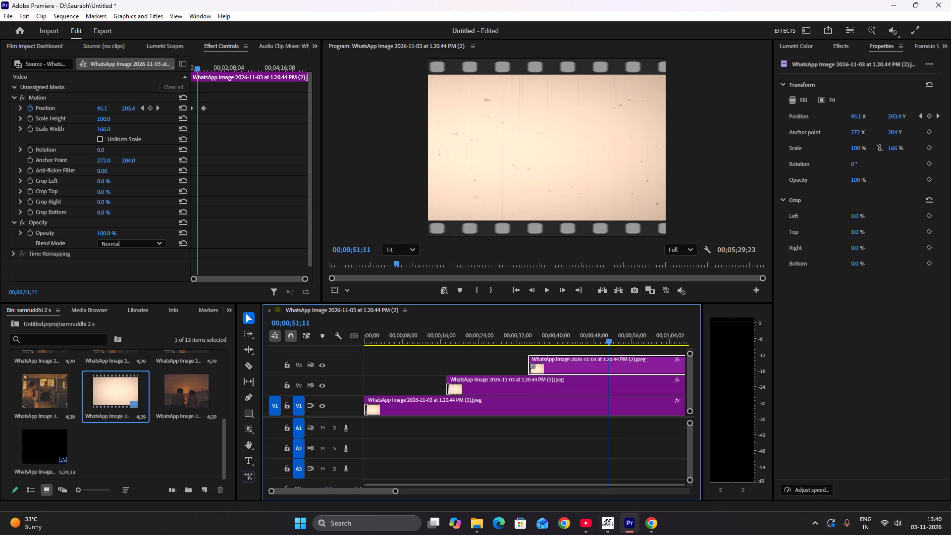
pyautogui.scroll(-7, 598, 377)
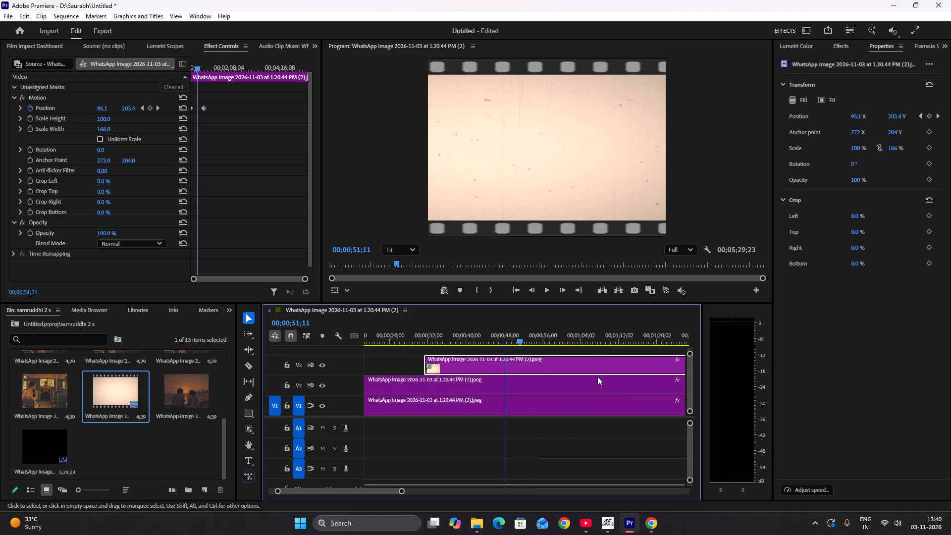
pyautogui.scroll(-8, 597, 376)
pyautogui.scroll(1, 597, 377)
pyautogui.scroll(-2, 597, 377)
pyautogui.scroll(2, 597, 377)
pyautogui.scroll(-5, 597, 377)
pyautogui.scroll(2, 598, 374)
pyautogui.scroll(-4, 598, 374)
pyautogui.scroll(1, 600, 371)
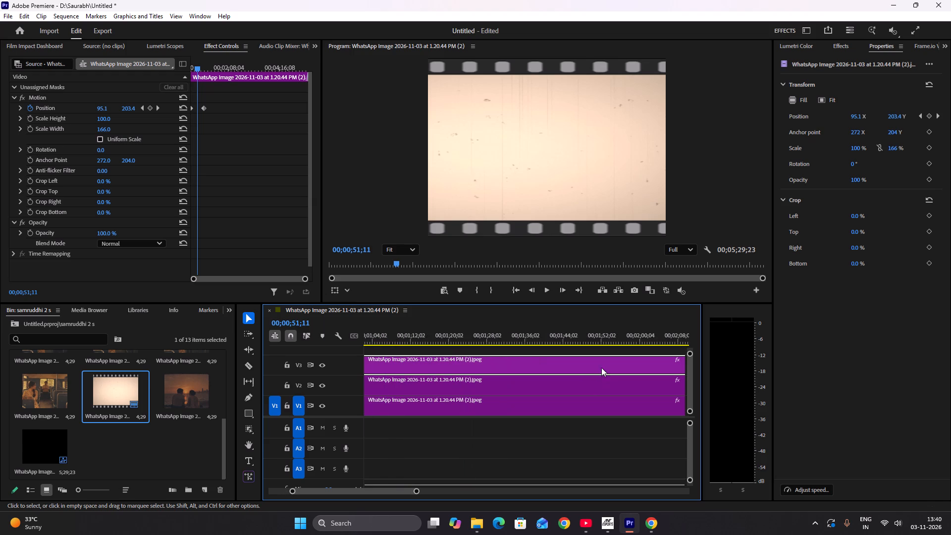
pyautogui.scroll(-2, 601, 368)
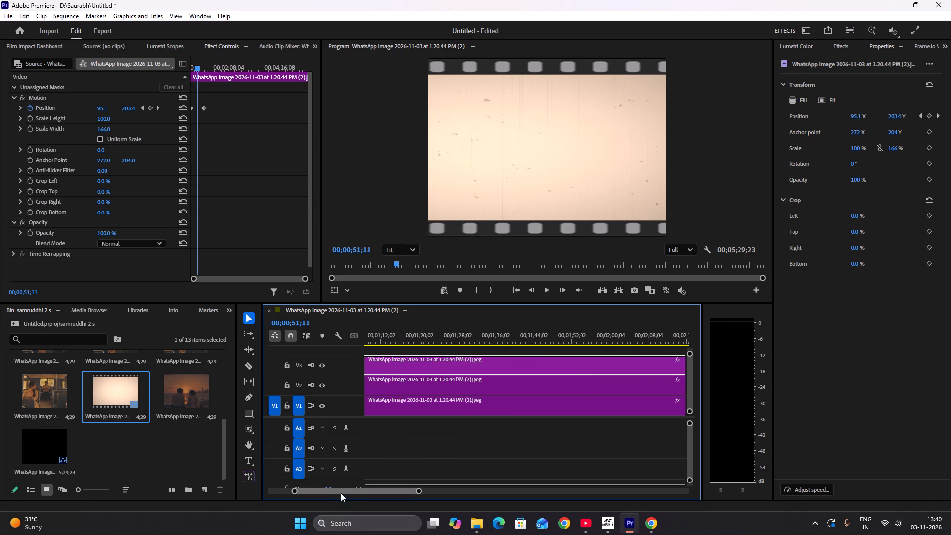
# Move the V2 film-strip clip down to V1, well past the end of the clip already on that track.
pyautogui.moveTo(341, 490); pyautogui.dragTo(418, 485)
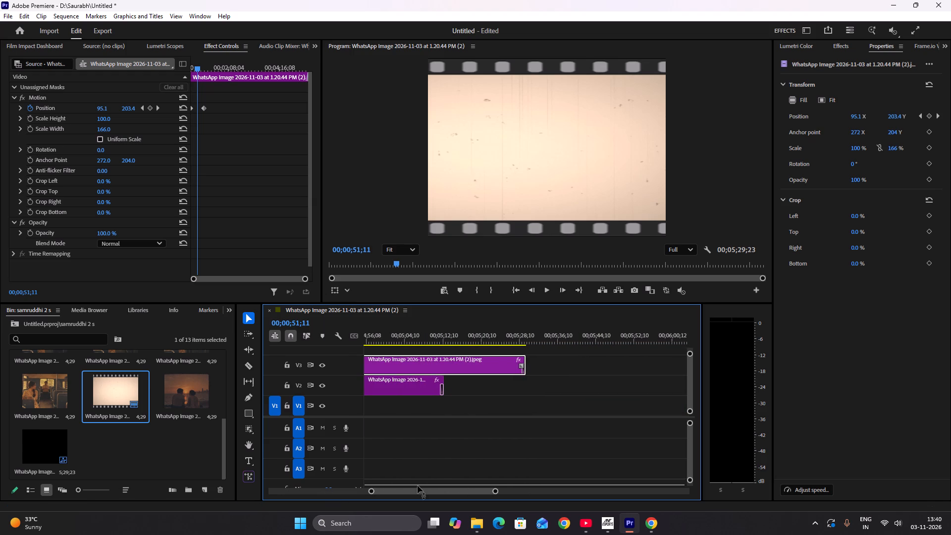
pyautogui.moveTo(418, 485); pyautogui.dragTo(418, 487)
pyautogui.moveTo(386, 386); pyautogui.dragTo(630, 356)
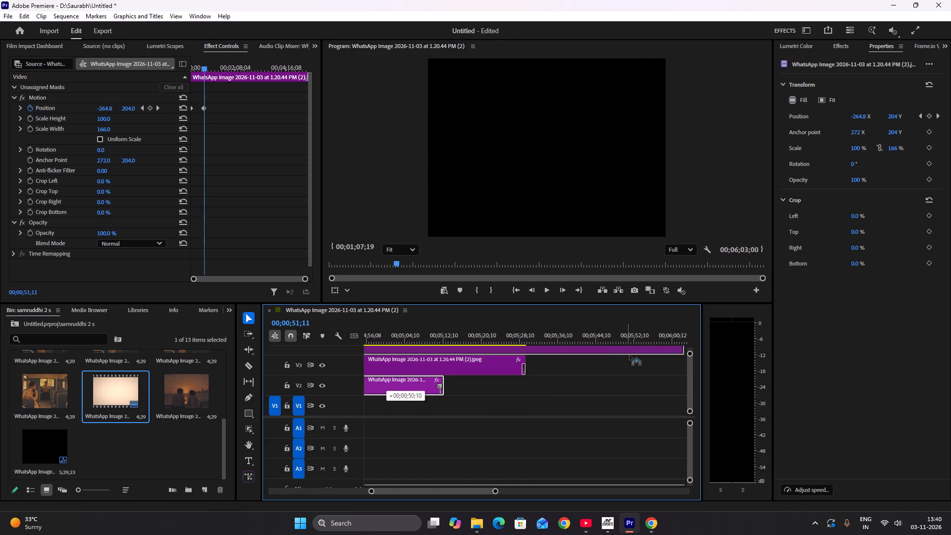
pyautogui.moveTo(630, 356); pyautogui.dragTo(670, 414)
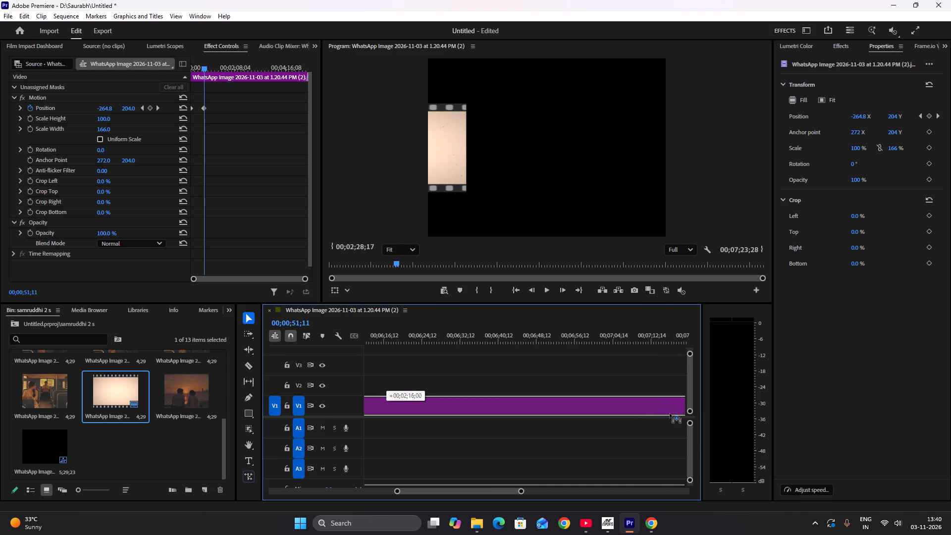
pyautogui.moveTo(670, 414); pyautogui.dragTo(682, 407)
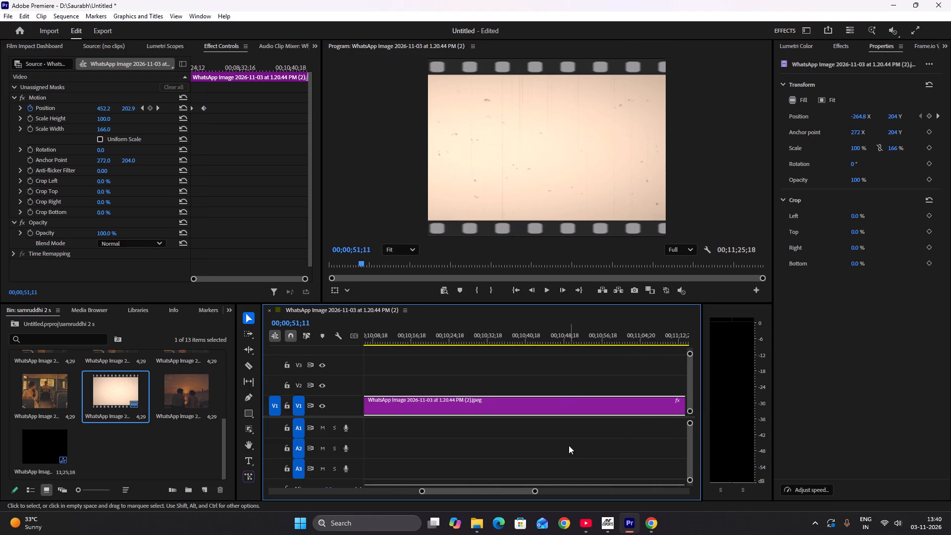
# Slide the moved film-strip clip back along V1 until it butts against the end of the first V1 clip.
pyautogui.scroll(-2, 569, 445)
pyautogui.moveTo(503, 494); pyautogui.dragTo(444, 503)
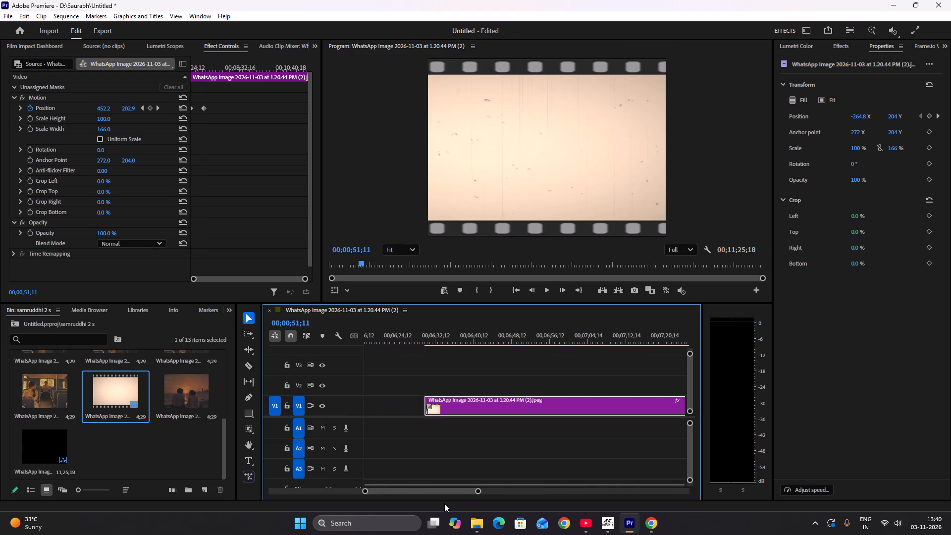
pyautogui.moveTo(444, 503); pyautogui.dragTo(438, 499)
pyautogui.moveTo(570, 405); pyautogui.dragTo(411, 438)
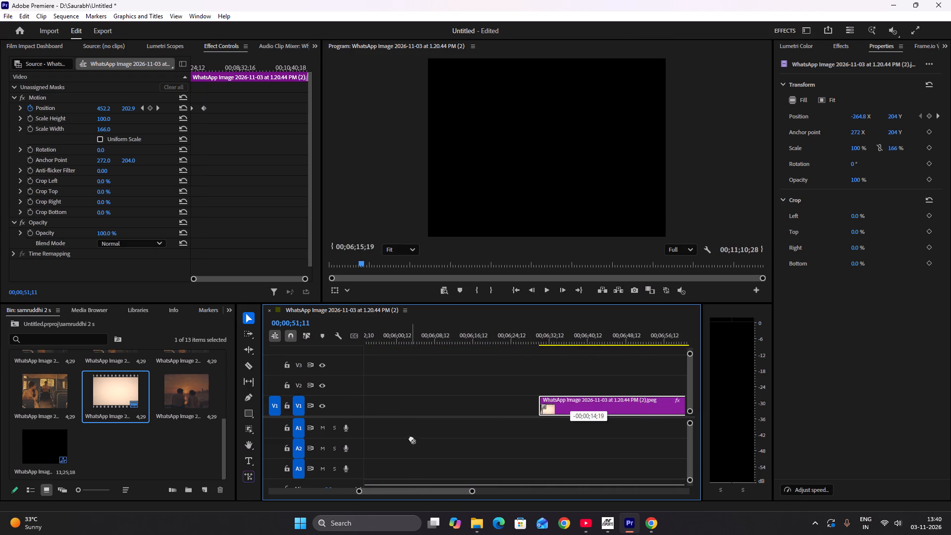
pyautogui.moveTo(411, 438); pyautogui.dragTo(408, 417)
pyautogui.scroll(-4, 436, 426)
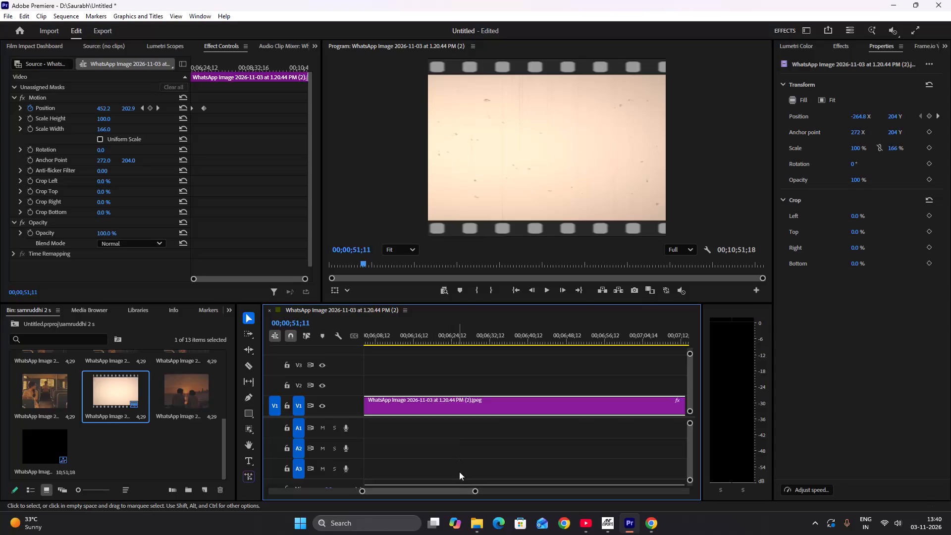
pyautogui.moveTo(462, 490); pyautogui.dragTo(440, 488)
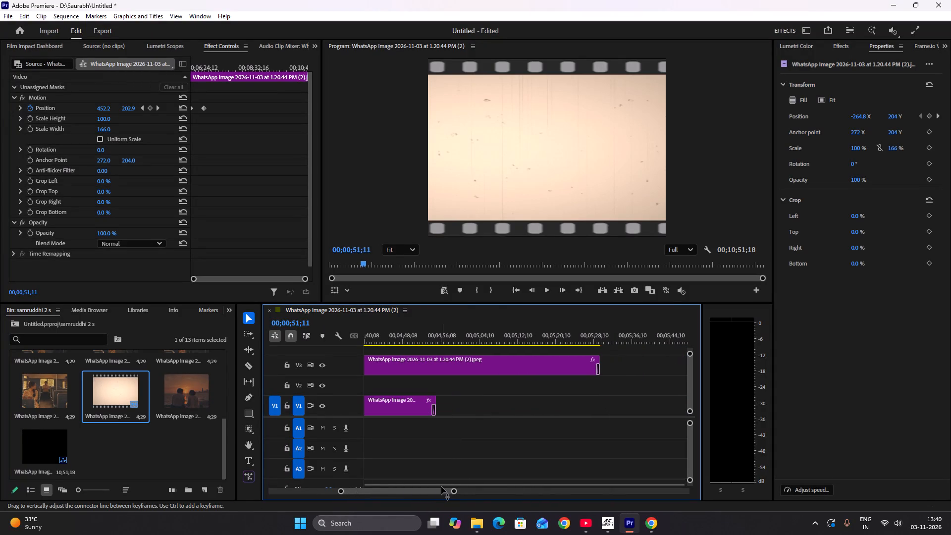
pyautogui.click(441, 486)
pyautogui.moveTo(433, 490); pyautogui.dragTo(438, 488)
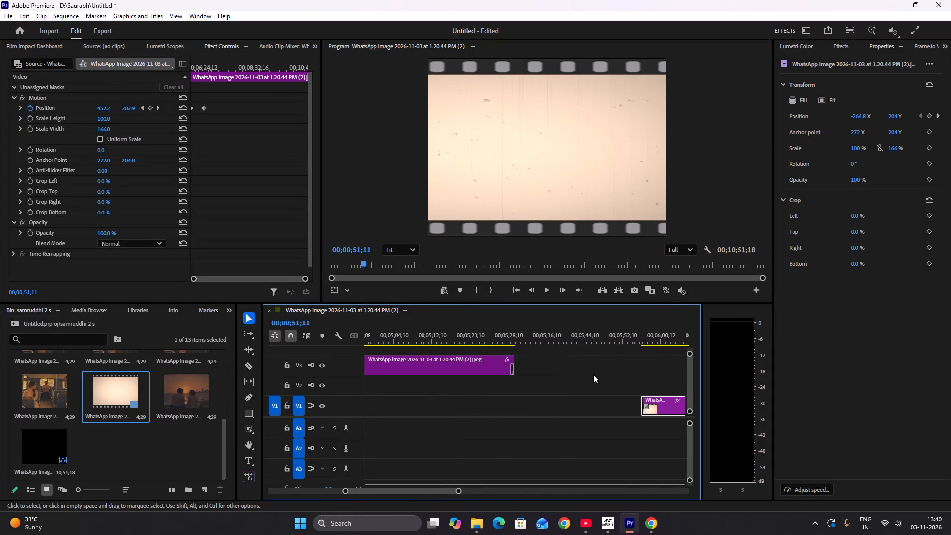
pyautogui.moveTo(664, 401); pyautogui.dragTo(437, 414)
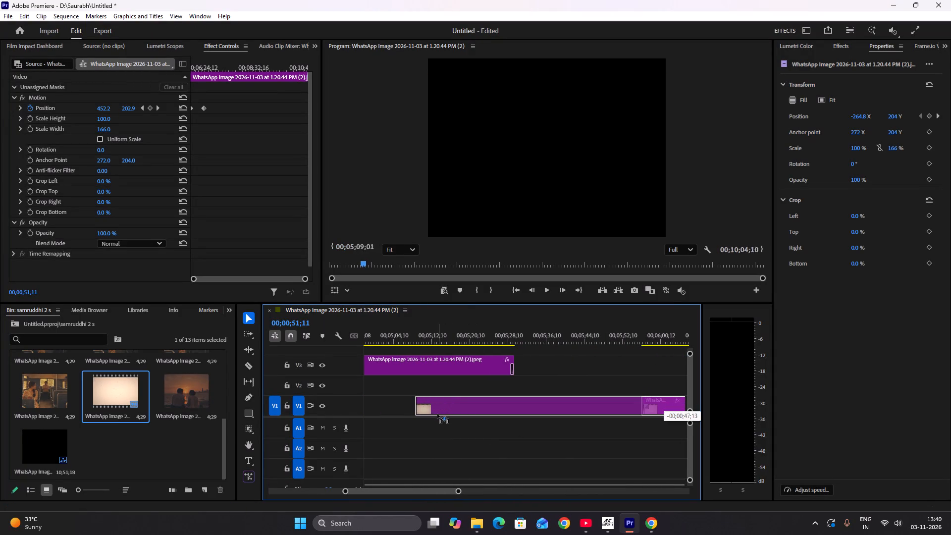
pyautogui.moveTo(437, 414); pyautogui.dragTo(433, 415)
pyautogui.moveTo(420, 492); pyautogui.dragTo(415, 492)
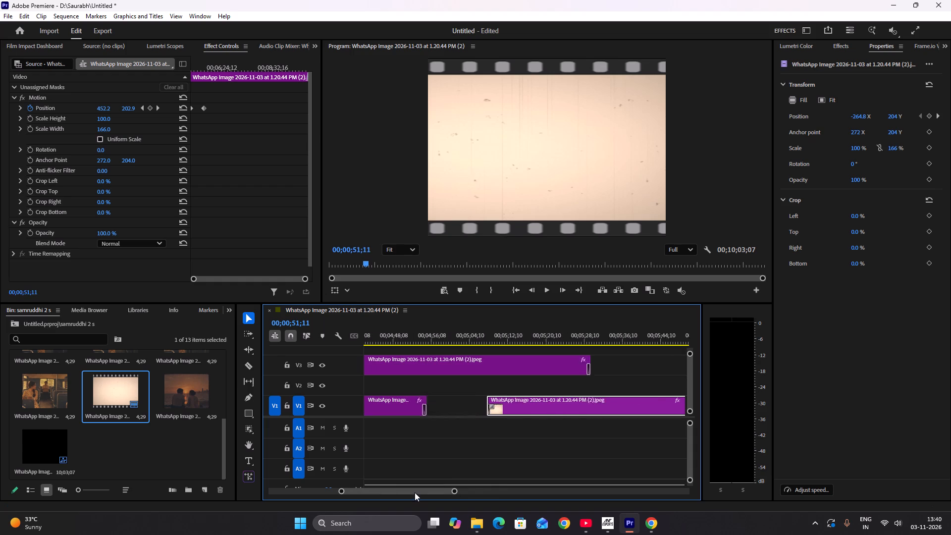
pyautogui.moveTo(415, 492); pyautogui.dragTo(412, 492)
pyautogui.moveTo(586, 405); pyautogui.dragTo(524, 413)
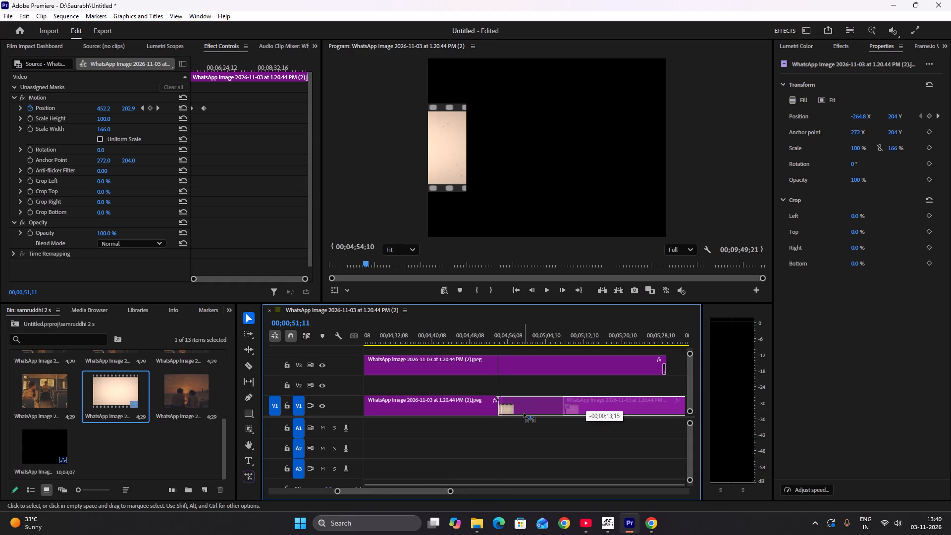
pyautogui.moveTo(524, 413); pyautogui.dragTo(524, 414)
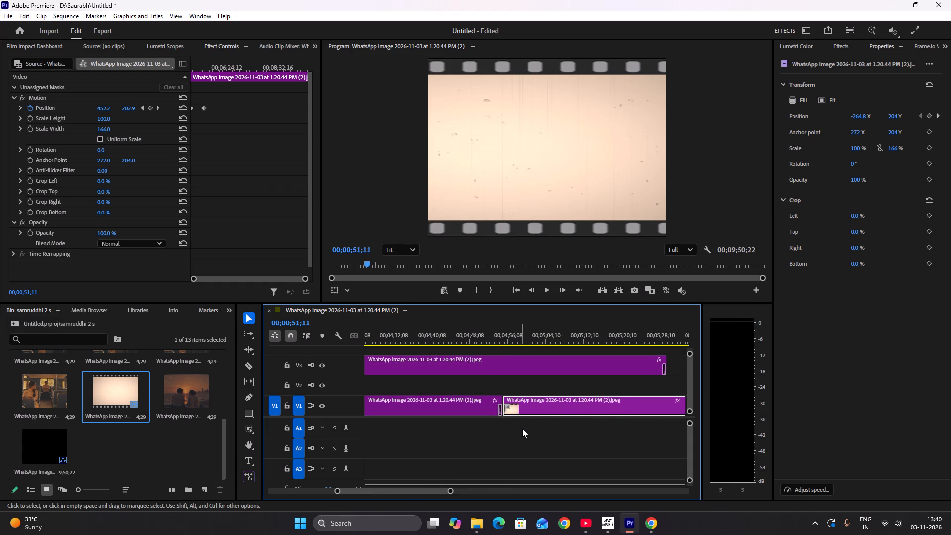
# Hide the V3 track's output and play the sequence from its start.
pyautogui.moveTo(426, 334); pyautogui.dragTo(346, 350)
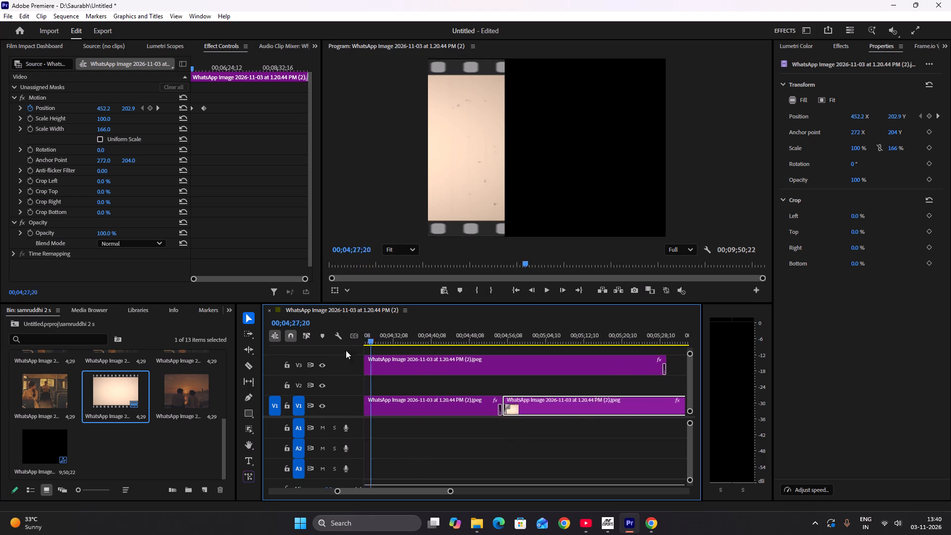
pyautogui.moveTo(346, 350); pyautogui.dragTo(177, 351)
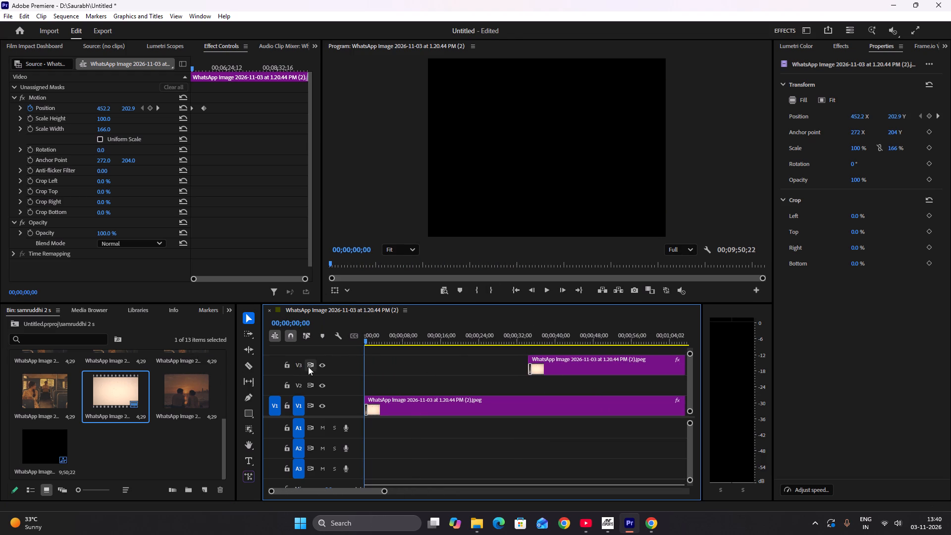
pyautogui.click(319, 364)
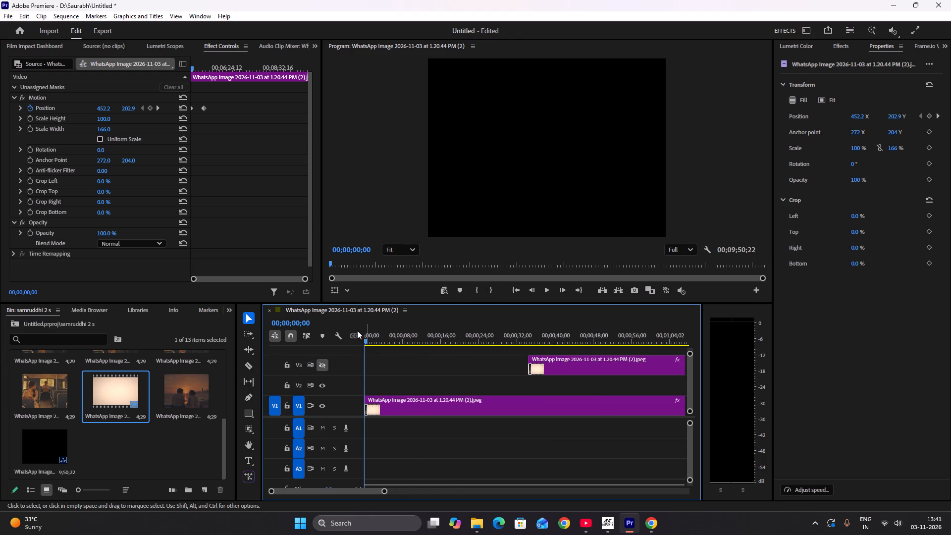
pyautogui.moveTo(363, 340); pyautogui.dragTo(356, 344)
pyautogui.press('space')
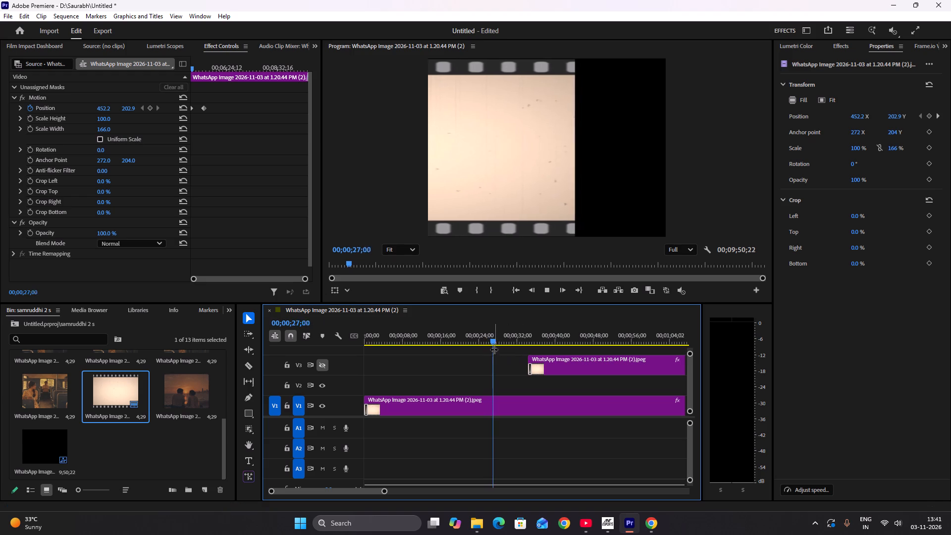
# Split the first V1 film-strip clip at 00;00;16;24 and delete the part after the cut.
pyautogui.moveTo(494, 342); pyautogui.dragTo(609, 326)
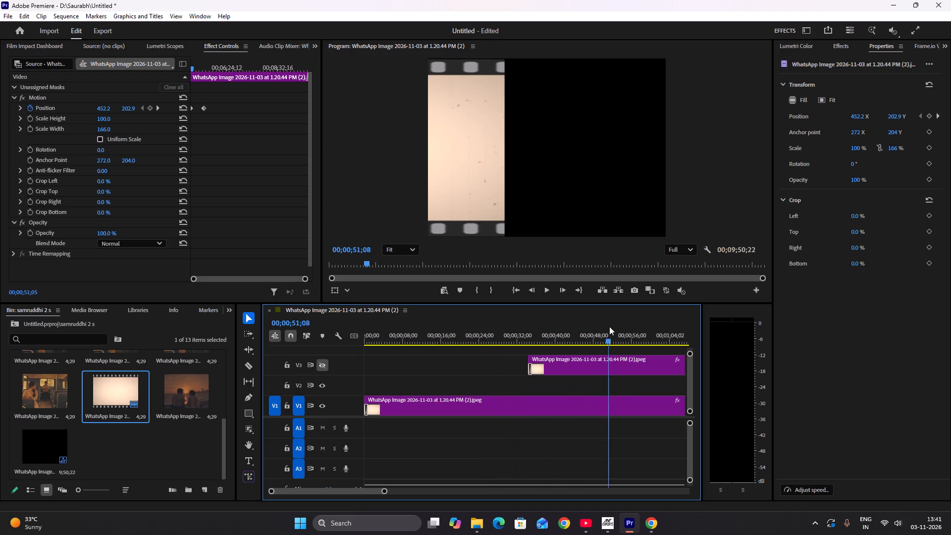
pyautogui.moveTo(609, 326); pyautogui.dragTo(467, 311)
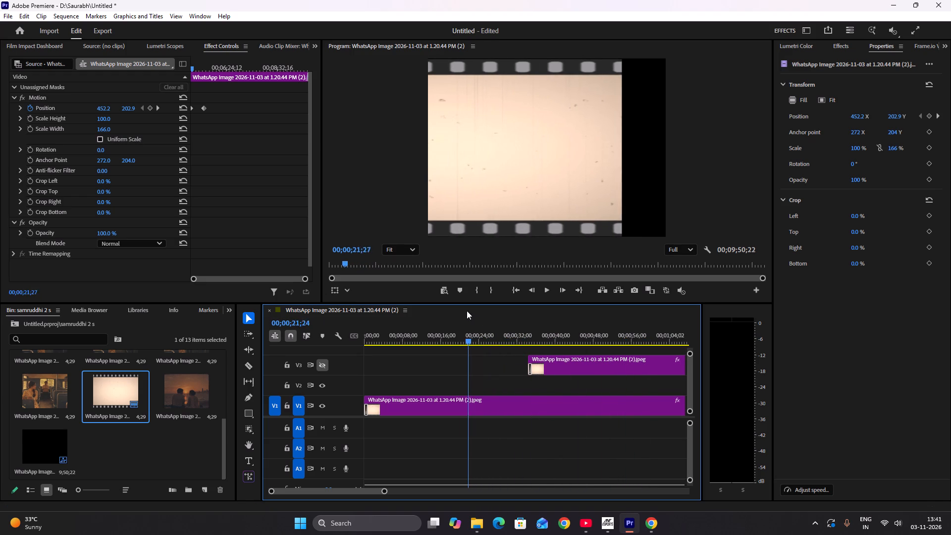
pyautogui.moveTo(467, 311); pyautogui.dragTo(444, 299)
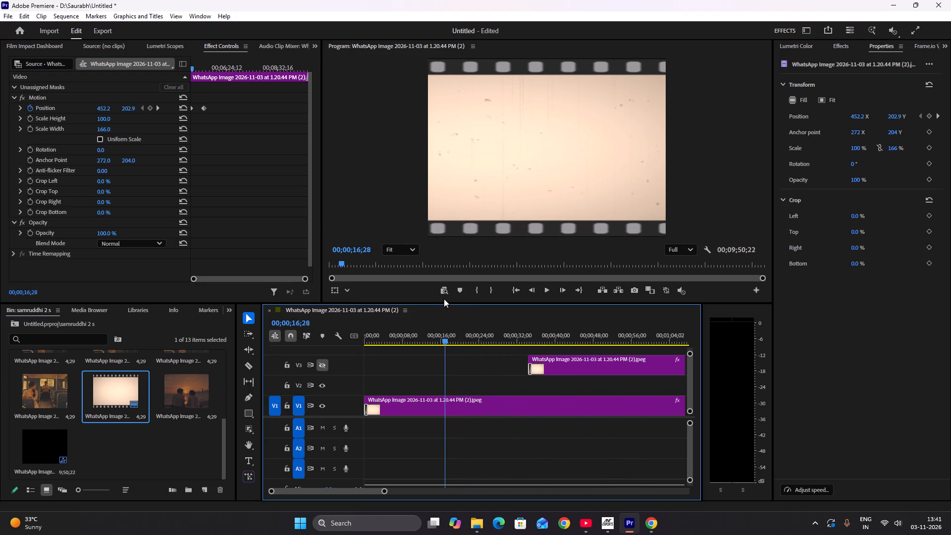
pyautogui.moveTo(444, 299); pyautogui.dragTo(443, 299)
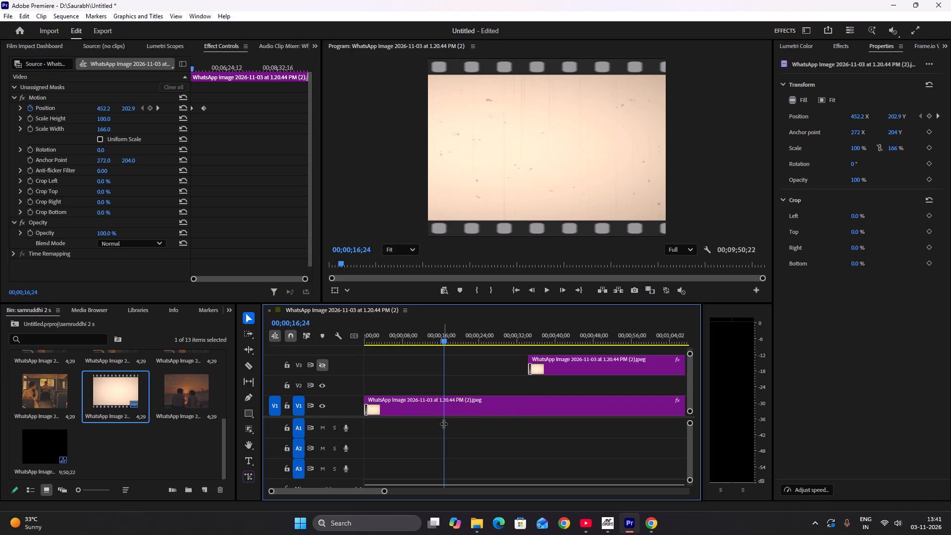
pyautogui.click(249, 366)
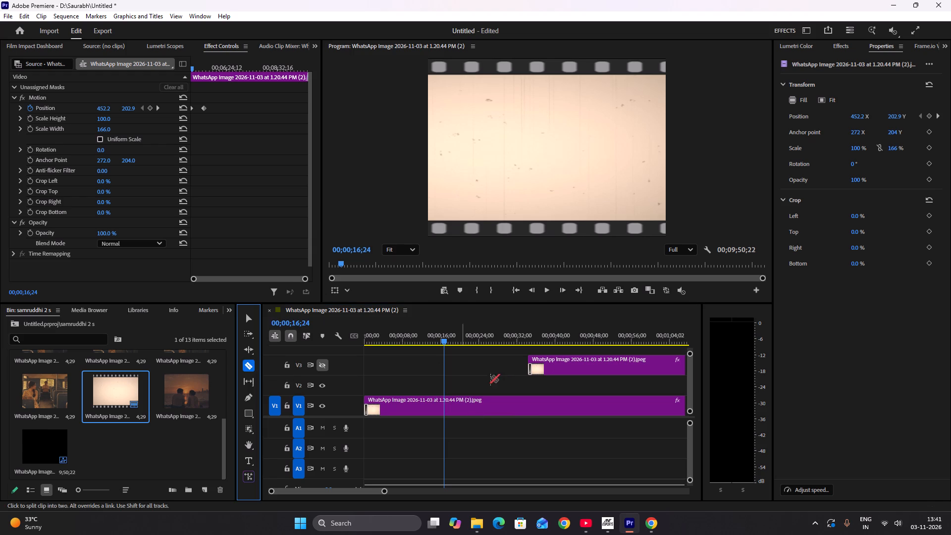
pyautogui.click(443, 407)
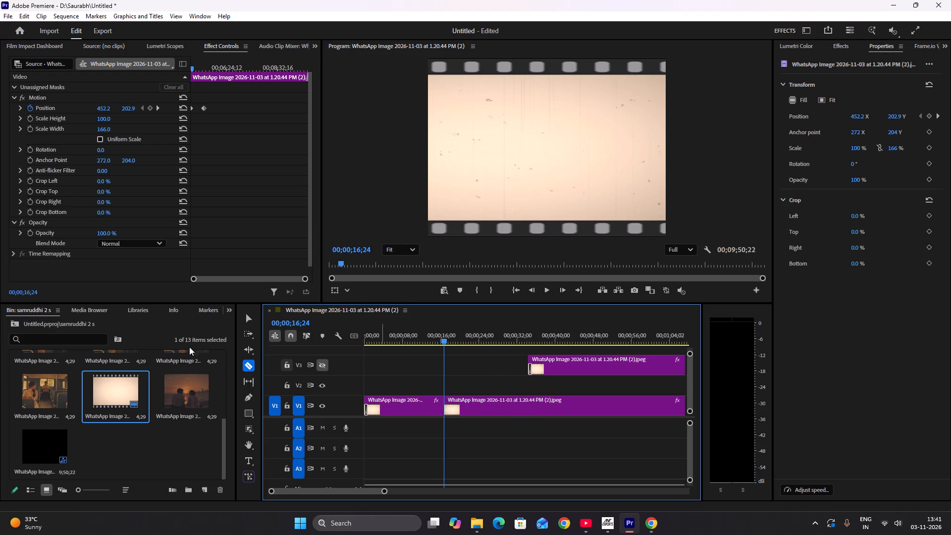
pyautogui.click(246, 319)
pyautogui.click(499, 405)
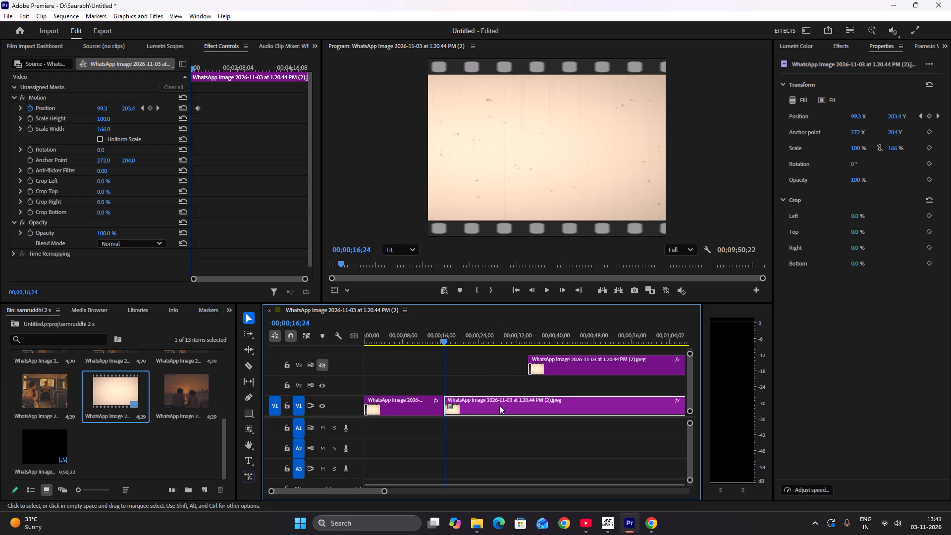
pyautogui.press('Delete')
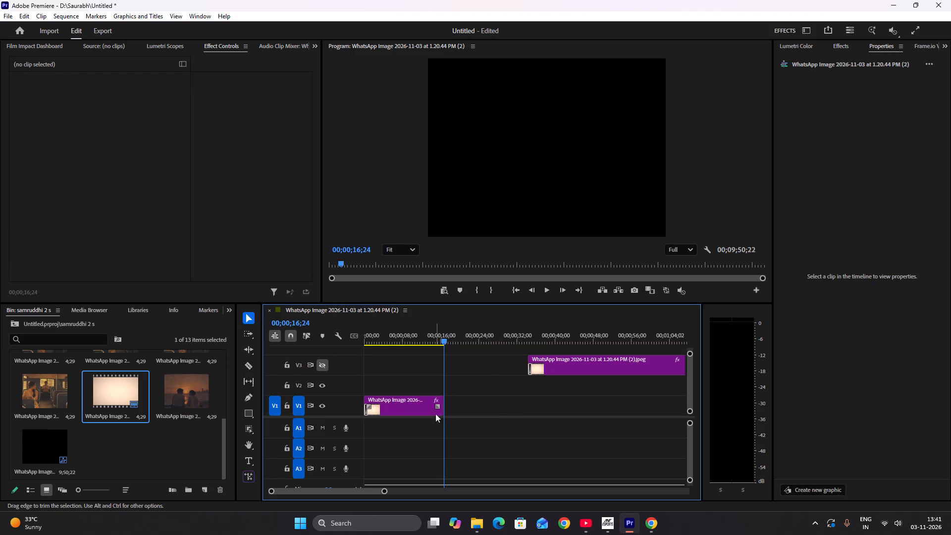
# Duplicate the shortened V1 film-strip clip onto V2 and align both copies at the start of the sequence.
pyautogui.keyDown('alt'); pyautogui.keyDown('shift'); pyautogui.moveTo(408, 401); pyautogui.dragTo(449, 401); pyautogui.keyUp('shift'); pyautogui.keyUp('alt')
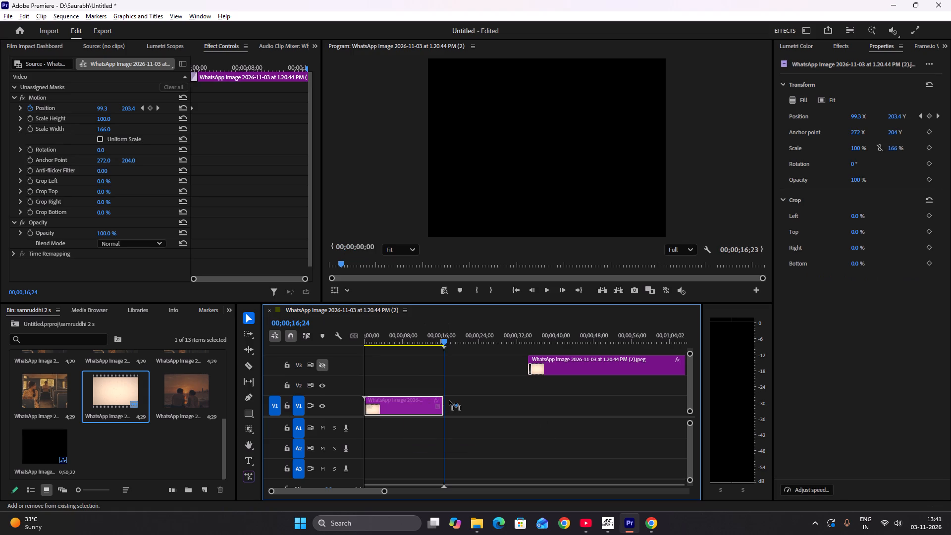
pyautogui.keyDown('alt'); pyautogui.keyDown('shift'); pyautogui.moveTo(449, 401); pyautogui.dragTo(497, 403); pyautogui.keyUp('shift'); pyautogui.keyUp('alt')
pyautogui.keyDown('alt'); pyautogui.keyDown('shift'); pyautogui.moveTo(497, 403); pyautogui.dragTo(487, 404); pyautogui.keyUp('shift'); pyautogui.keyUp('alt')
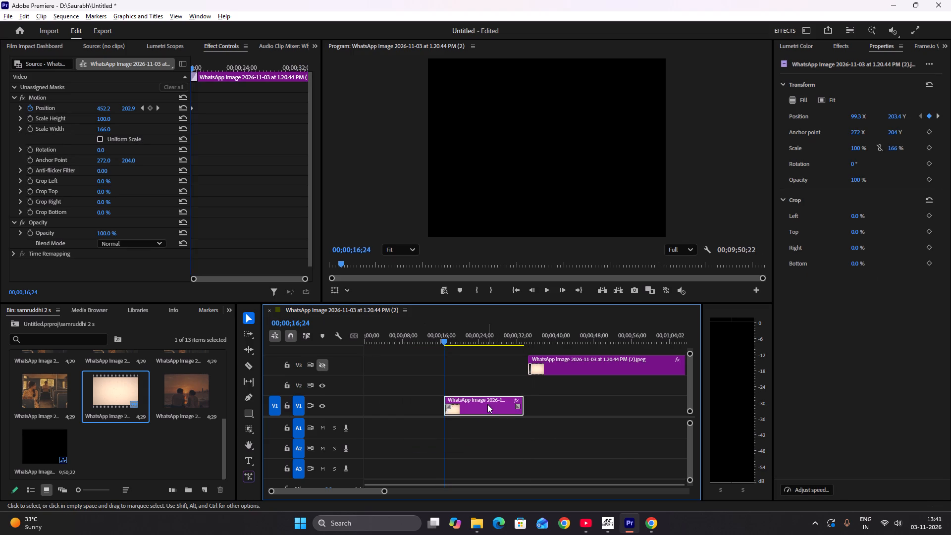
pyautogui.keyDown('alt'); pyautogui.keyDown('shift'); pyautogui.moveTo(487, 404); pyautogui.dragTo(435, 384); pyautogui.keyUp('shift'); pyautogui.keyUp('alt')
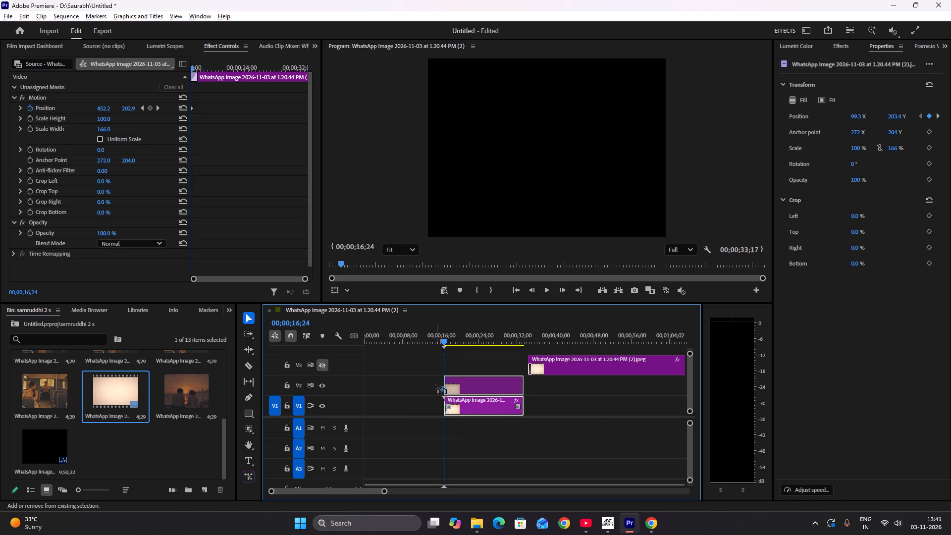
pyautogui.keyDown('alt'); pyautogui.keyDown('shift'); pyautogui.moveTo(435, 384); pyautogui.dragTo(436, 384); pyautogui.keyUp('shift'); pyautogui.keyUp('alt')
pyautogui.keyDown('alt'); pyautogui.keyDown('shift'); pyautogui.moveTo(465, 387); pyautogui.dragTo(377, 410); pyautogui.keyUp('shift'); pyautogui.keyUp('alt')
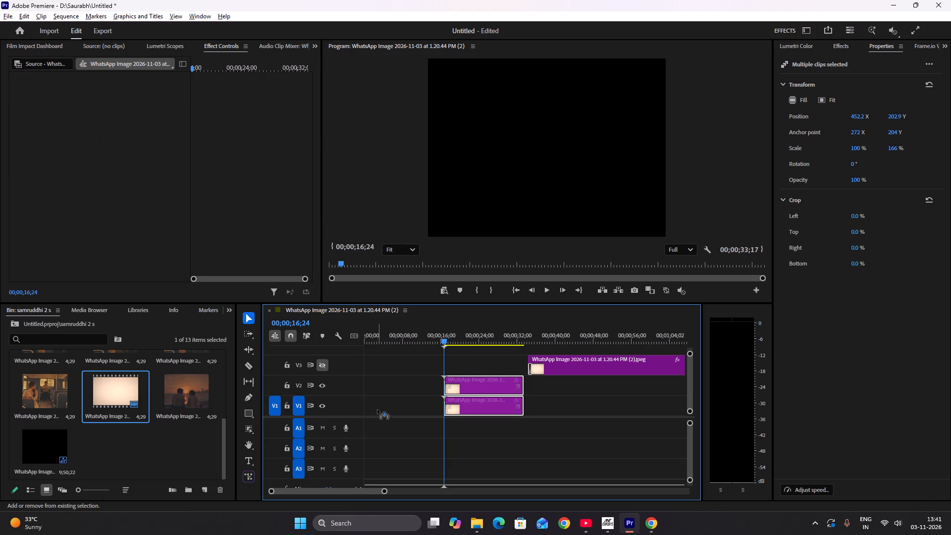
pyautogui.keyDown('alt'); pyautogui.keyDown('shift'); pyautogui.moveTo(377, 410); pyautogui.dragTo(372, 408); pyautogui.keyUp('shift'); pyautogui.keyUp('alt')
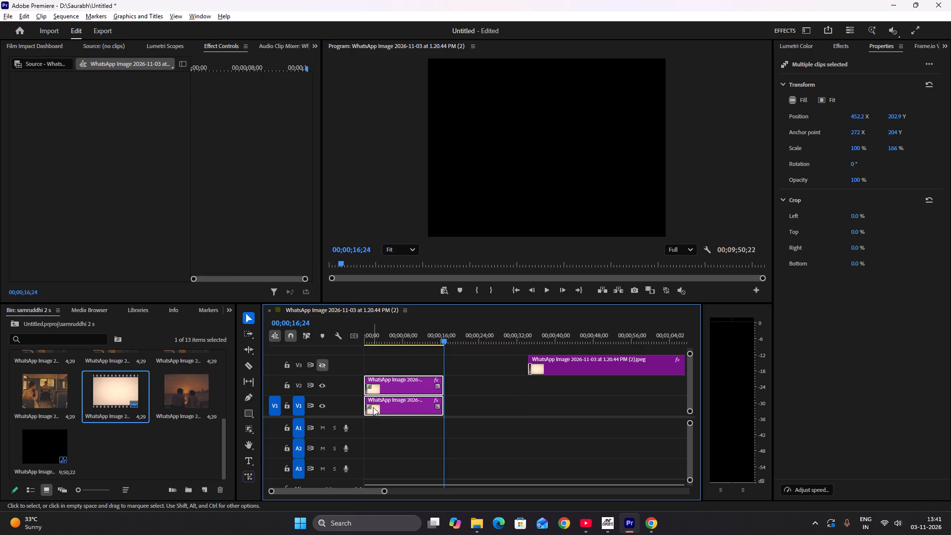
# Move the V2 copy down to V1, butted against the end of the first clip at 00;00;16;24.
pyautogui.moveTo(394, 385); pyautogui.dragTo(391, 396)
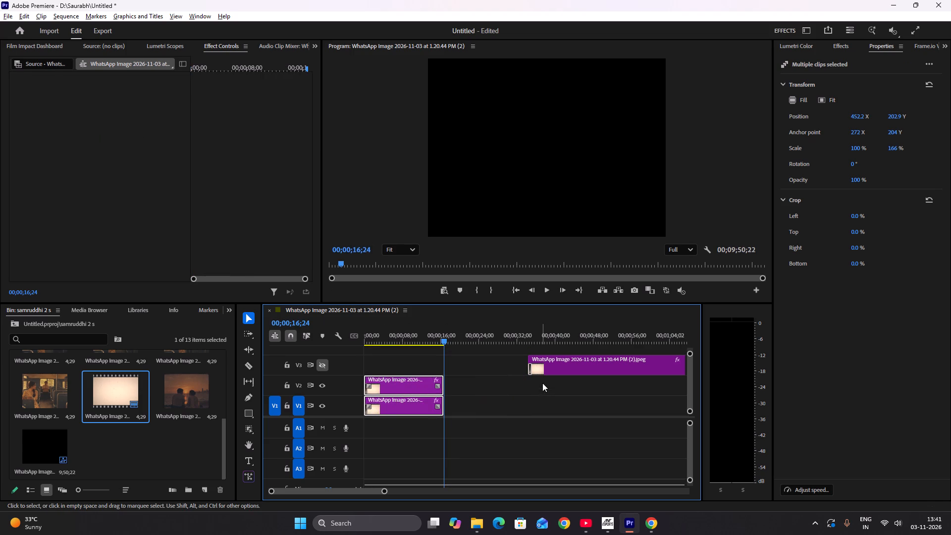
pyautogui.click(537, 383)
pyautogui.moveTo(403, 385); pyautogui.dragTo(479, 402)
# Scrub from the sequence start and play across the join between the two short V1 clips.
pyautogui.moveTo(441, 341); pyautogui.dragTo(376, 345)
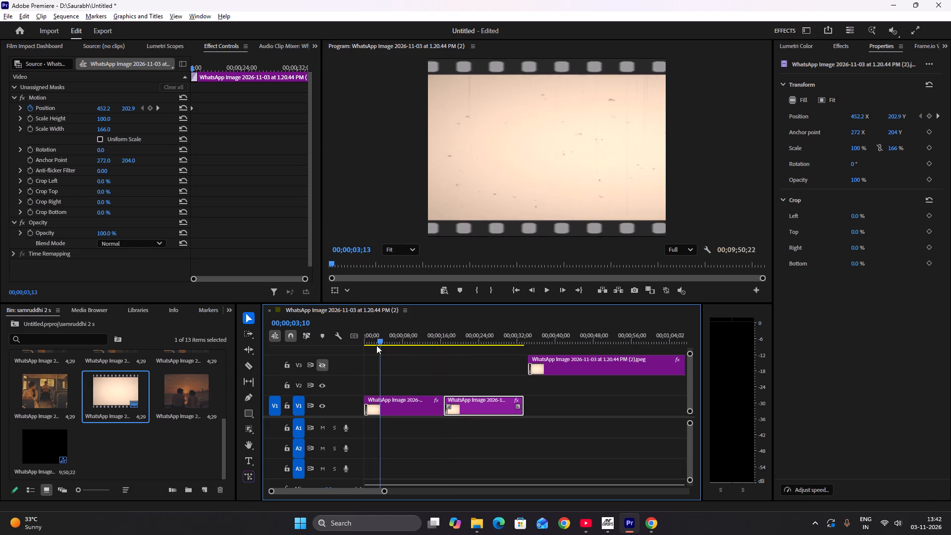
pyautogui.moveTo(376, 345); pyautogui.dragTo(359, 350)
pyautogui.moveTo(364, 343); pyautogui.dragTo(436, 349)
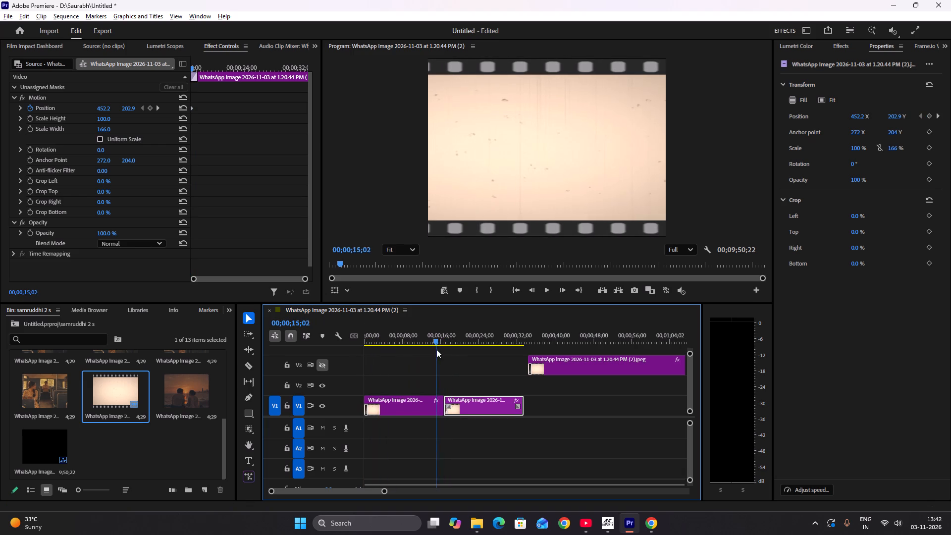
pyautogui.moveTo(436, 349); pyautogui.dragTo(437, 350)
pyautogui.press('space')
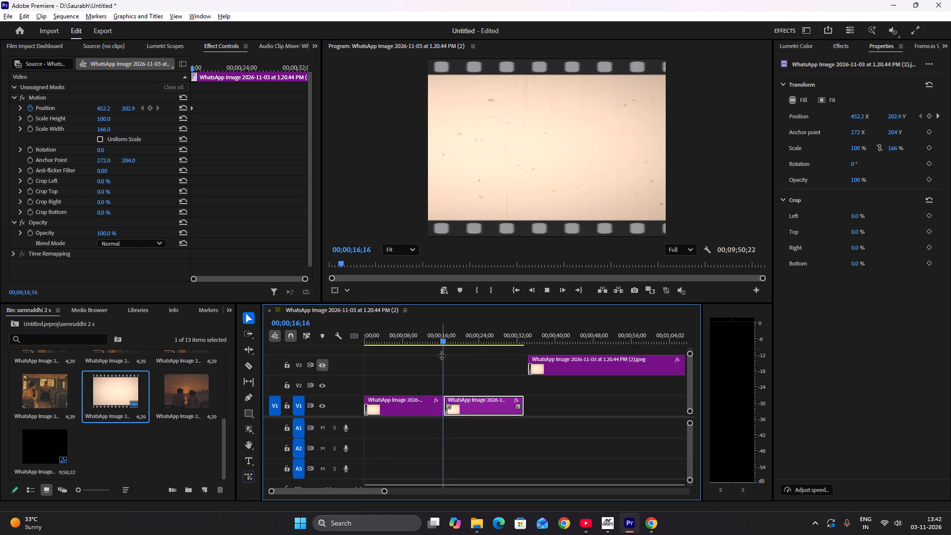
pyautogui.press('space')
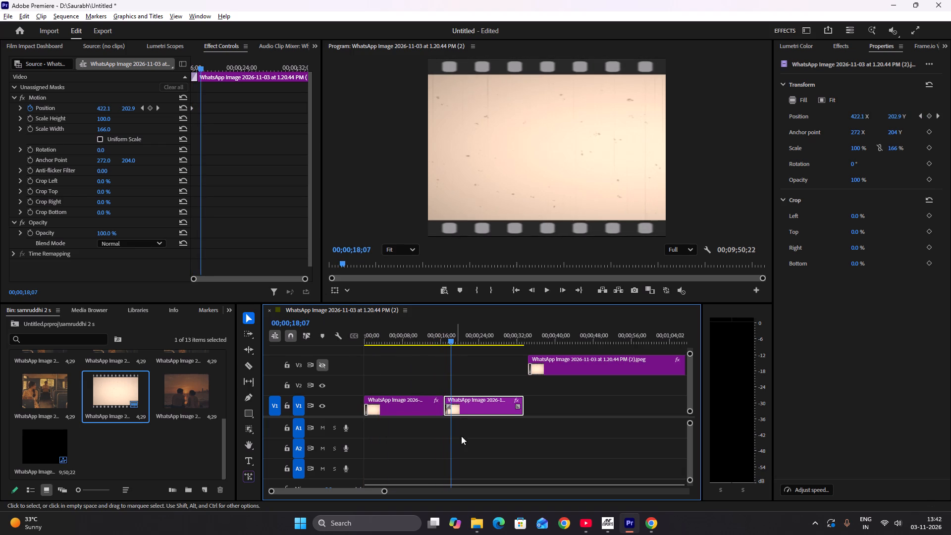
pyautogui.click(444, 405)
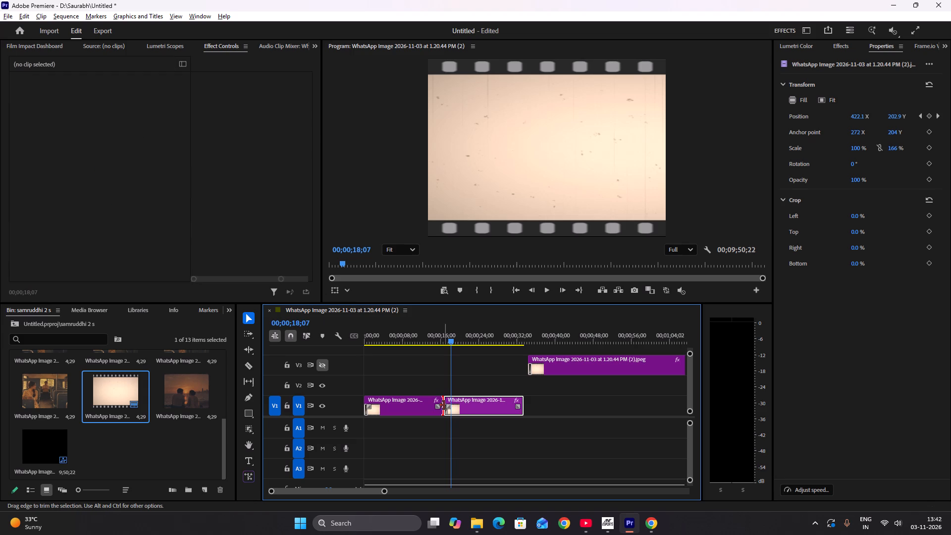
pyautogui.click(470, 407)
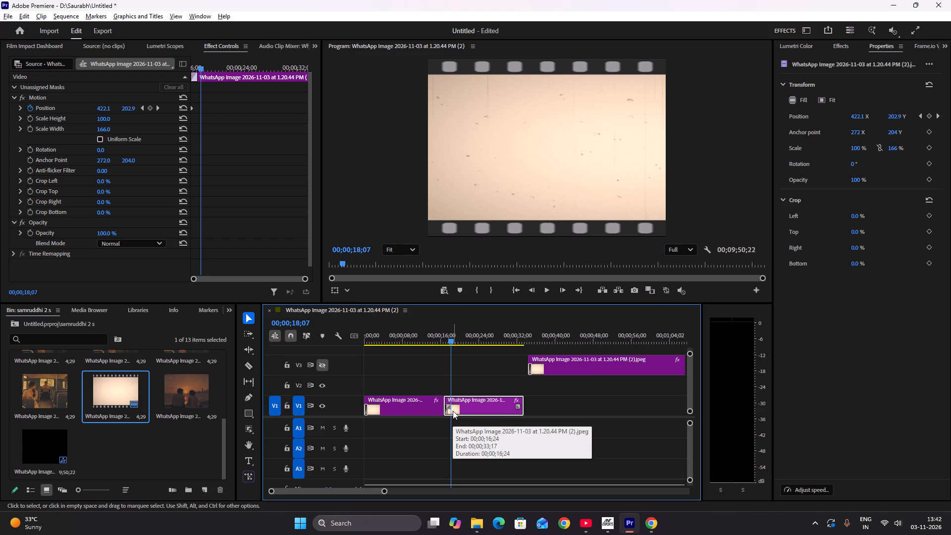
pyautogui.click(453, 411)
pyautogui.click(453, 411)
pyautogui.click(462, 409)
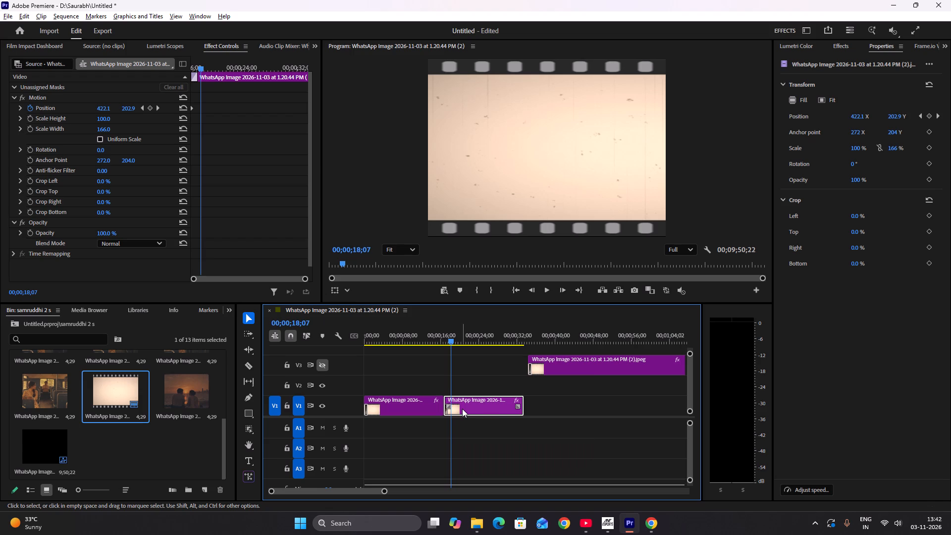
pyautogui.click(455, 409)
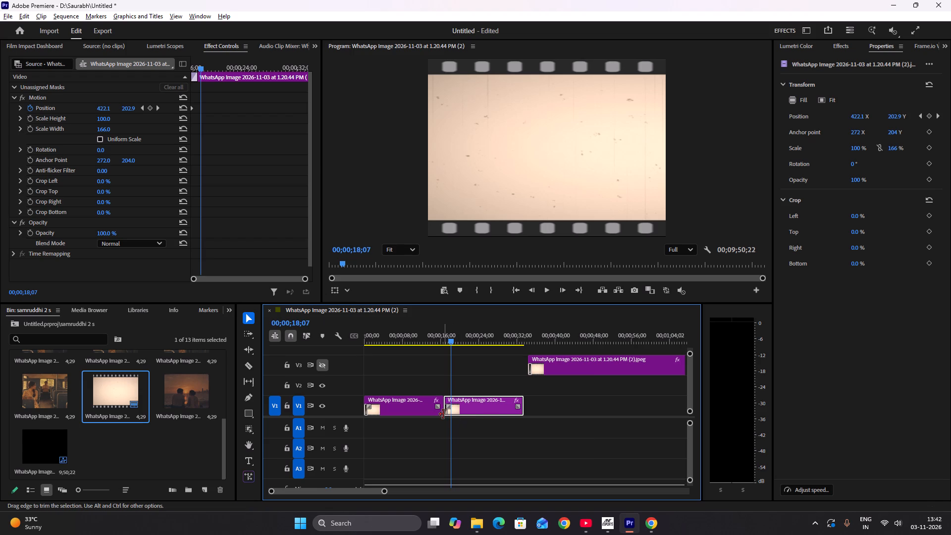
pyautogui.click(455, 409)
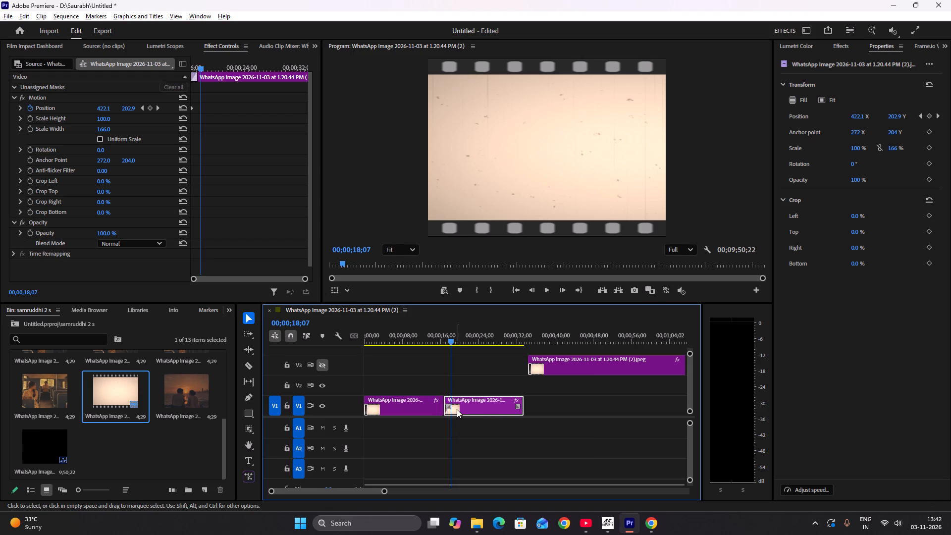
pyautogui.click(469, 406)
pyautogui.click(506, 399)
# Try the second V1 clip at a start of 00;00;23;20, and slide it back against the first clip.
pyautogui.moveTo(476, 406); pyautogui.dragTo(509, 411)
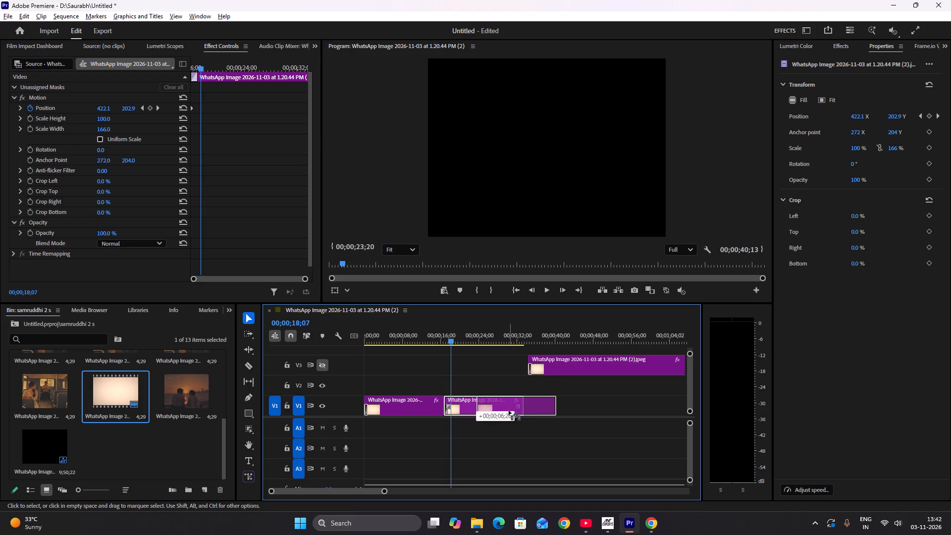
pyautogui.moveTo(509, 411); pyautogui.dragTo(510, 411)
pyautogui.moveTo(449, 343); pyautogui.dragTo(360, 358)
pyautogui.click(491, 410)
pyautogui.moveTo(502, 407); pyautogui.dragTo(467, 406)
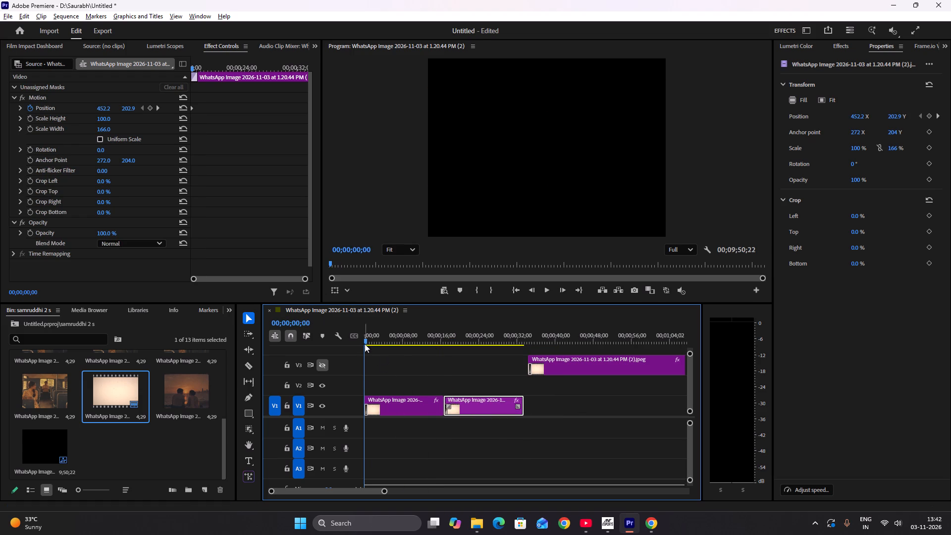
# Scrub back and forth over the join between the two V1 clips to check the film strip's continuity.
pyautogui.moveTo(364, 341); pyautogui.dragTo(440, 354)
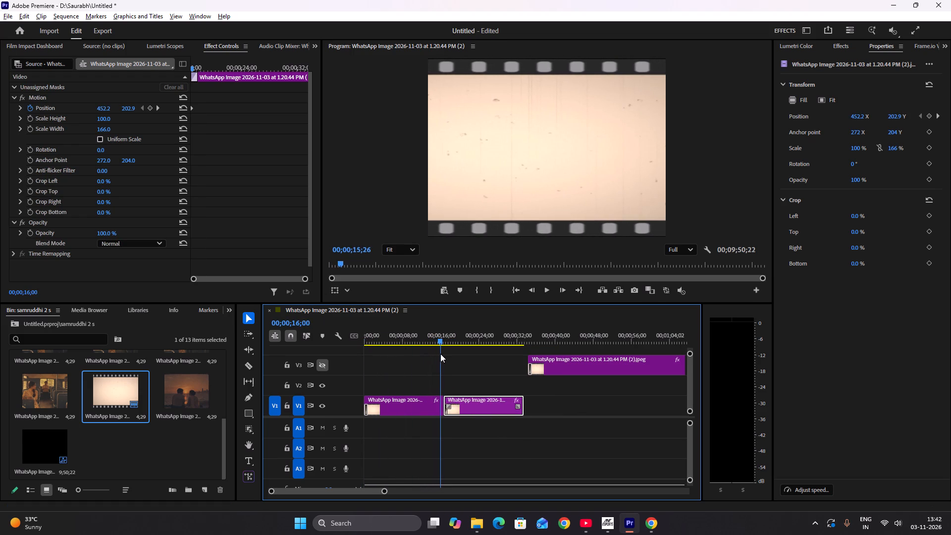
pyautogui.moveTo(440, 354); pyautogui.dragTo(445, 354)
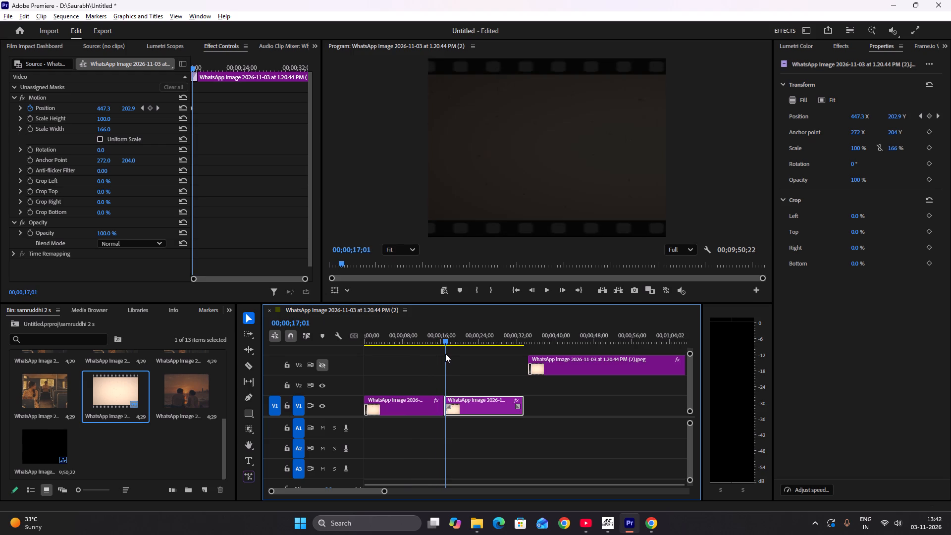
pyautogui.moveTo(445, 354); pyautogui.dragTo(428, 352)
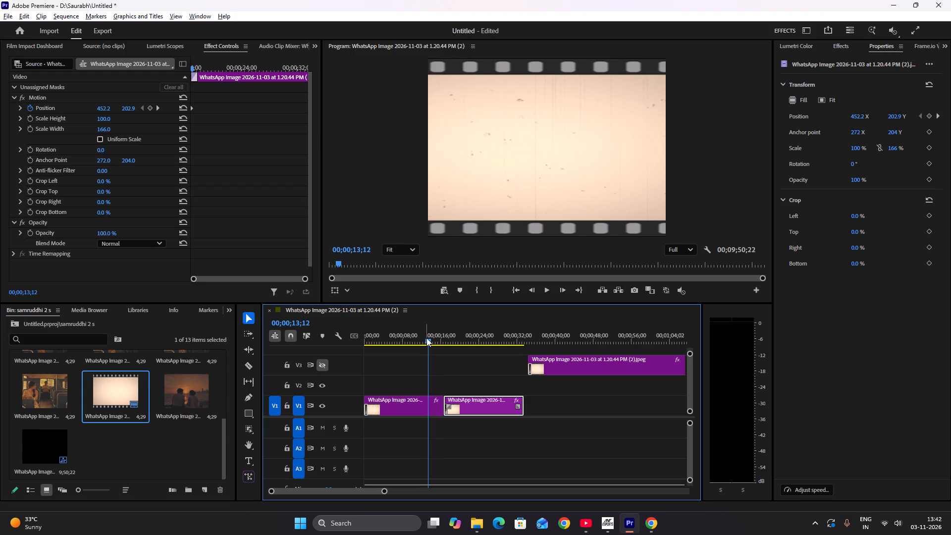
pyautogui.moveTo(426, 338); pyautogui.dragTo(448, 343)
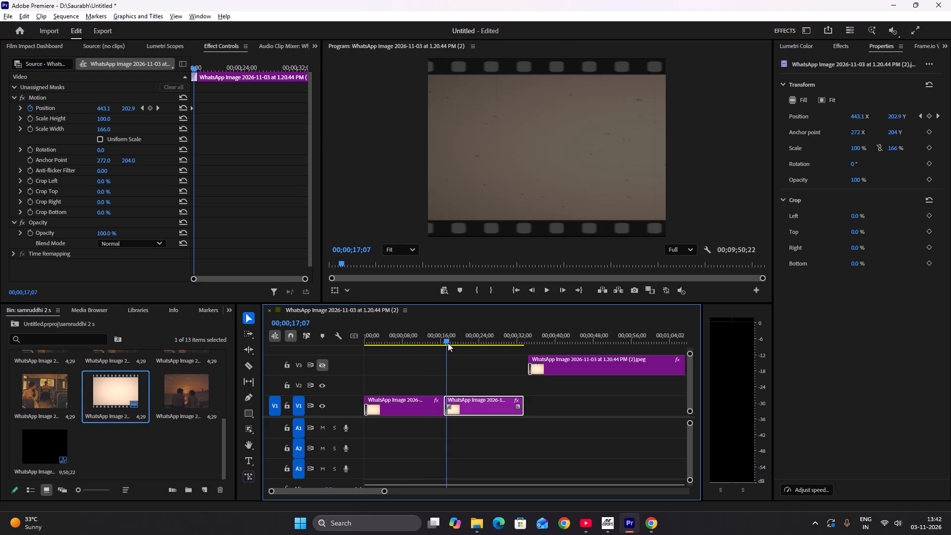
pyautogui.moveTo(448, 343); pyautogui.dragTo(444, 341)
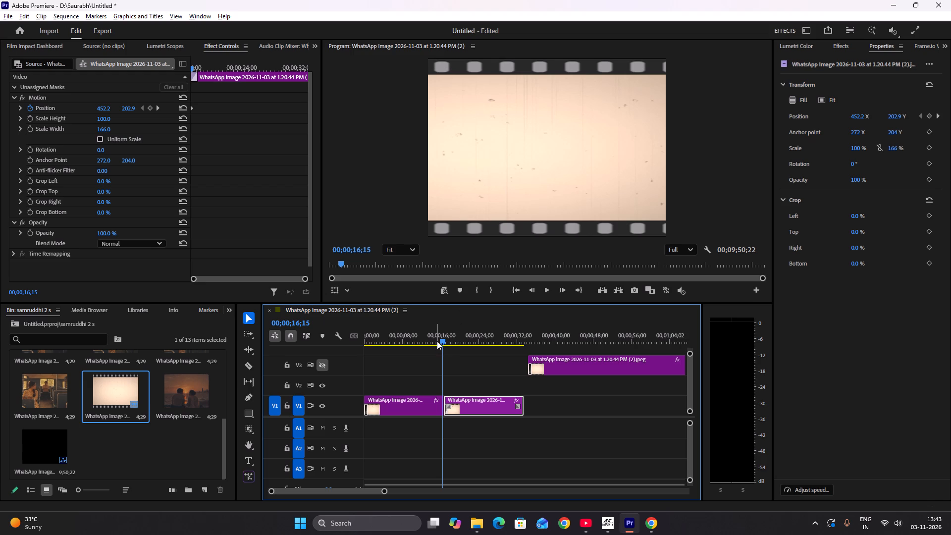
# Scrub from the sequence start across the join between the two short V1 clips and play through the second one.
pyautogui.moveTo(439, 340); pyautogui.dragTo(351, 364)
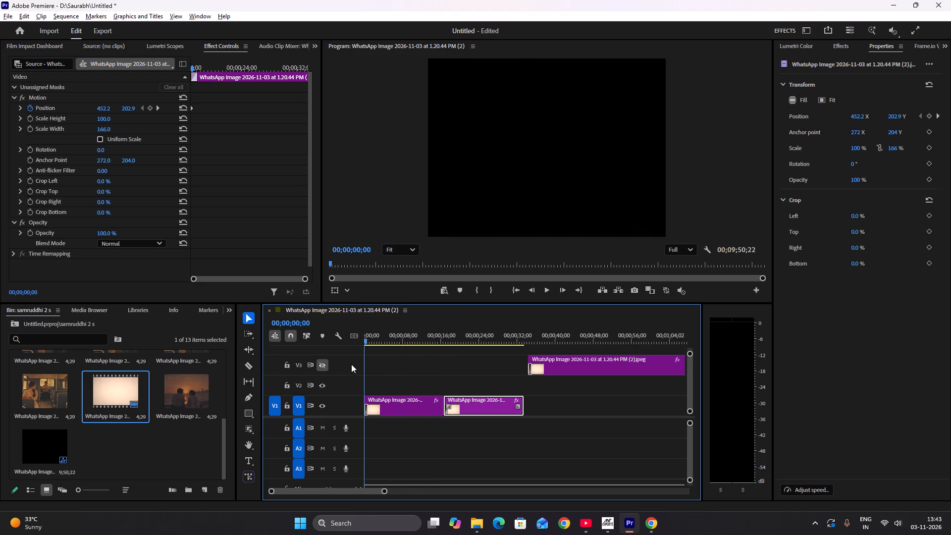
pyautogui.moveTo(351, 364); pyautogui.dragTo(386, 341)
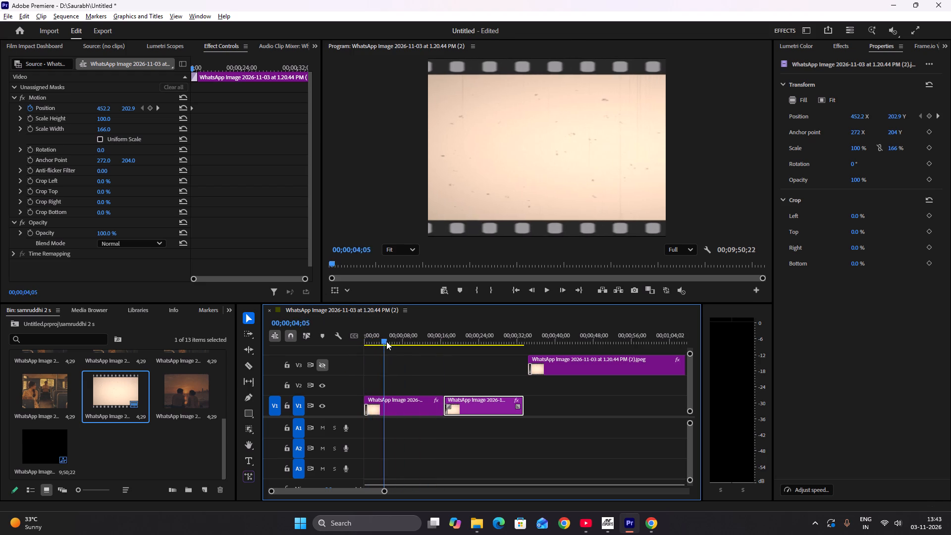
pyautogui.moveTo(386, 341); pyautogui.dragTo(427, 327)
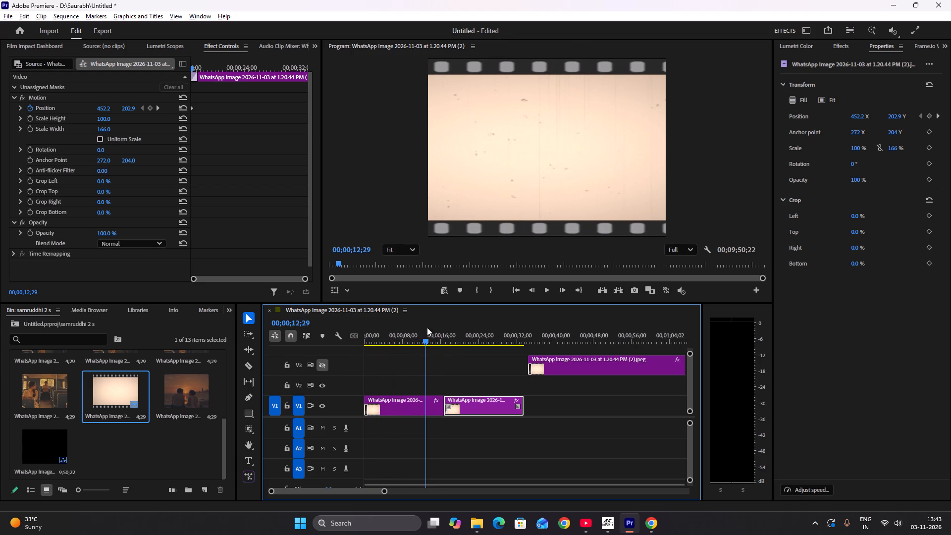
pyautogui.moveTo(427, 327); pyautogui.dragTo(438, 312)
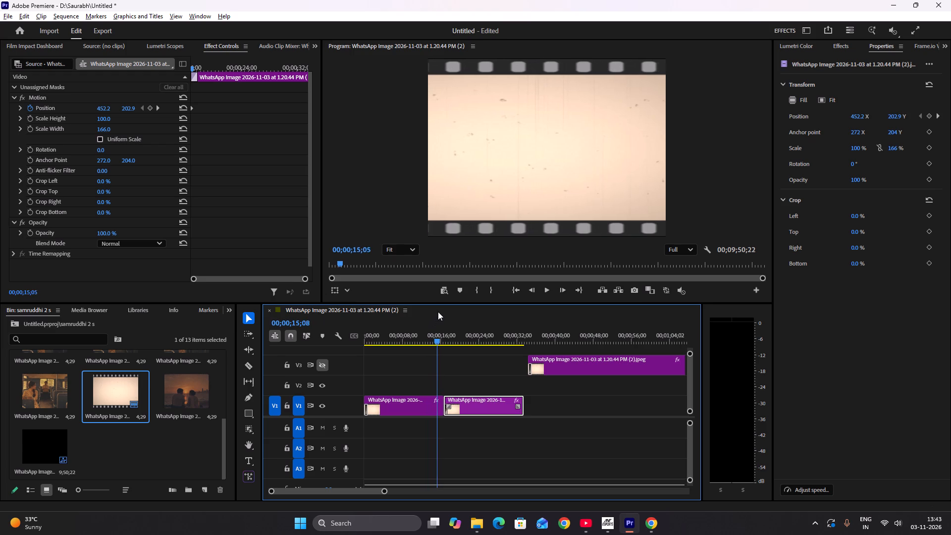
pyautogui.moveTo(438, 312); pyautogui.dragTo(438, 312)
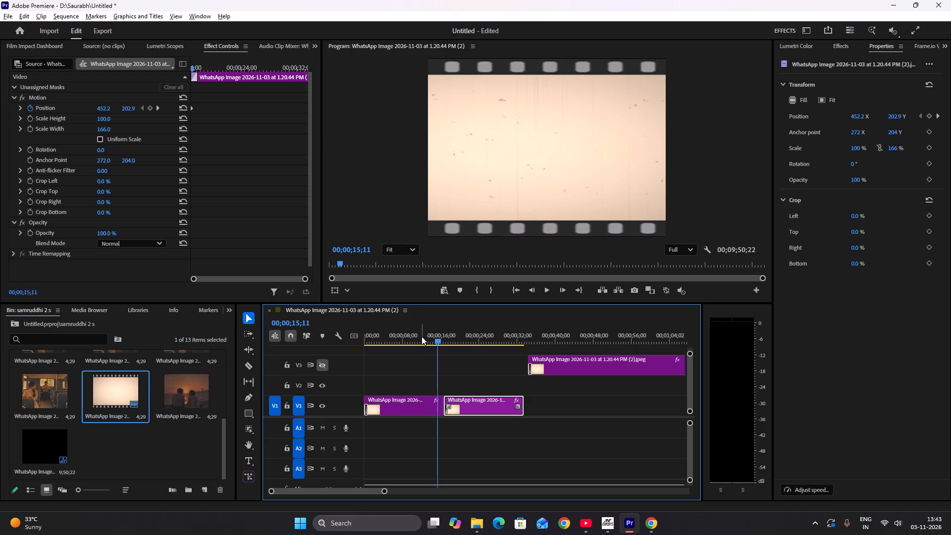
pyautogui.moveTo(435, 342); pyautogui.dragTo(440, 343)
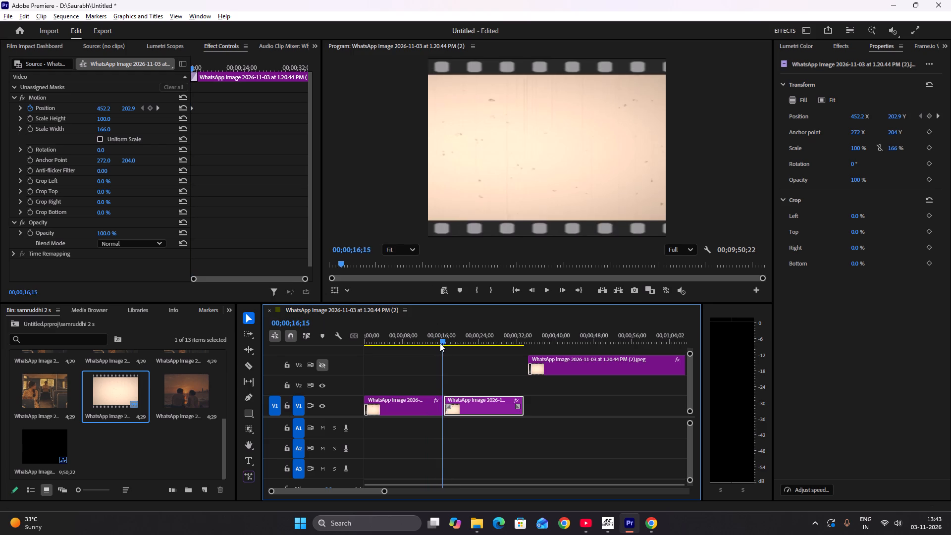
pyautogui.moveTo(440, 343); pyautogui.dragTo(444, 344)
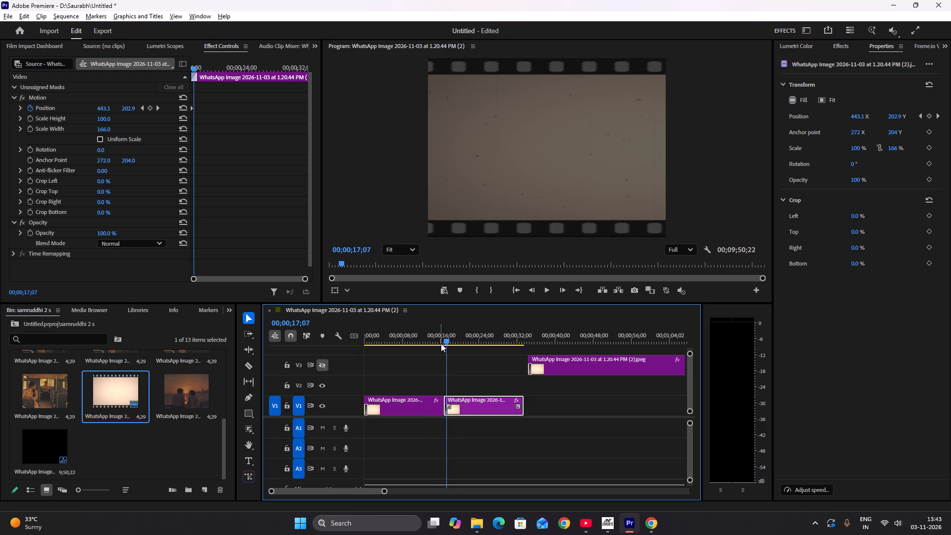
pyautogui.press('space')
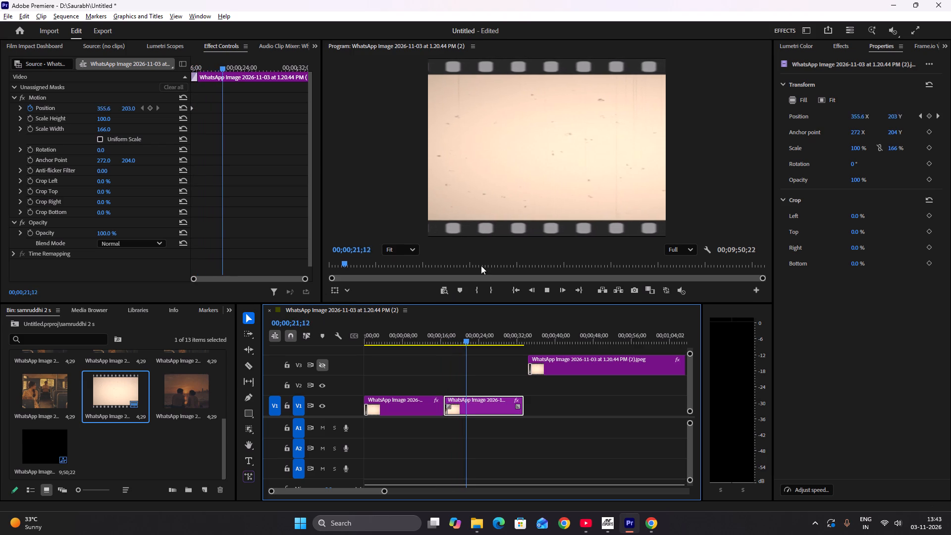
pyautogui.scroll(3, 537, 389)
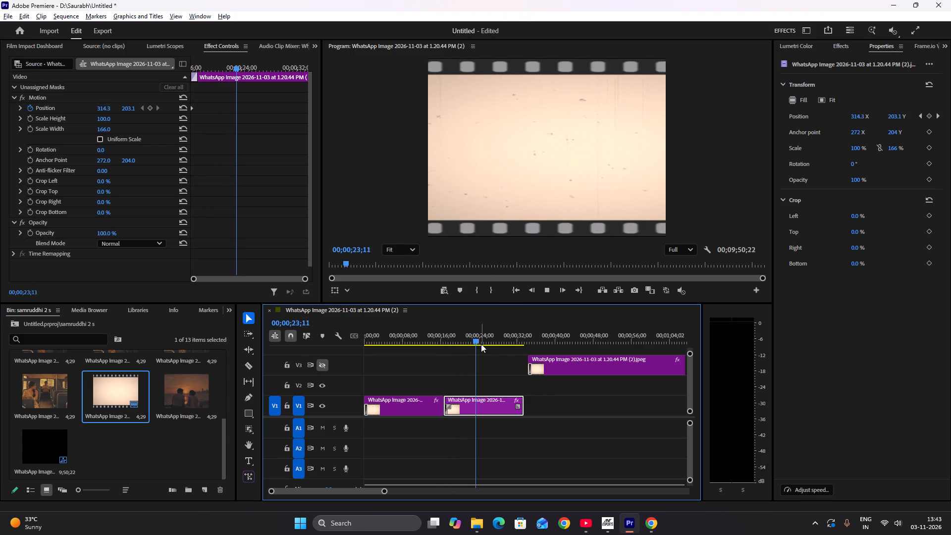
pyautogui.moveTo(478, 341); pyautogui.dragTo(533, 325)
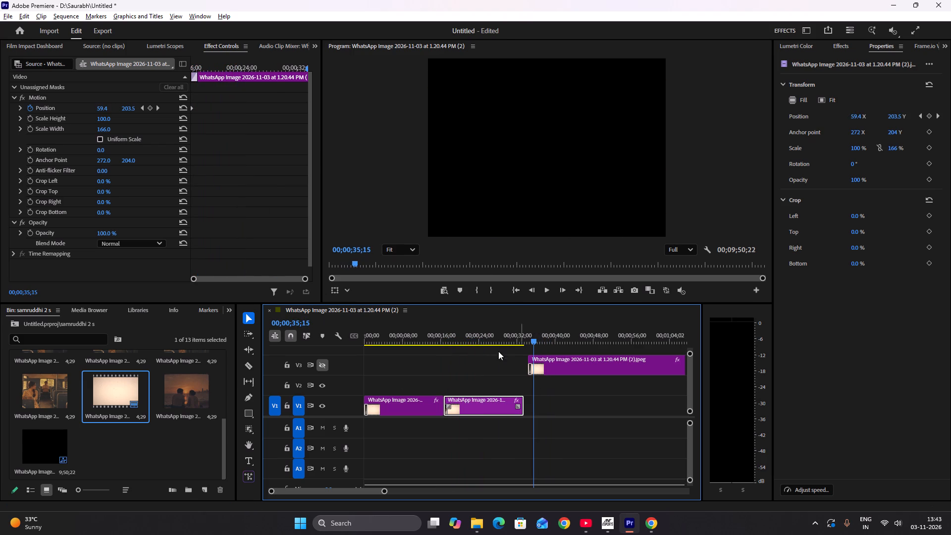
# Turn the V3 track's output back on.
pyautogui.click(323, 368)
# Scrub and play through the V3 clip and the long V1 clip to check how the film strip covers the frame.
pyautogui.moveTo(534, 340); pyautogui.dragTo(535, 339)
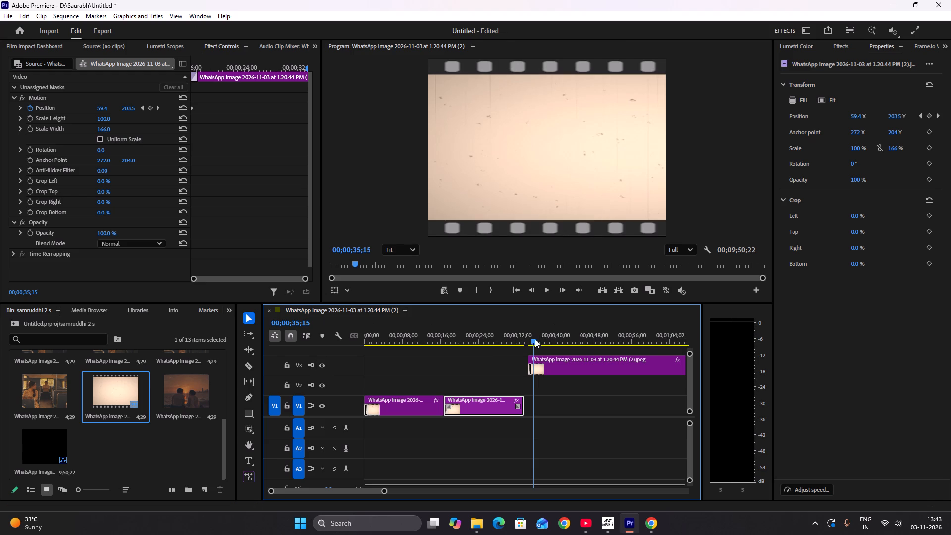
pyautogui.moveTo(535, 339); pyautogui.dragTo(674, 321)
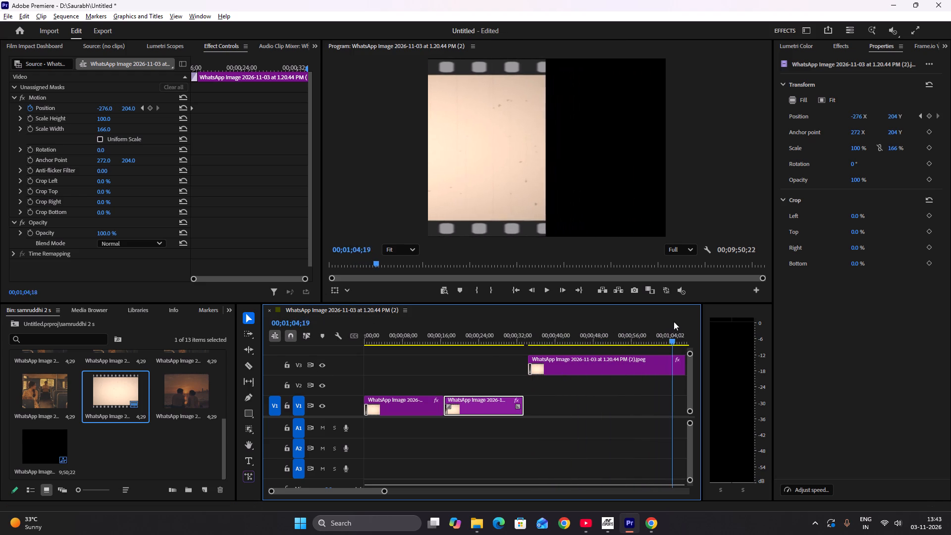
pyautogui.moveTo(674, 321); pyautogui.dragTo(600, 320)
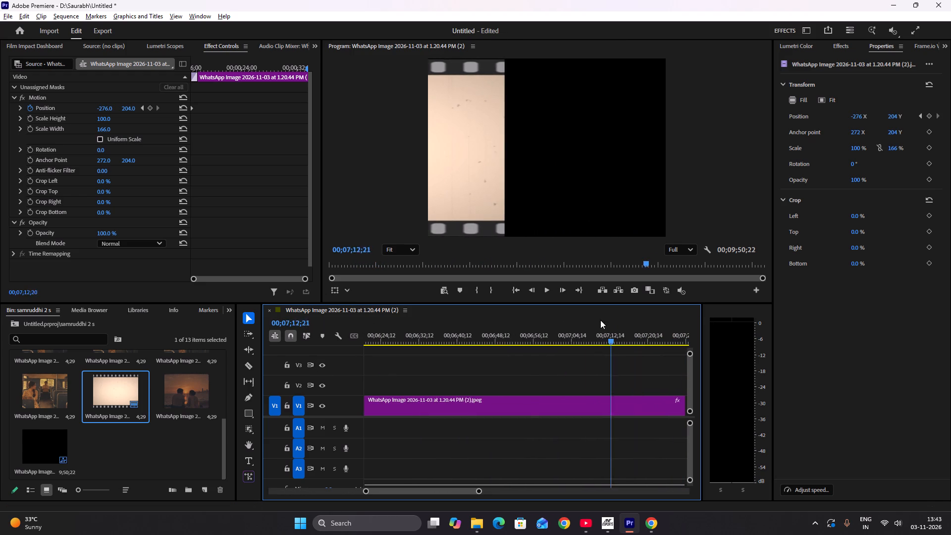
pyautogui.moveTo(600, 320); pyautogui.dragTo(376, 321)
pyautogui.press('space')
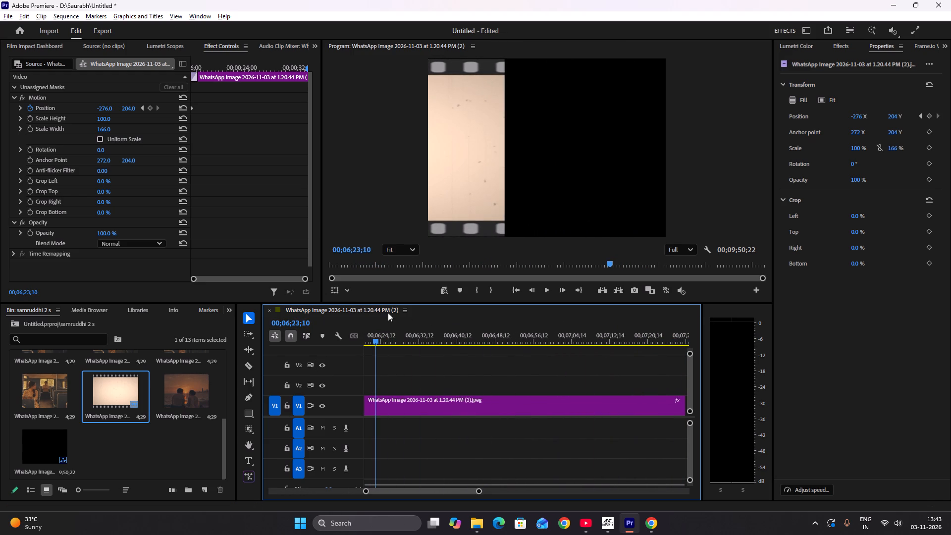
pyautogui.moveTo(666, 338); pyautogui.dragTo(664, 340)
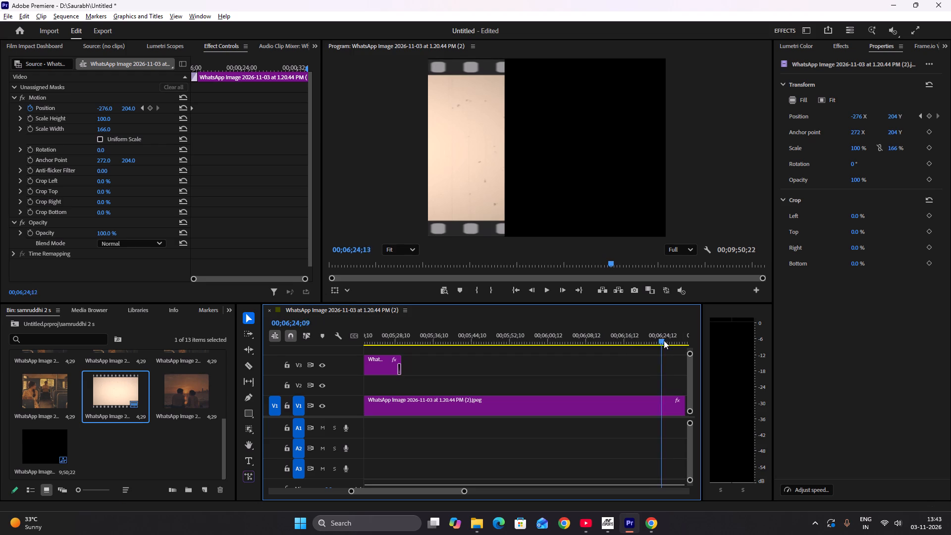
pyautogui.moveTo(664, 340); pyautogui.dragTo(474, 346)
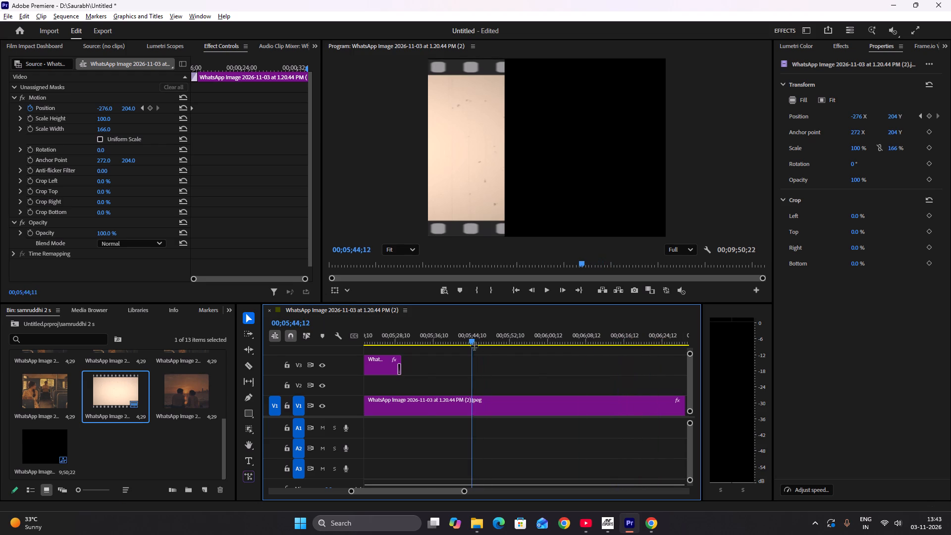
pyautogui.scroll(-3, 477, 354)
pyautogui.scroll(3, 477, 354)
pyautogui.moveTo(473, 339); pyautogui.dragTo(483, 338)
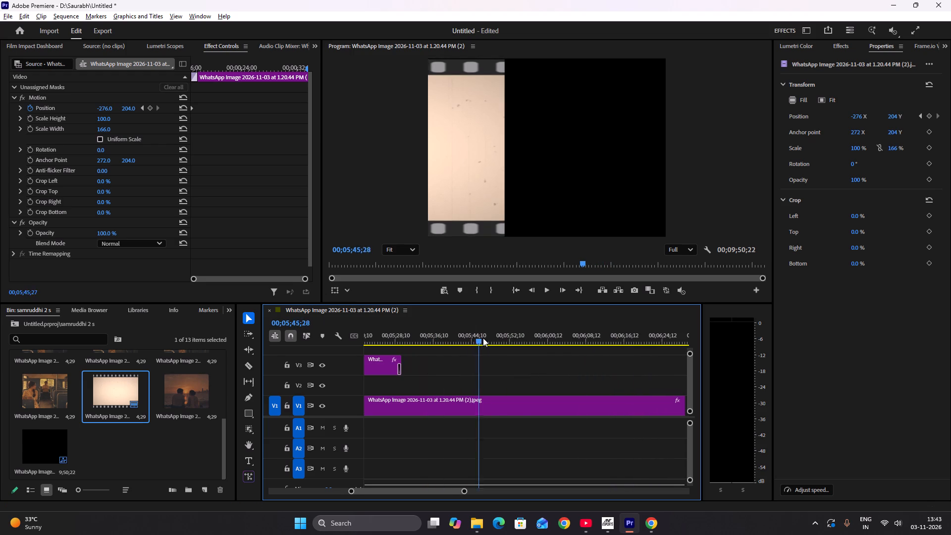
pyautogui.moveTo(483, 338); pyautogui.dragTo(533, 329)
pyautogui.press('space')
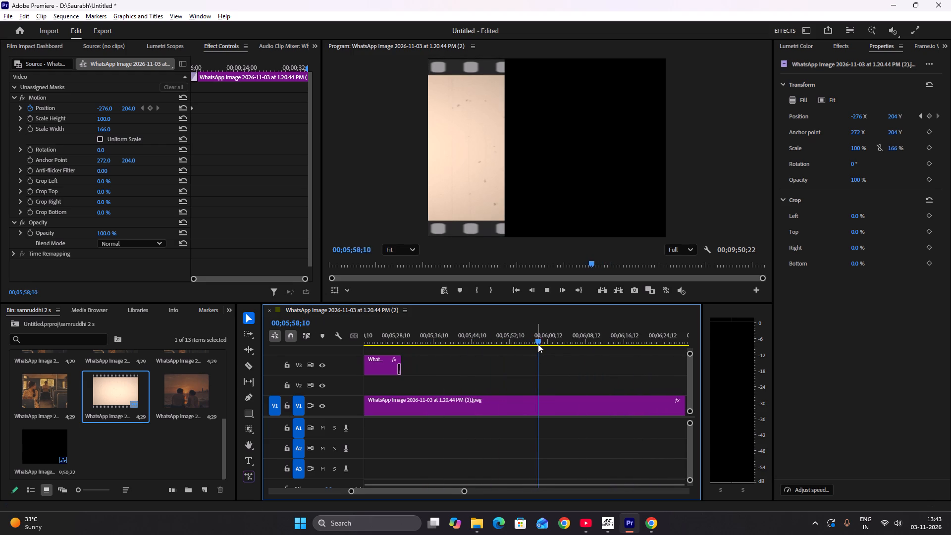
pyautogui.moveTo(541, 343); pyautogui.dragTo(383, 347)
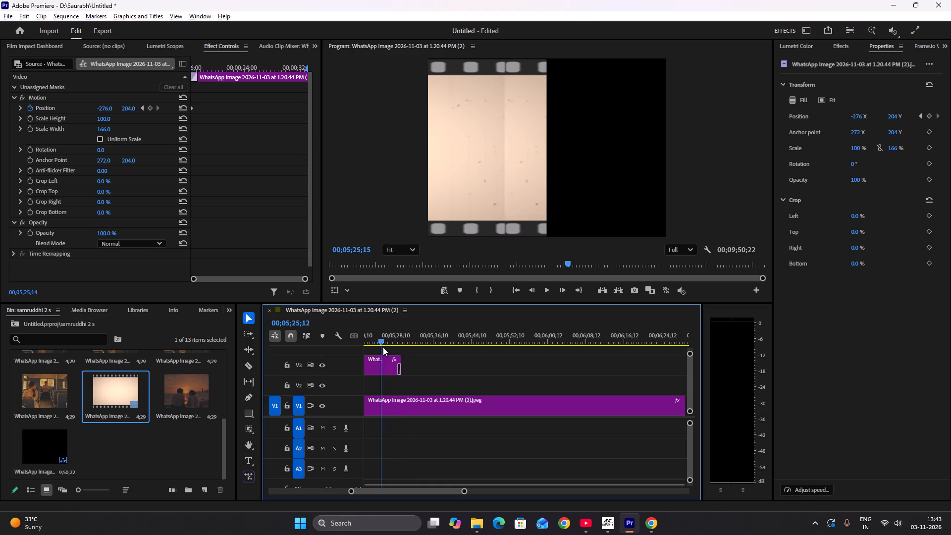
# Scrub back along the long V3 clip towards its start to examine where the sliding motion stops.
pyautogui.moveTo(383, 347); pyautogui.dragTo(422, 326)
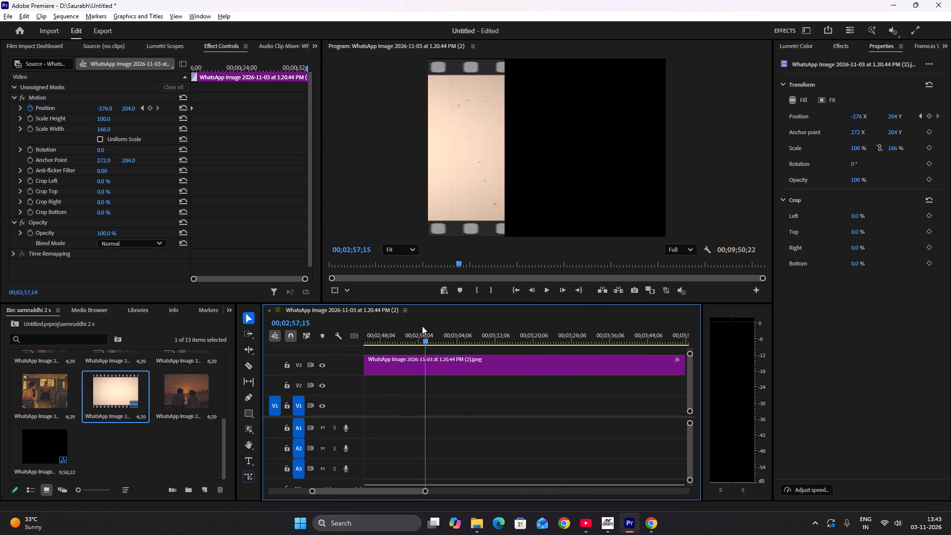
pyautogui.moveTo(422, 326); pyautogui.dragTo(538, 325)
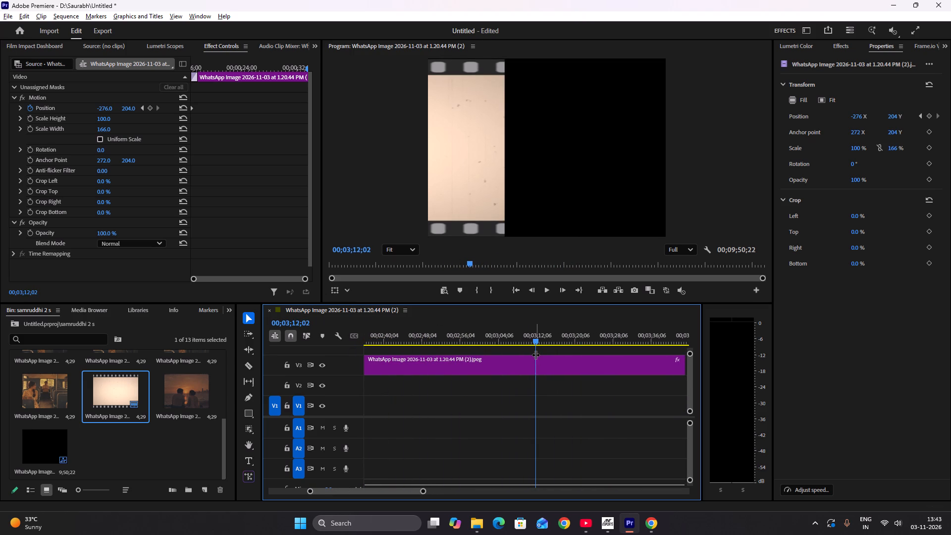
pyautogui.scroll(-5, 534, 358)
pyautogui.scroll(6, 537, 349)
pyautogui.scroll(-1, 533, 334)
pyautogui.scroll(6, 533, 334)
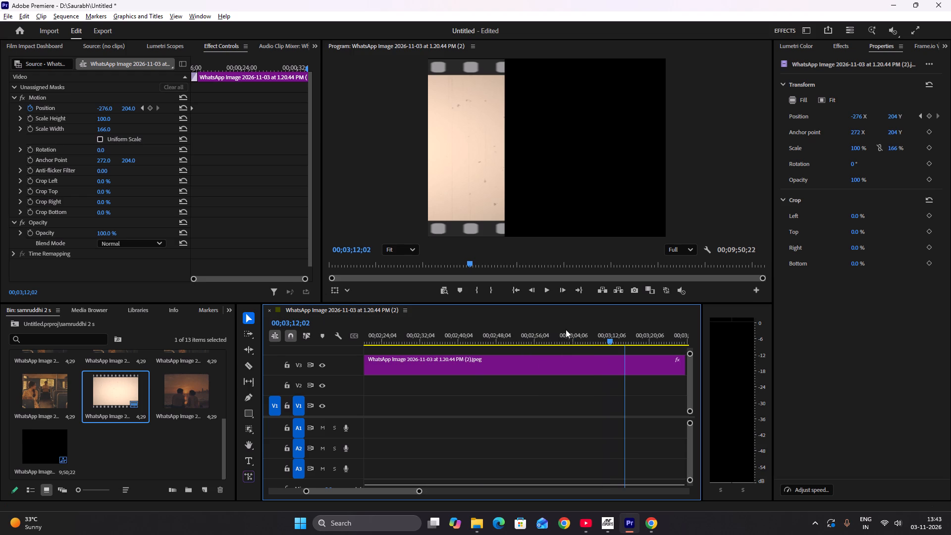
pyautogui.moveTo(623, 340); pyautogui.dragTo(399, 313)
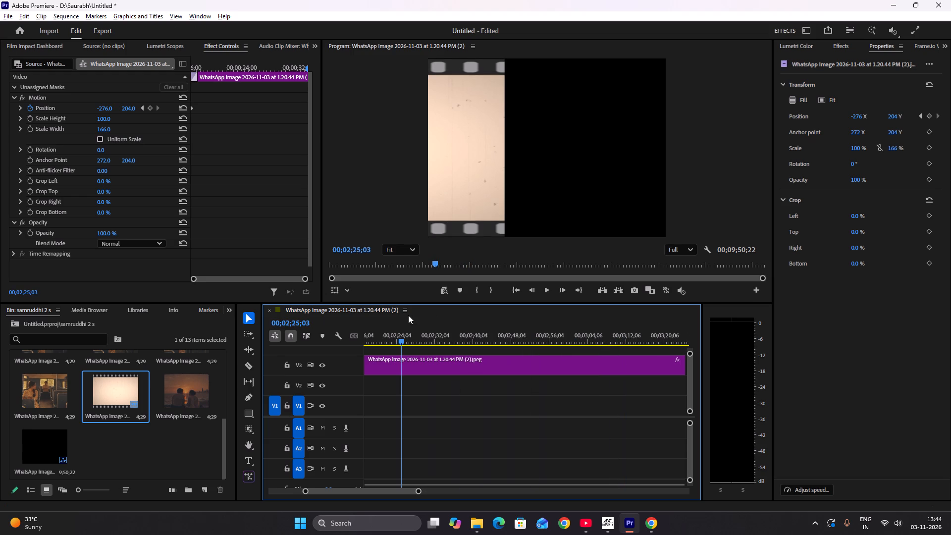
pyautogui.scroll(4, 434, 321)
pyautogui.scroll(3, 544, 327)
pyautogui.scroll(-2, 557, 329)
pyautogui.scroll(8, 572, 331)
pyautogui.moveTo(593, 339); pyautogui.dragTo(416, 353)
pyautogui.scroll(11, 471, 354)
pyautogui.moveTo(507, 354); pyautogui.dragTo(556, 350, button='middle')
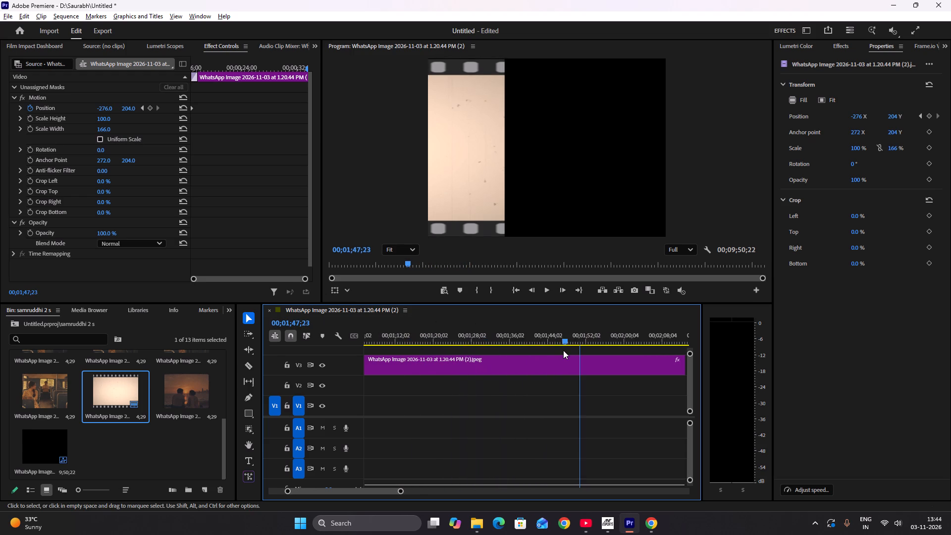
pyautogui.moveTo(580, 341); pyautogui.dragTo(483, 351)
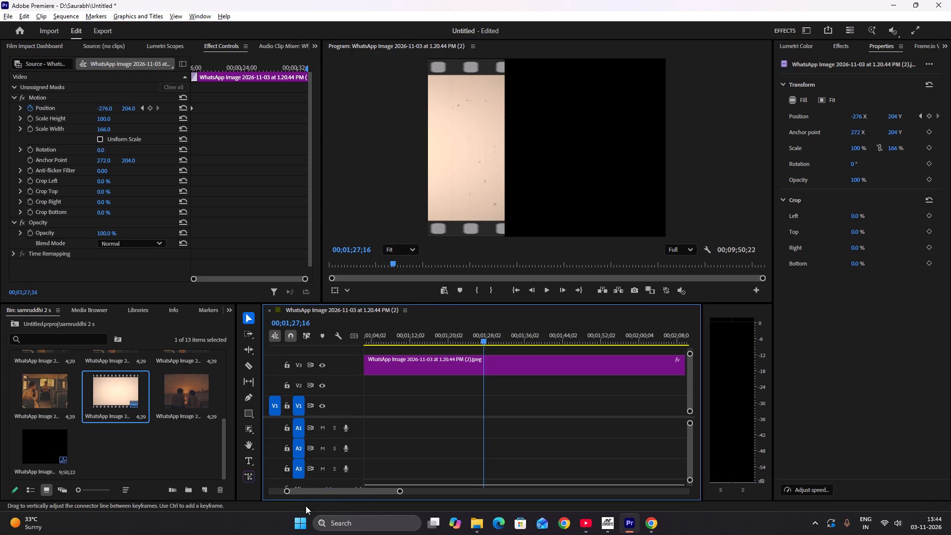
# Scrub back along the V3 clip to 00;00;50;21 to find where the sliding film strip still fills the frame.
pyautogui.moveTo(286, 492); pyautogui.dragTo(309, 492)
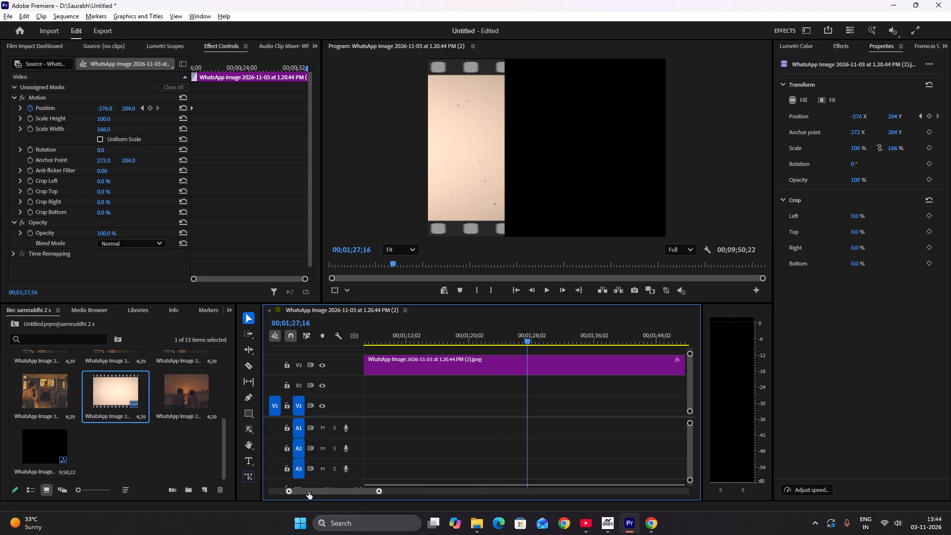
pyautogui.moveTo(309, 492); pyautogui.dragTo(265, 495)
pyautogui.moveTo(411, 490); pyautogui.dragTo(398, 490)
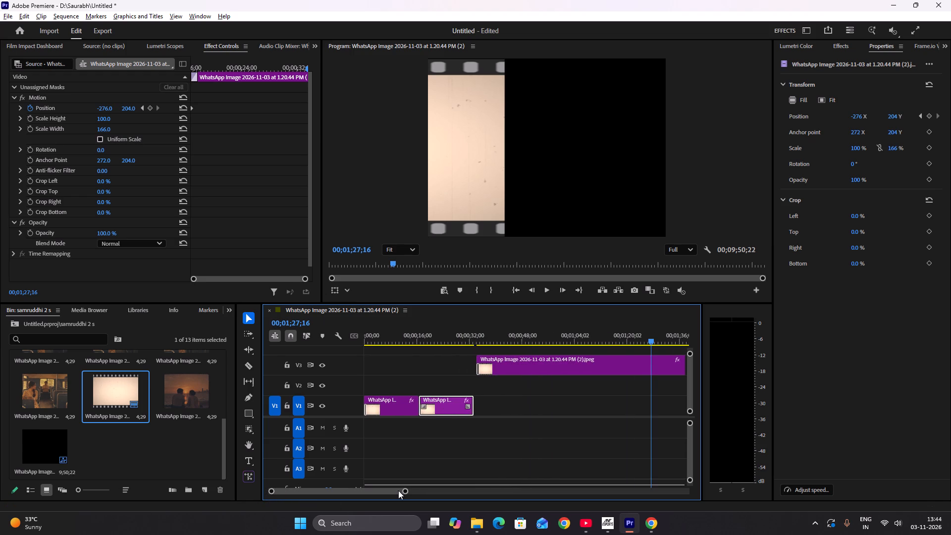
pyautogui.moveTo(398, 490); pyautogui.dragTo(399, 489)
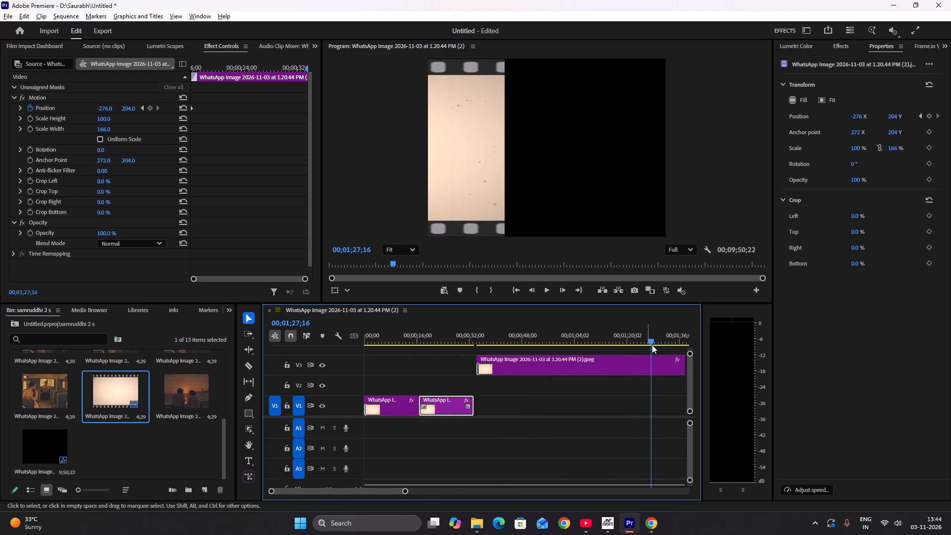
pyautogui.moveTo(407, 491); pyautogui.dragTo(392, 492)
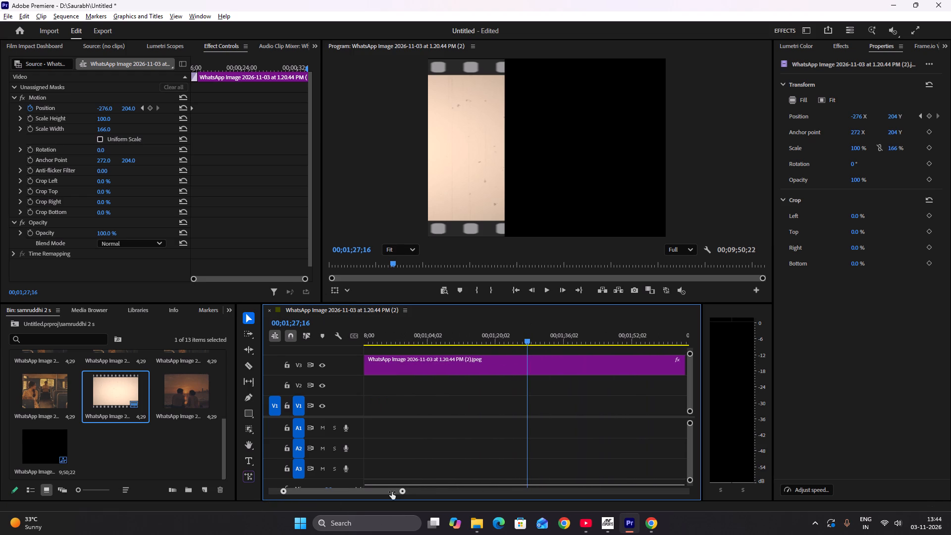
pyautogui.moveTo(392, 492); pyautogui.dragTo(397, 489)
pyautogui.click(410, 490)
pyautogui.moveTo(427, 491); pyautogui.dragTo(426, 491)
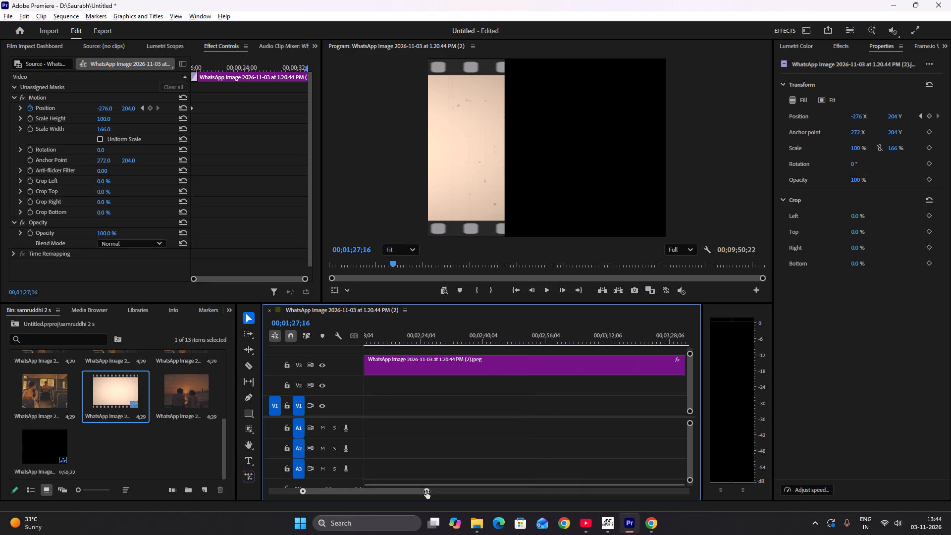
pyautogui.moveTo(426, 491); pyautogui.dragTo(409, 490)
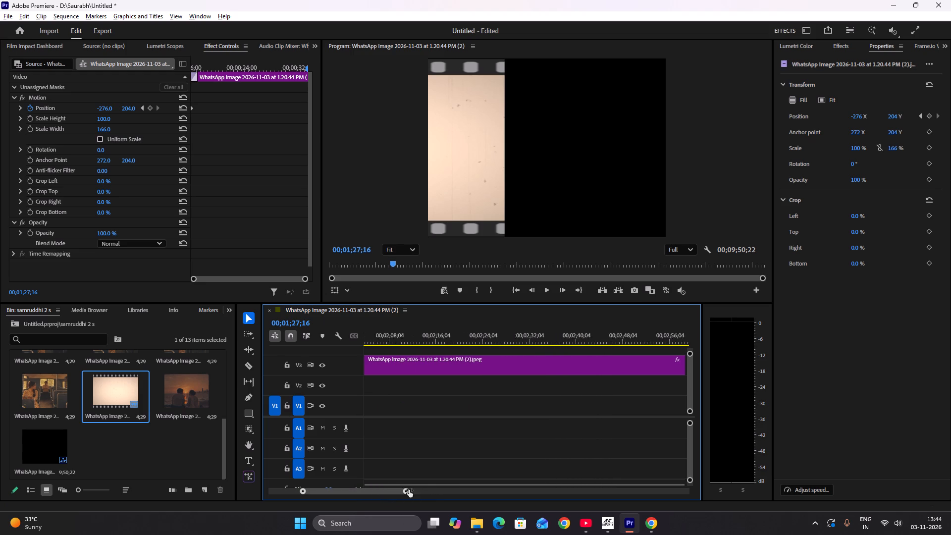
pyautogui.moveTo(409, 490); pyautogui.dragTo(480, 488)
pyautogui.scroll(-6, 494, 434)
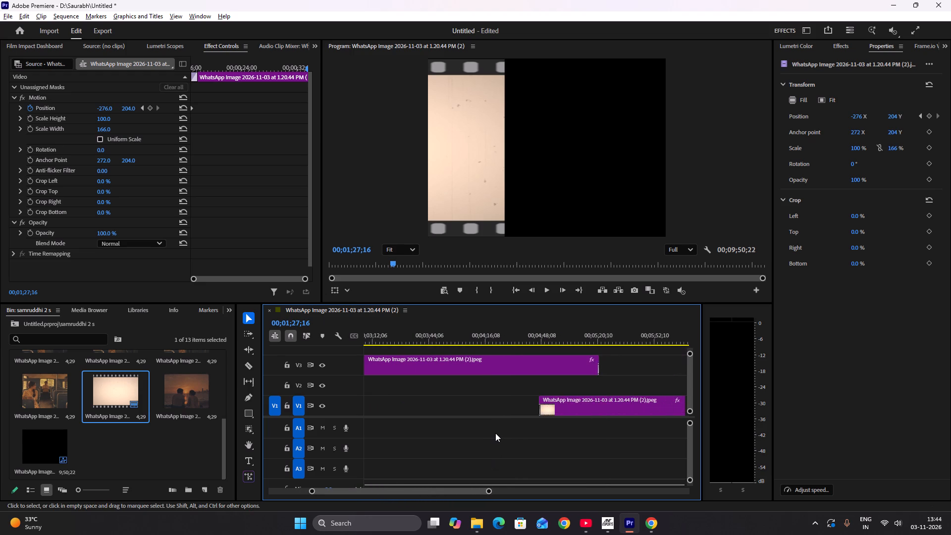
pyautogui.scroll(9, 494, 433)
pyautogui.scroll(-1, 485, 438)
pyautogui.scroll(13, 485, 438)
pyautogui.middleClick(484, 443)
pyautogui.scroll(5, 483, 444)
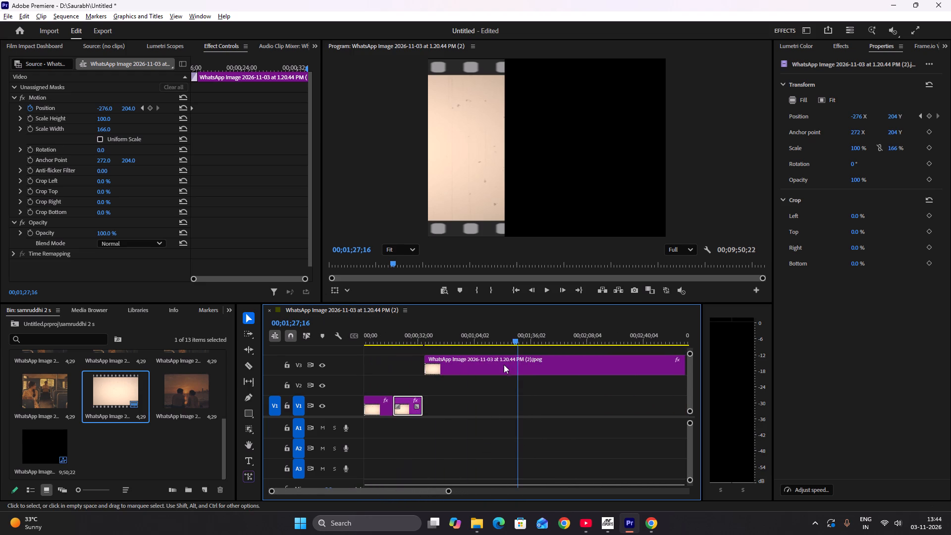
pyautogui.moveTo(517, 340); pyautogui.dragTo(462, 338)
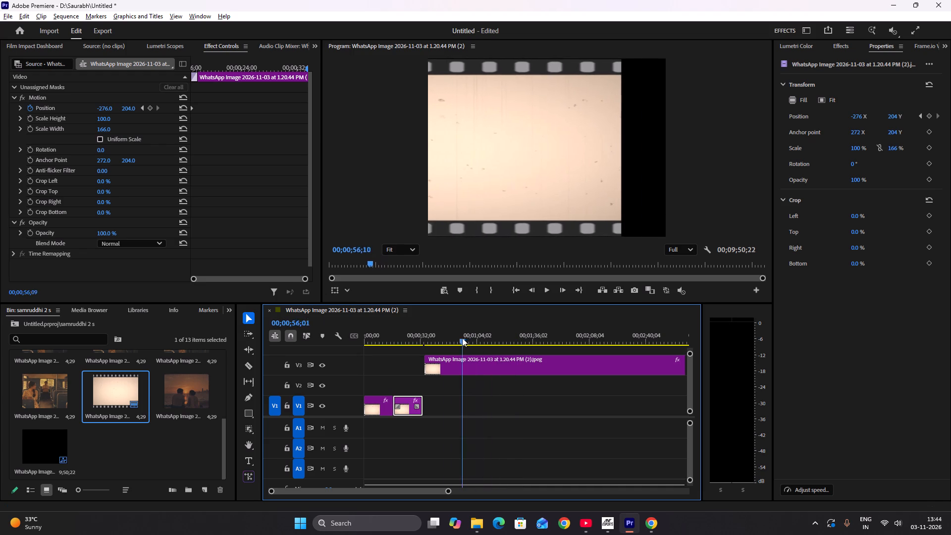
pyautogui.moveTo(462, 338); pyautogui.dragTo(460, 343)
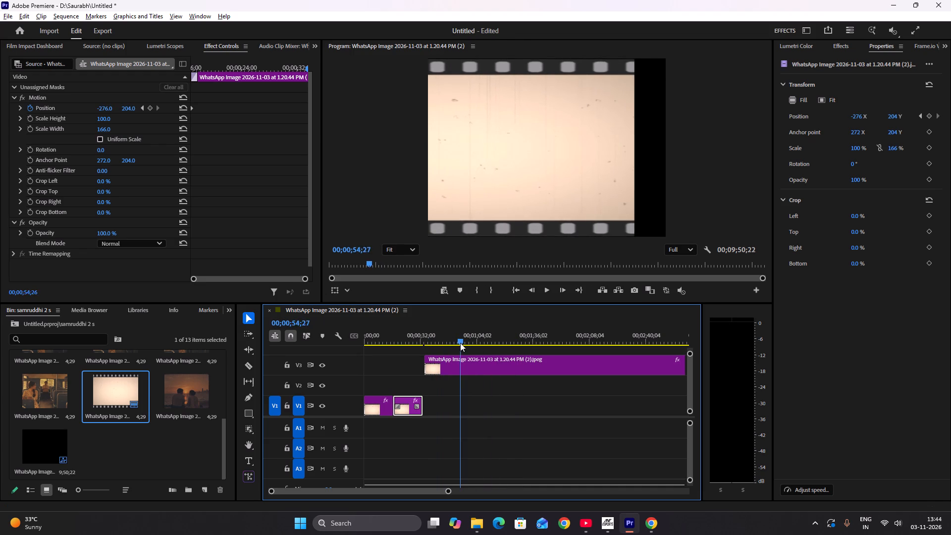
pyautogui.moveTo(460, 343); pyautogui.dragTo(455, 343)
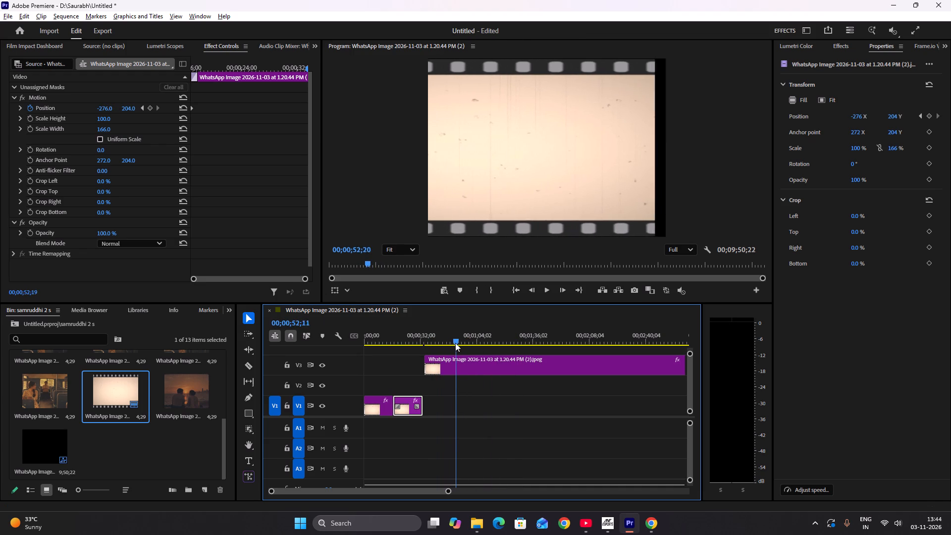
pyautogui.moveTo(455, 343); pyautogui.dragTo(453, 343)
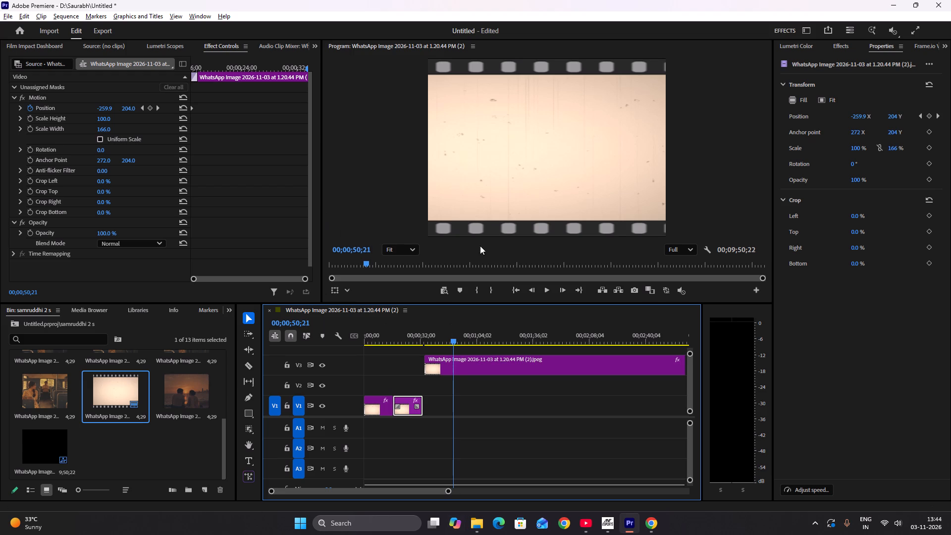
# Trim the end of the long V3 film strip clip back to about 00;01;13 on the timeline.
pyautogui.scroll(-12, 547, 315)
pyautogui.scroll(2, 567, 363)
pyautogui.scroll(-5, 581, 357)
pyautogui.scroll(1, 584, 368)
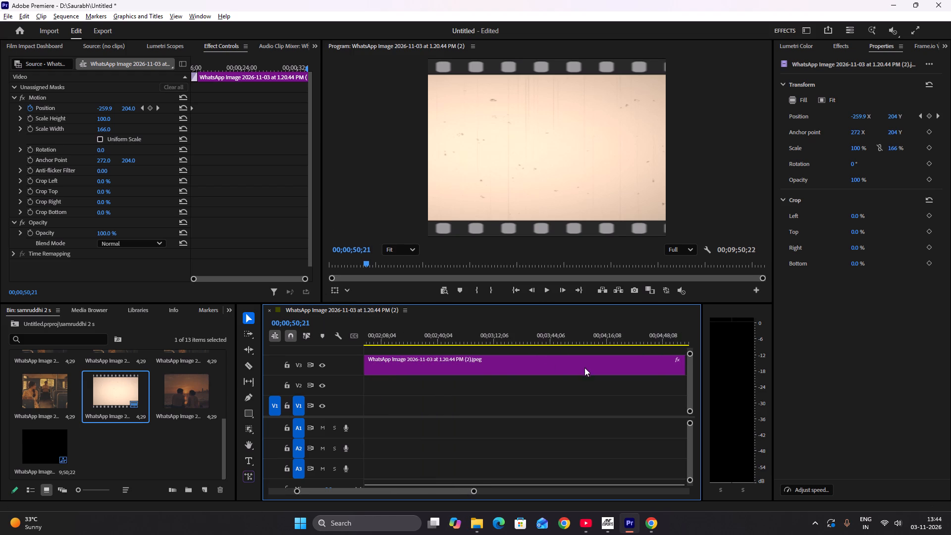
pyautogui.scroll(-5, 584, 361)
pyautogui.scroll(2, 584, 366)
pyautogui.scroll(-4, 586, 352)
pyautogui.scroll(1, 587, 355)
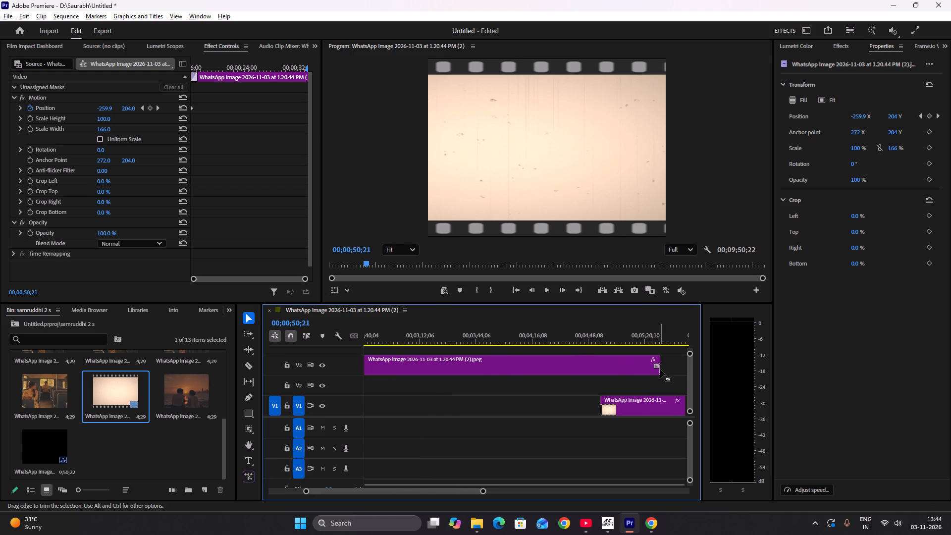
pyautogui.click(660, 370)
pyautogui.moveTo(659, 361); pyautogui.dragTo(632, 370)
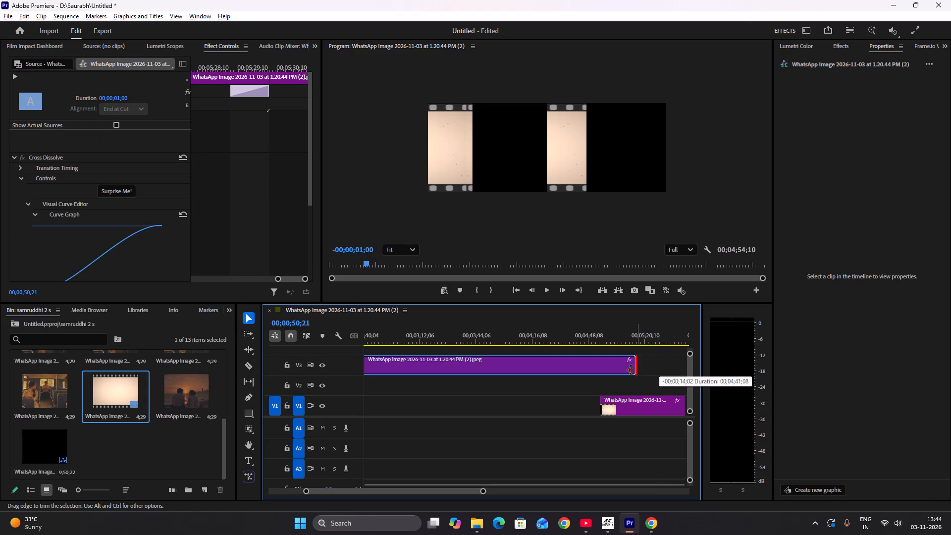
pyautogui.moveTo(632, 370); pyautogui.dragTo(387, 401)
pyautogui.scroll(-5, 414, 400)
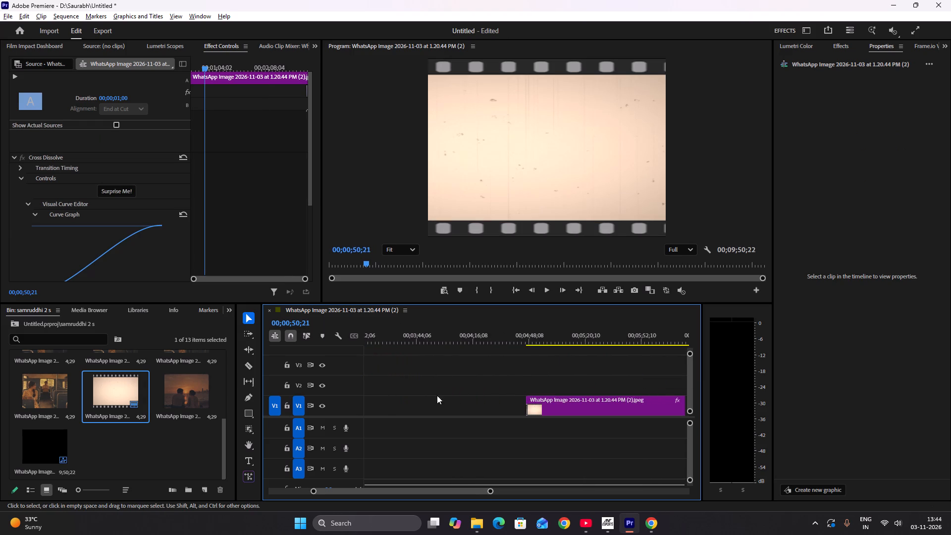
pyautogui.scroll(20, 449, 387)
pyautogui.scroll(1, 449, 387)
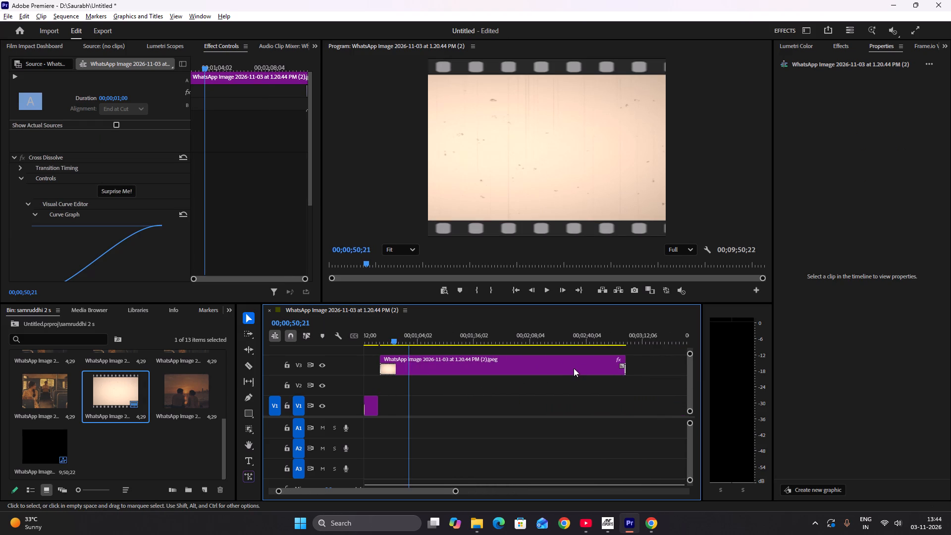
pyautogui.moveTo(627, 367); pyautogui.dragTo(515, 376)
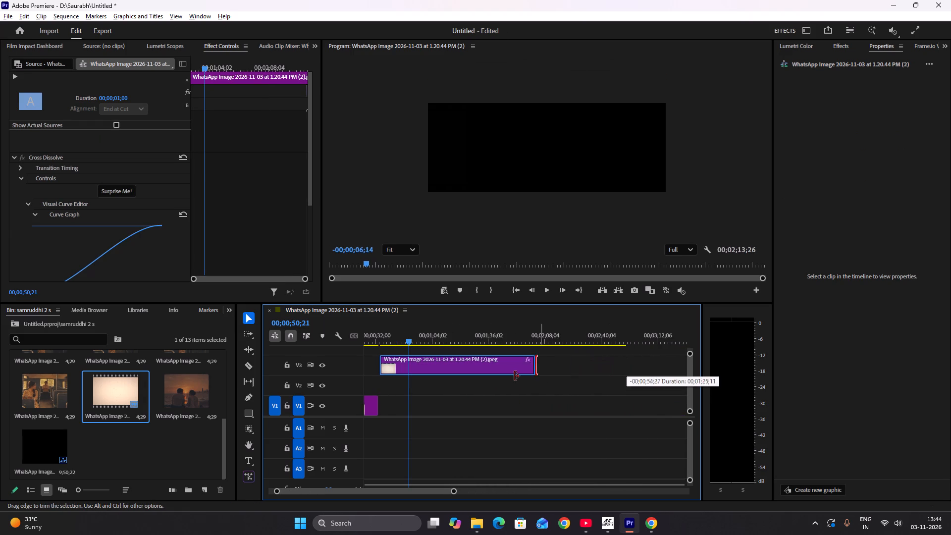
pyautogui.moveTo(515, 376); pyautogui.dragTo(449, 377)
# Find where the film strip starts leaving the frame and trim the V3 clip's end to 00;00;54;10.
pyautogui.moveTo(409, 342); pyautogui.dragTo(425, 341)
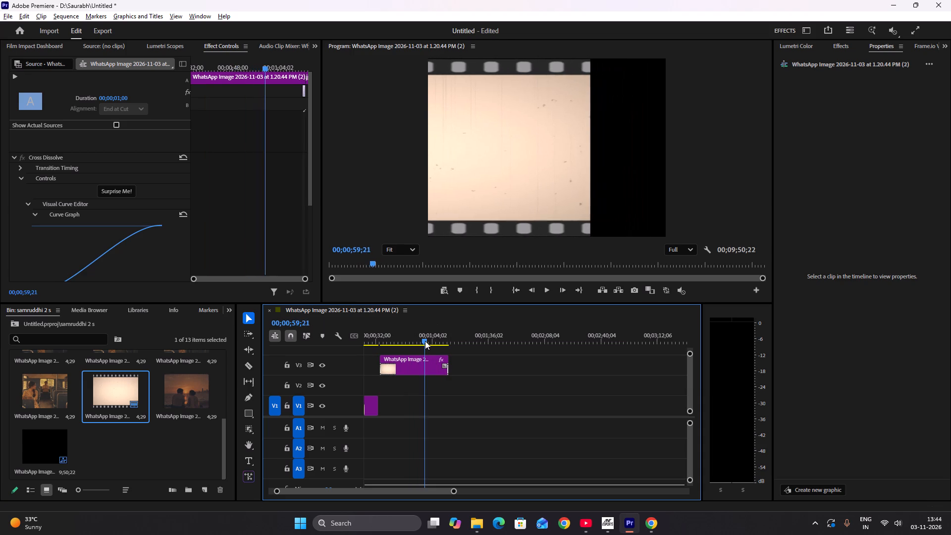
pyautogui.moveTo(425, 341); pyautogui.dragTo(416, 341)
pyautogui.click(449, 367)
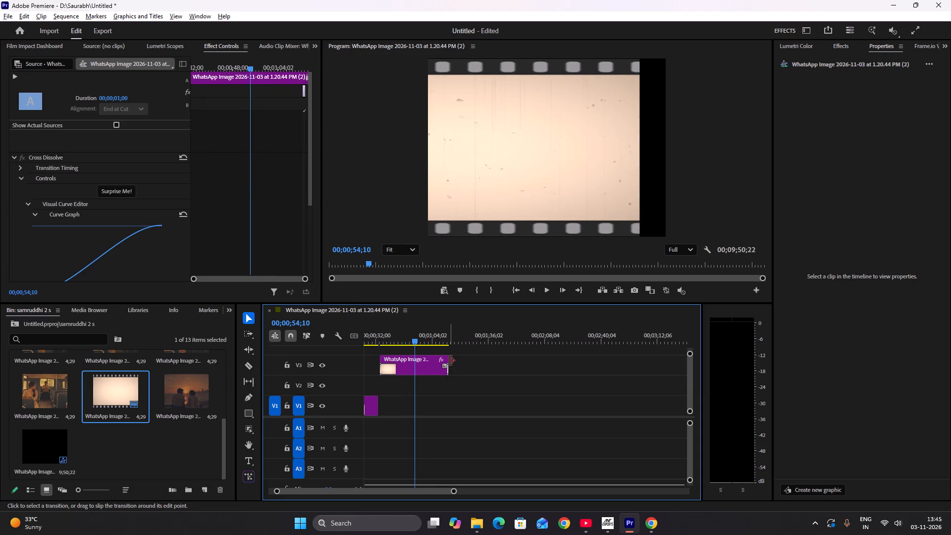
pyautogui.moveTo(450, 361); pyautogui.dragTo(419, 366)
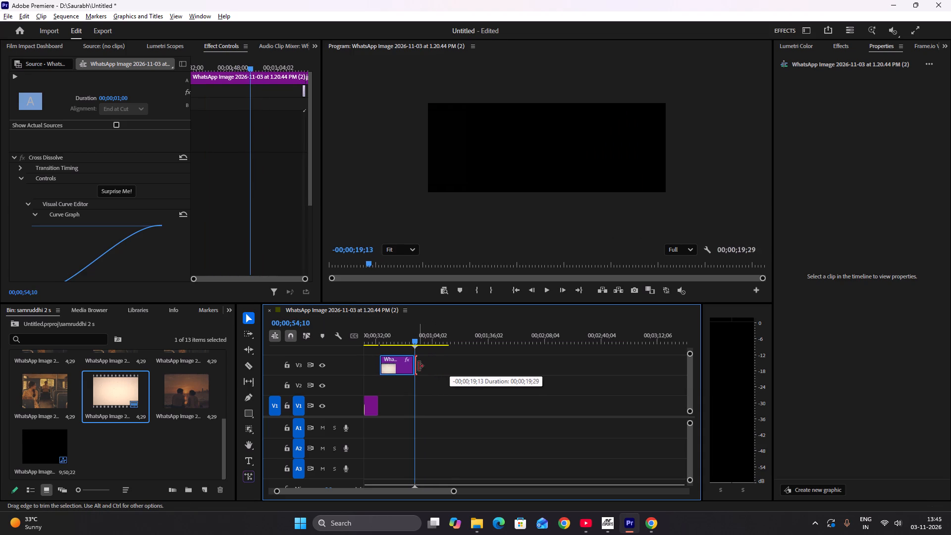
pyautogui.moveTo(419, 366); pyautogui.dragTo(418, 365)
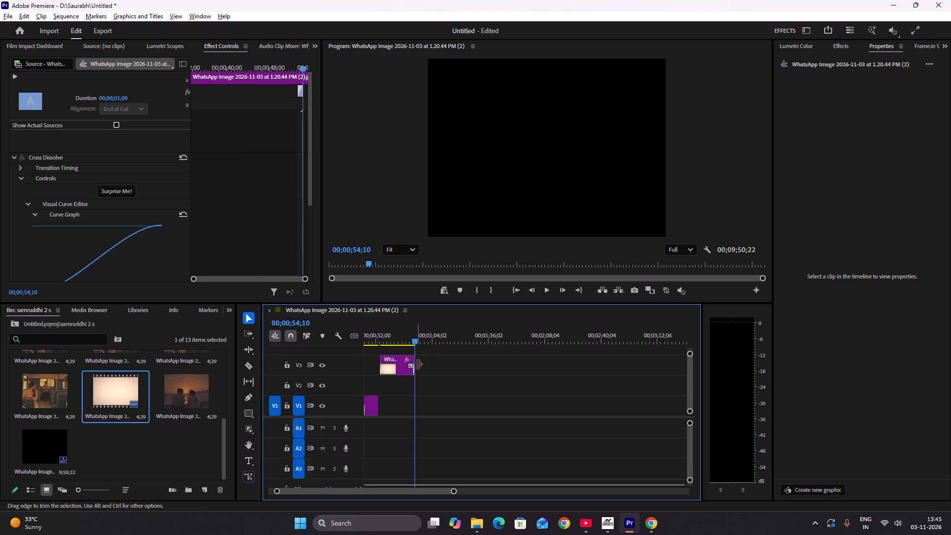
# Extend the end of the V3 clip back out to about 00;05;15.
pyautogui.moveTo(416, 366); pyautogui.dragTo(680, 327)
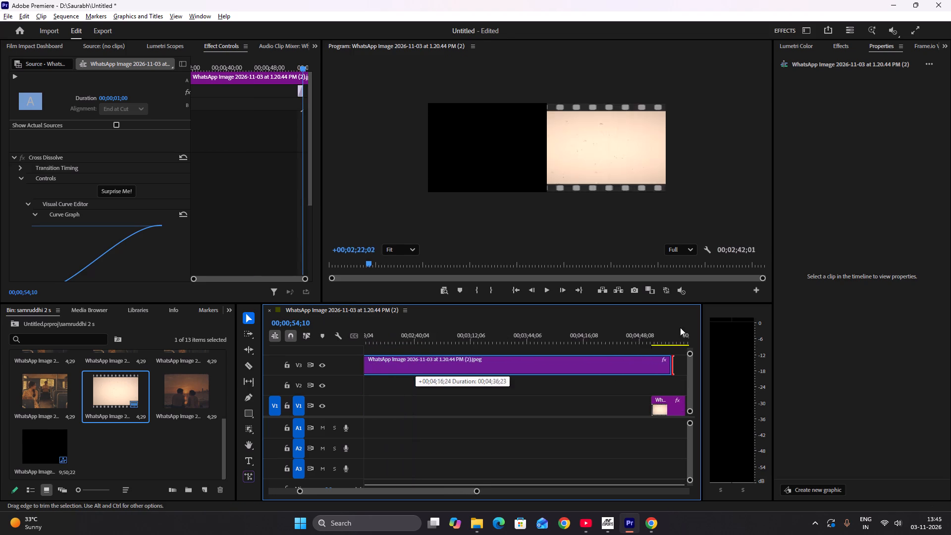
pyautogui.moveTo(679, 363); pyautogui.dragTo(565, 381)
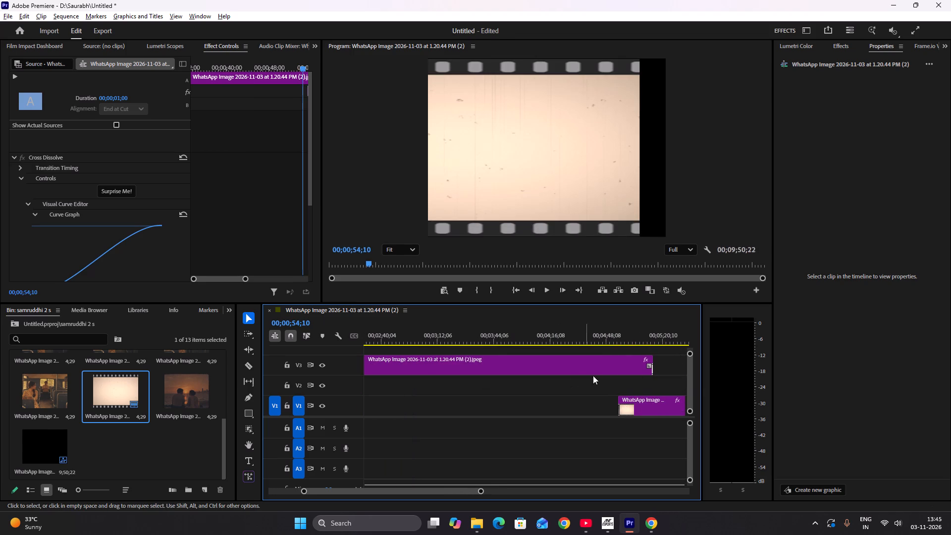
# Trim the end of the V3 clip back to about 00;01;19;13, for a duration of about 45 seconds.
pyautogui.moveTo(652, 370); pyautogui.dragTo(434, 407)
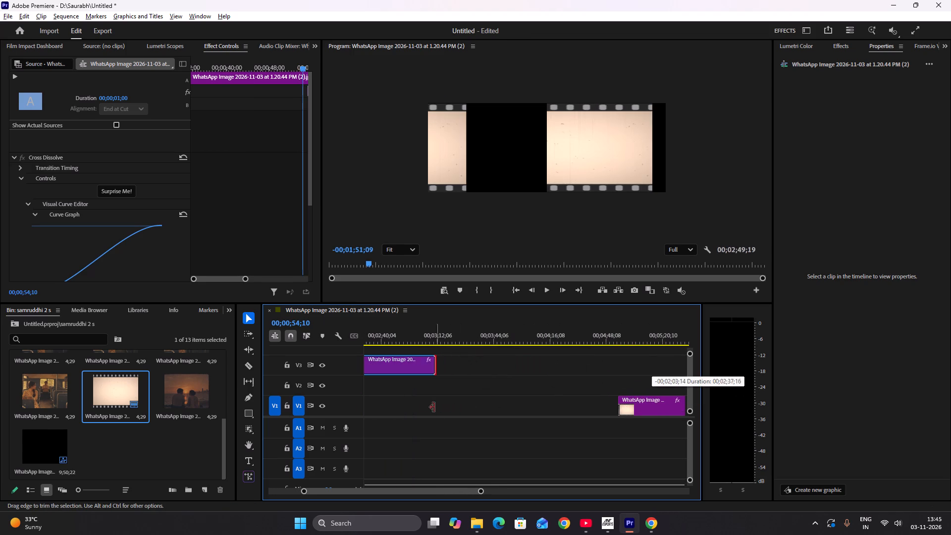
pyautogui.moveTo(434, 407); pyautogui.dragTo(421, 404)
pyautogui.scroll(-4, 421, 404)
pyautogui.scroll(8, 425, 402)
pyautogui.scroll(-1, 427, 402)
pyautogui.scroll(7, 427, 402)
pyautogui.scroll(-1, 429, 402)
pyautogui.scroll(3, 429, 402)
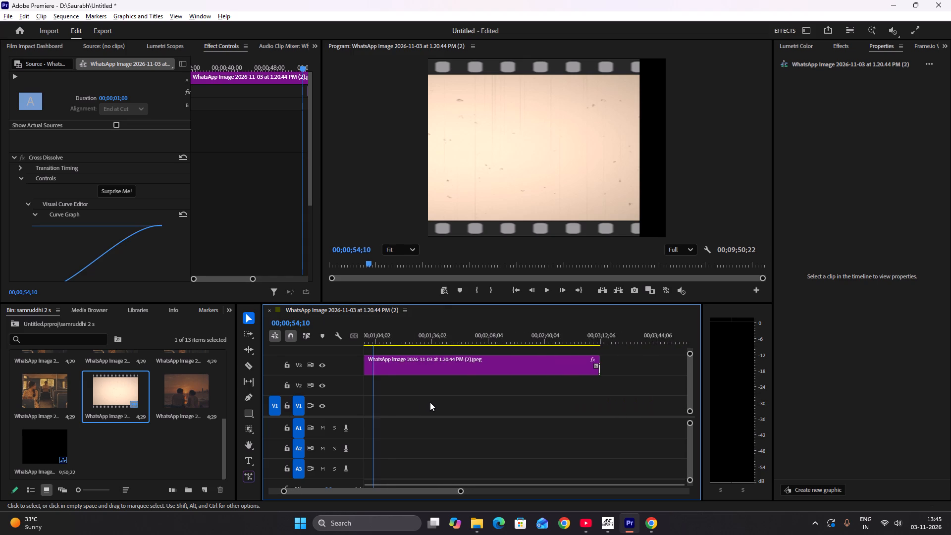
pyautogui.scroll(2, 430, 402)
pyautogui.scroll(-1, 433, 403)
pyautogui.scroll(7, 433, 403)
pyautogui.scroll(-4, 666, 369)
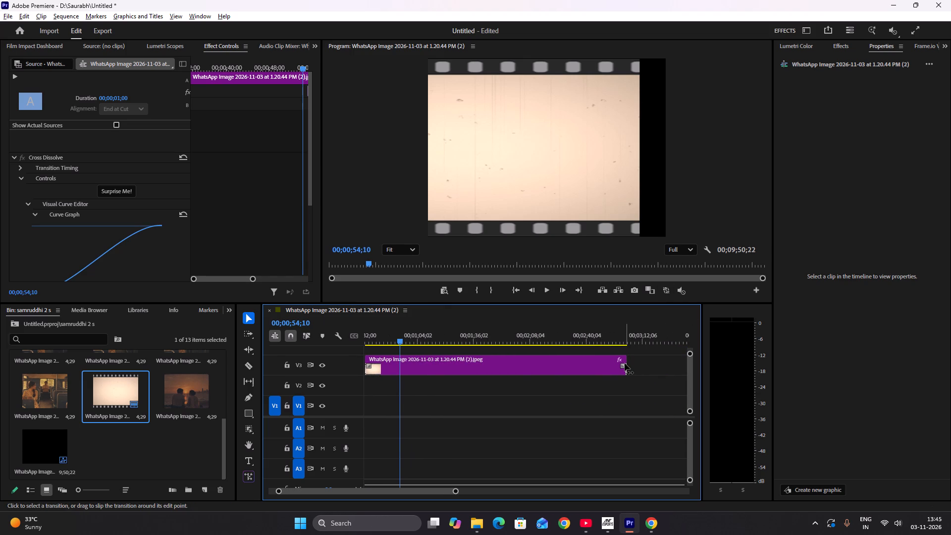
pyautogui.moveTo(628, 368); pyautogui.dragTo(557, 378)
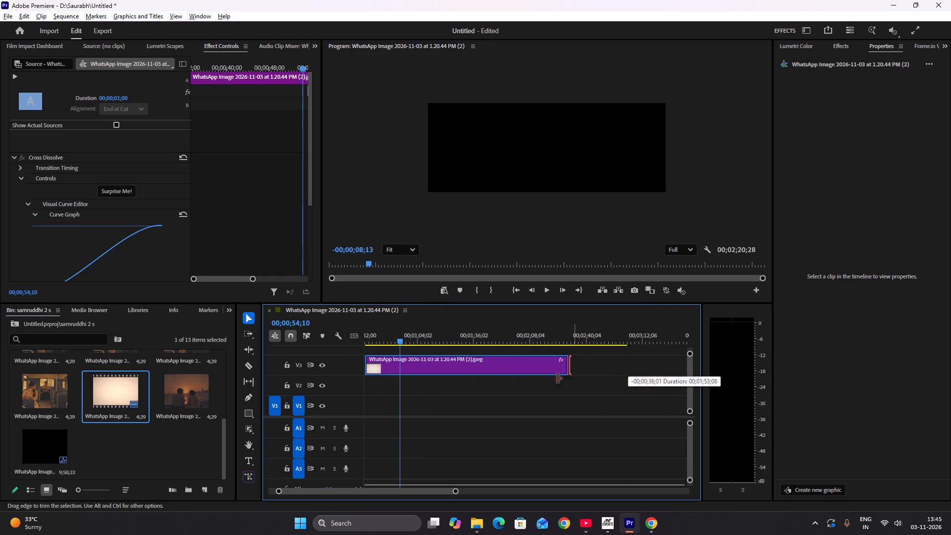
pyautogui.moveTo(557, 378); pyautogui.dragTo(445, 377)
pyautogui.scroll(-5, 447, 374)
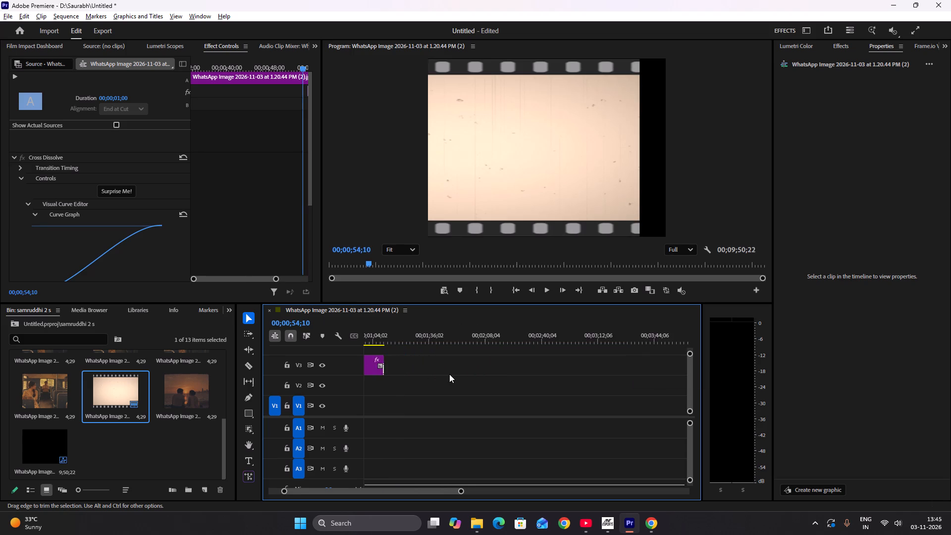
pyautogui.scroll(3, 450, 373)
pyautogui.scroll(-1, 450, 373)
pyautogui.scroll(14, 450, 373)
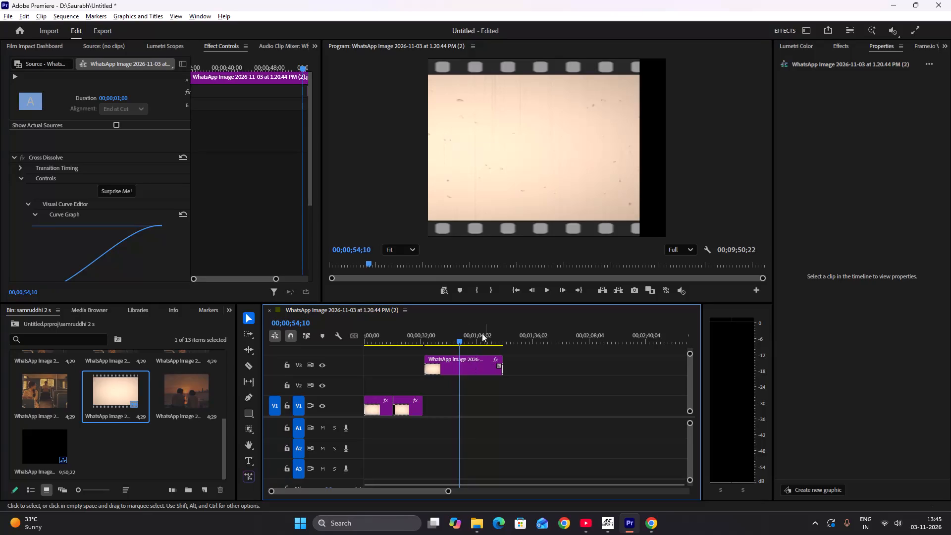
# Scrub through the shortened V3 clip and the two short V1 clips to check the film strip's motion across the joins.
pyautogui.moveTo(459, 341); pyautogui.dragTo(432, 341)
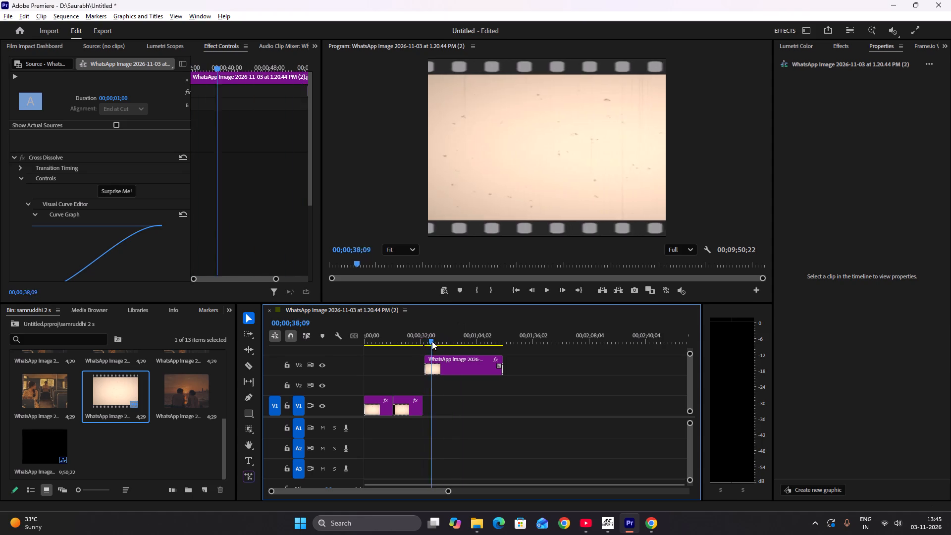
pyautogui.moveTo(432, 341); pyautogui.dragTo(448, 344)
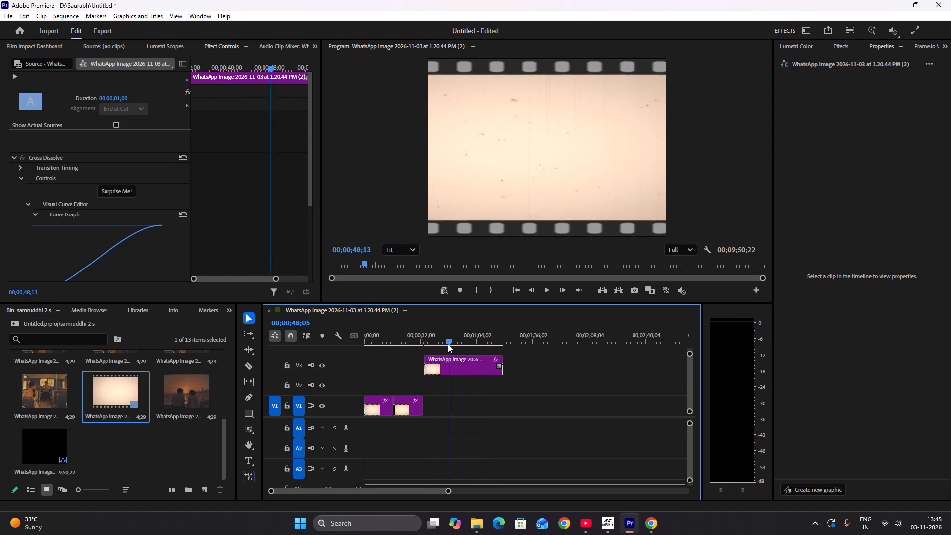
pyautogui.moveTo(448, 344); pyautogui.dragTo(400, 343)
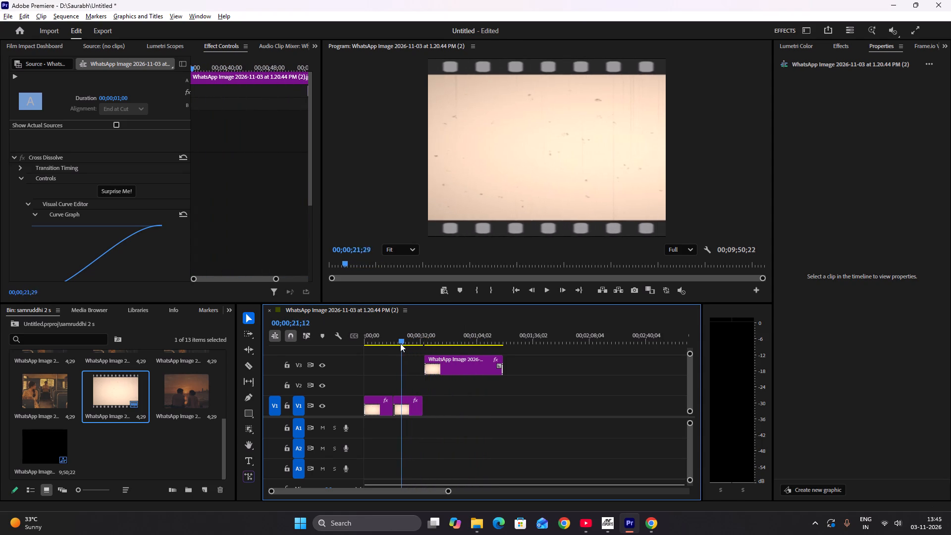
pyautogui.moveTo(400, 343); pyautogui.dragTo(358, 347)
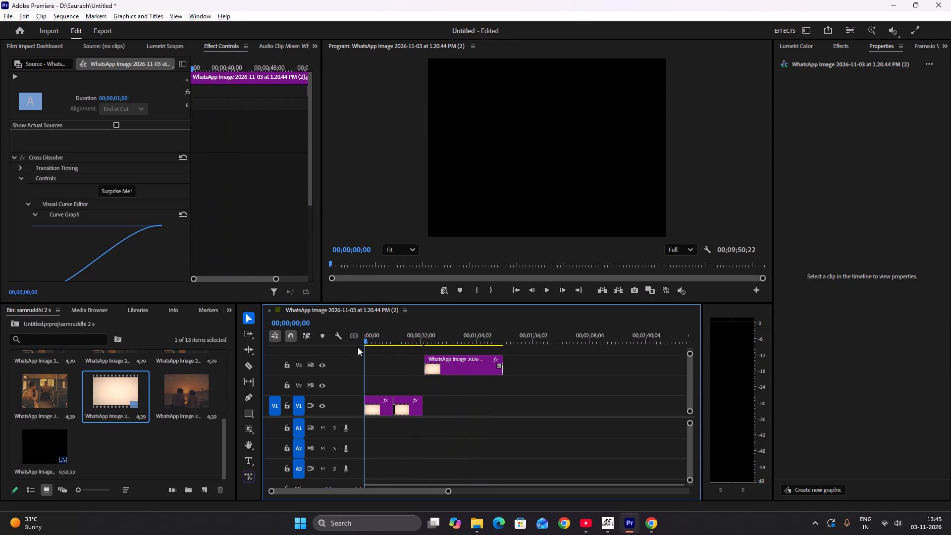
pyautogui.moveTo(358, 347); pyautogui.dragTo(396, 349)
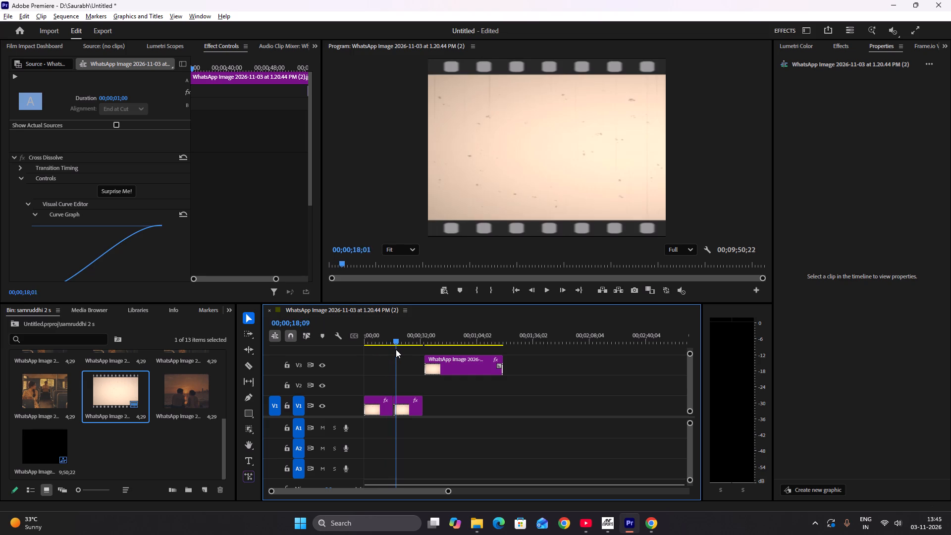
pyautogui.moveTo(396, 349); pyautogui.dragTo(423, 349)
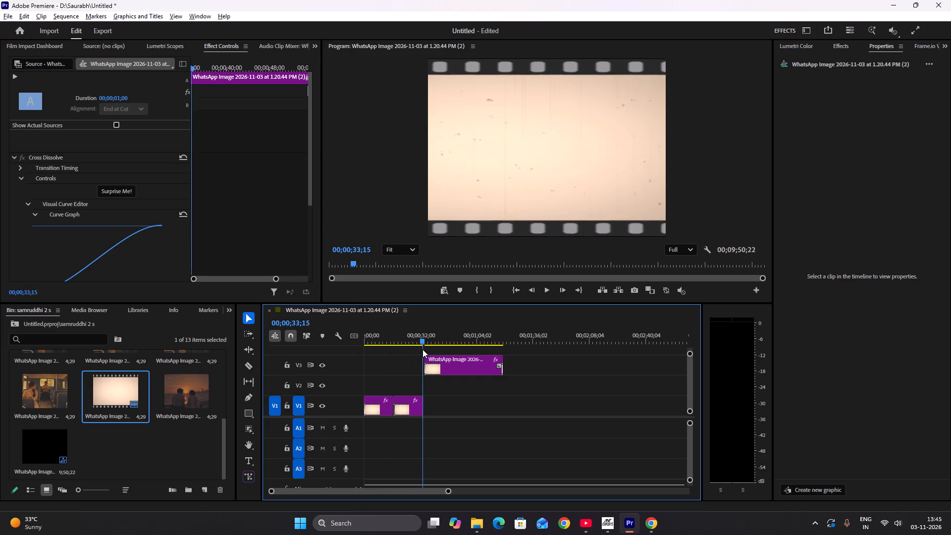
pyautogui.moveTo(423, 349); pyautogui.dragTo(404, 347)
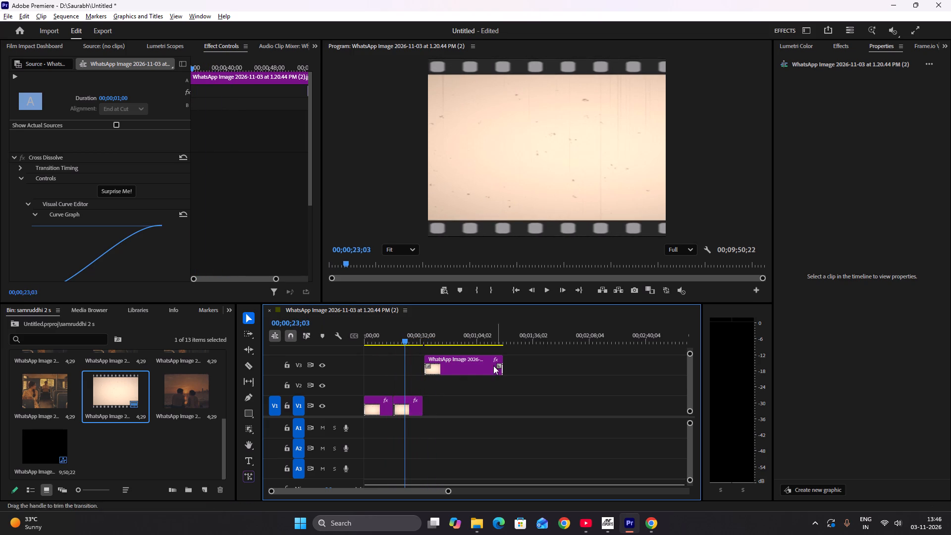
# Move the shortened V3 clip down to V1, directly against the end of the second short clip.
pyautogui.moveTo(456, 365); pyautogui.dragTo(460, 398)
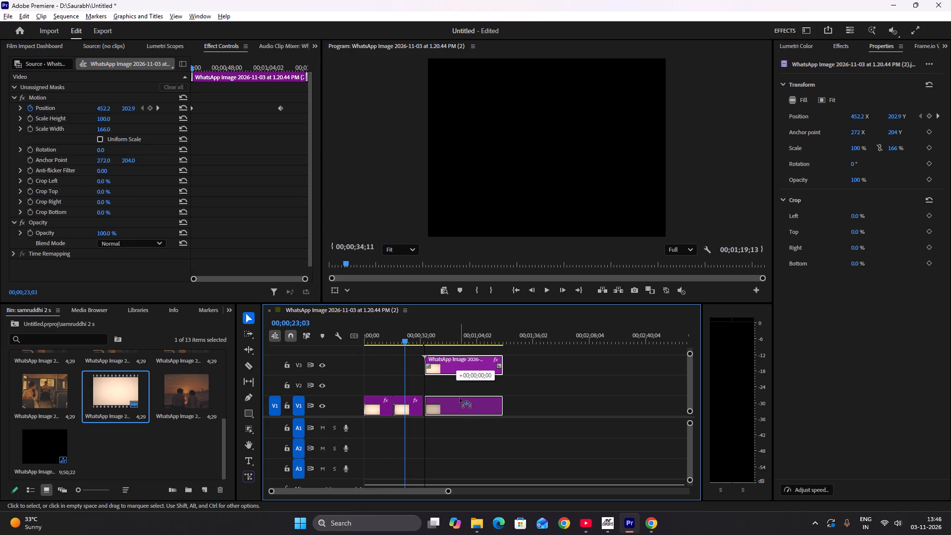
pyautogui.moveTo(460, 398); pyautogui.dragTo(449, 397)
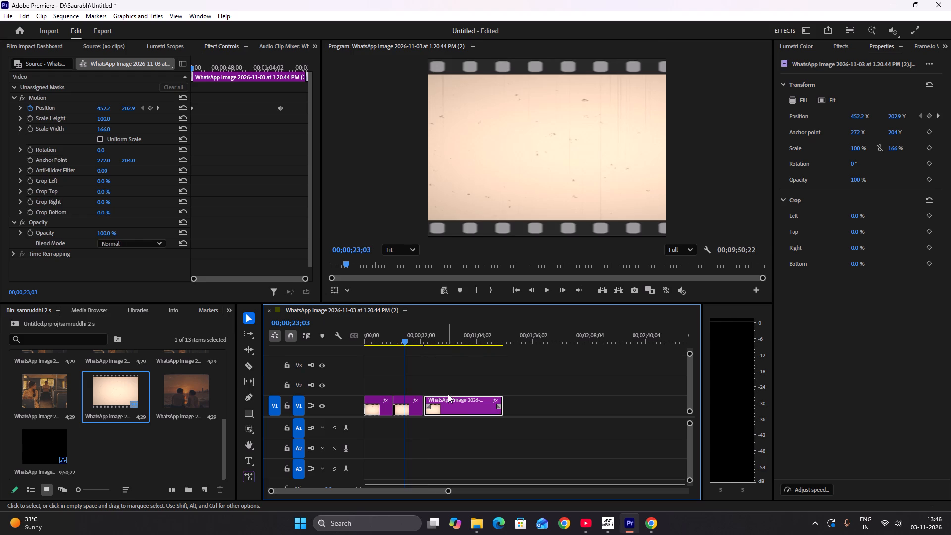
pyautogui.click(464, 404)
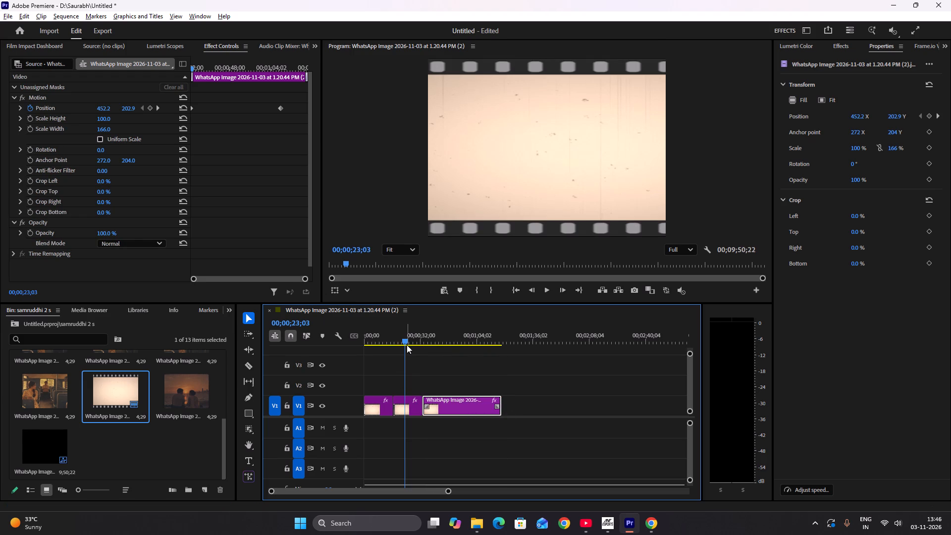
# Check the film strip's motion across the 45-second third clip on V1, and delete that clip.
pyautogui.moveTo(406, 342); pyautogui.dragTo(468, 346)
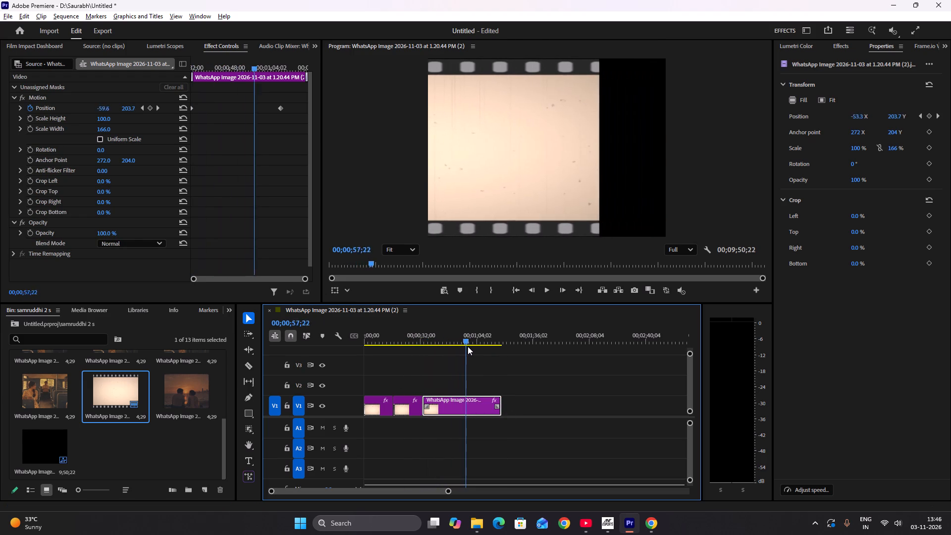
pyautogui.moveTo(468, 346); pyautogui.dragTo(458, 349)
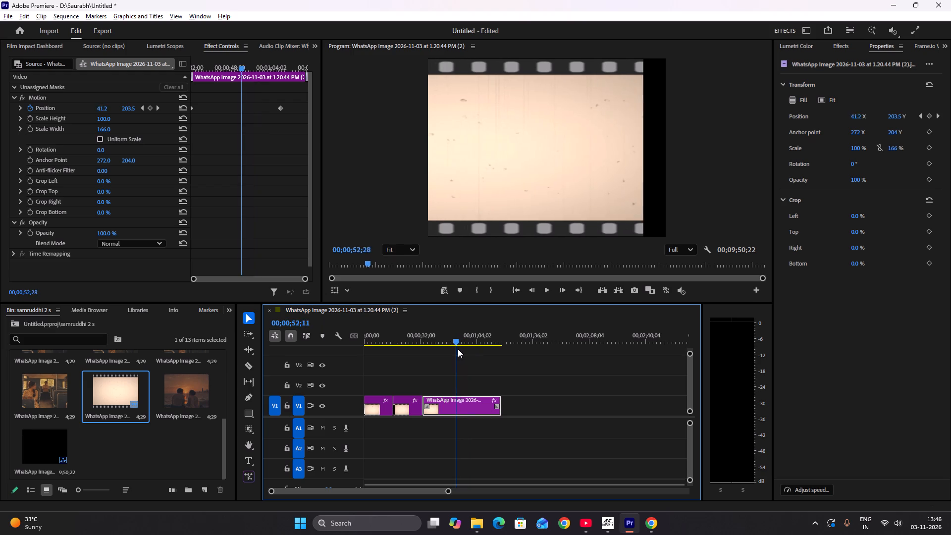
pyautogui.moveTo(458, 349); pyautogui.dragTo(455, 352)
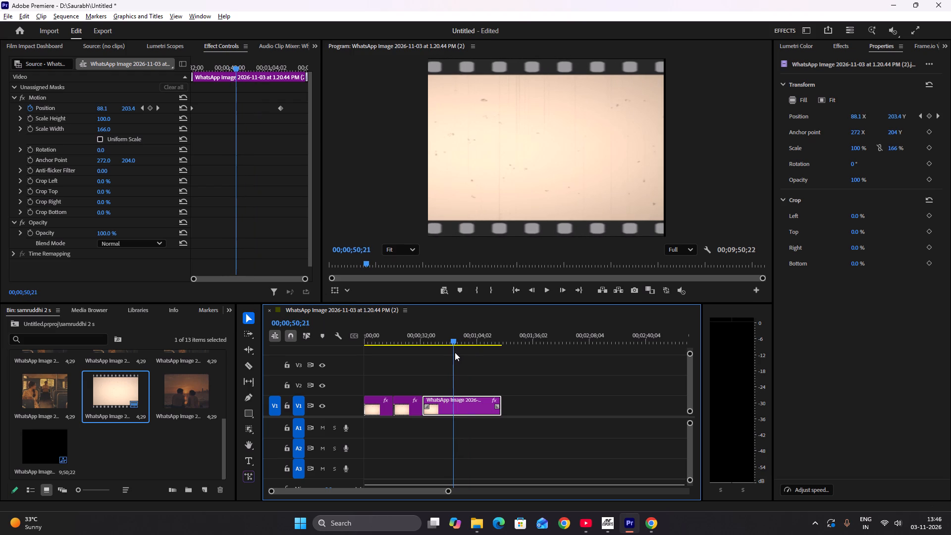
pyautogui.moveTo(455, 352); pyautogui.dragTo(454, 353)
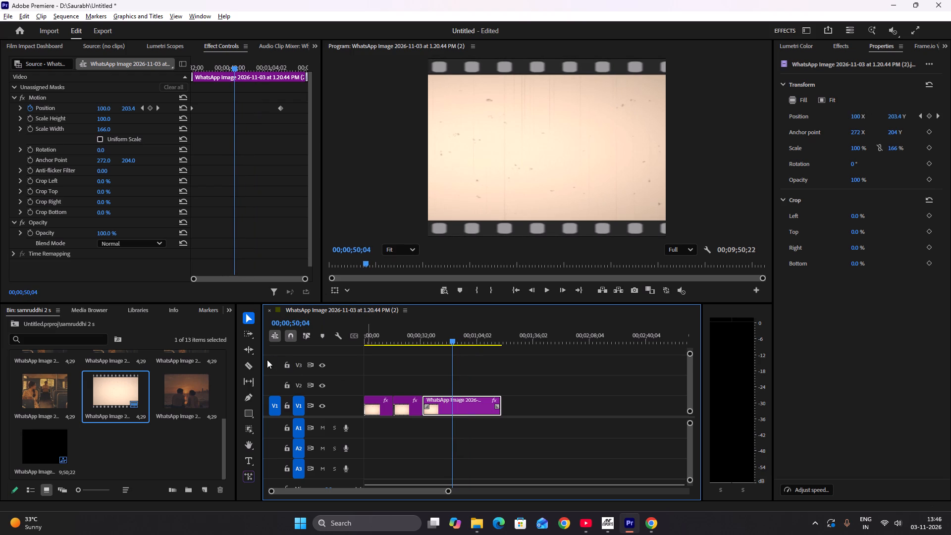
pyautogui.click(465, 401)
pyautogui.press('Delete')
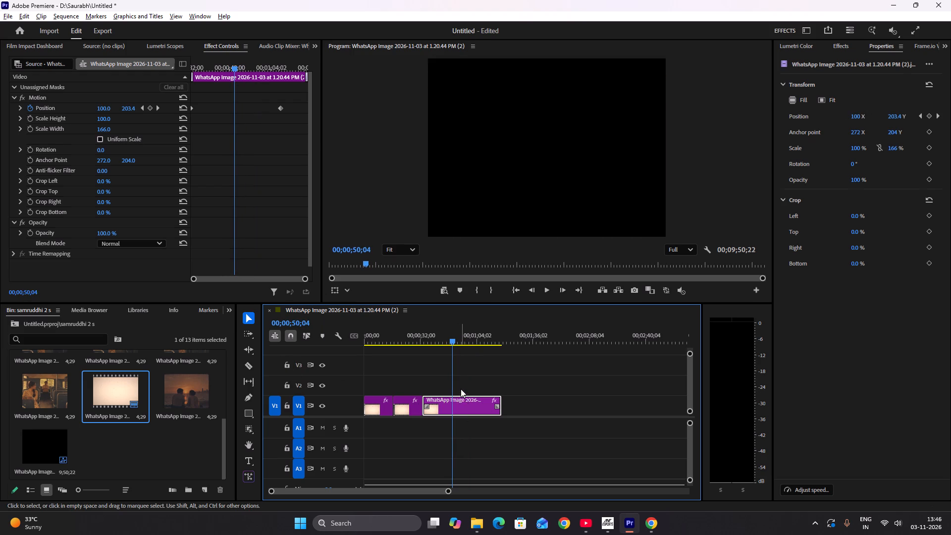
# Delete the long leftover film-strip clip at the far end of V1, around 00;07;00;10 and beyond.
pyautogui.keyDown('ctrl'); pyautogui.click(379, 400); pyautogui.keyUp('ctrl')
pyautogui.keyDown('ctrl'); pyautogui.click(408, 401); pyautogui.keyUp('ctrl')
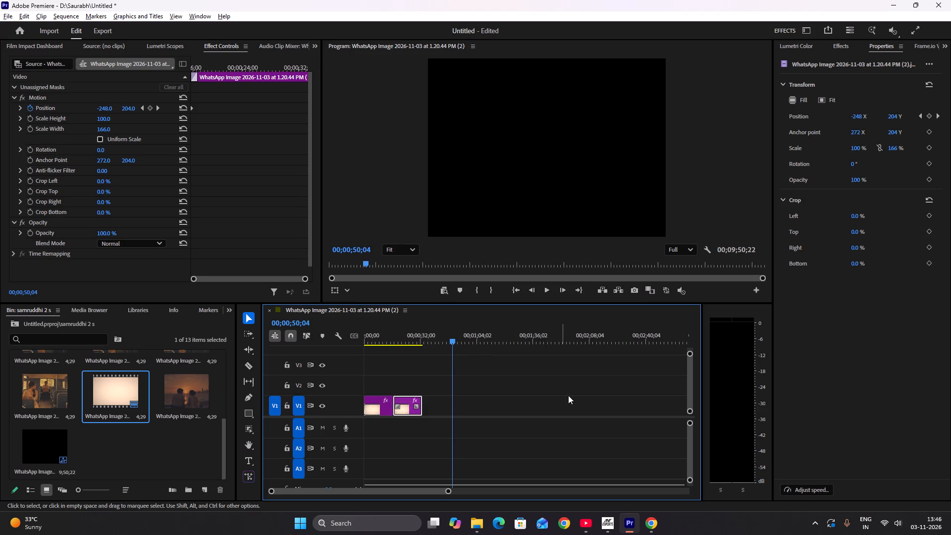
pyautogui.moveTo(451, 338); pyautogui.dragTo(604, 329)
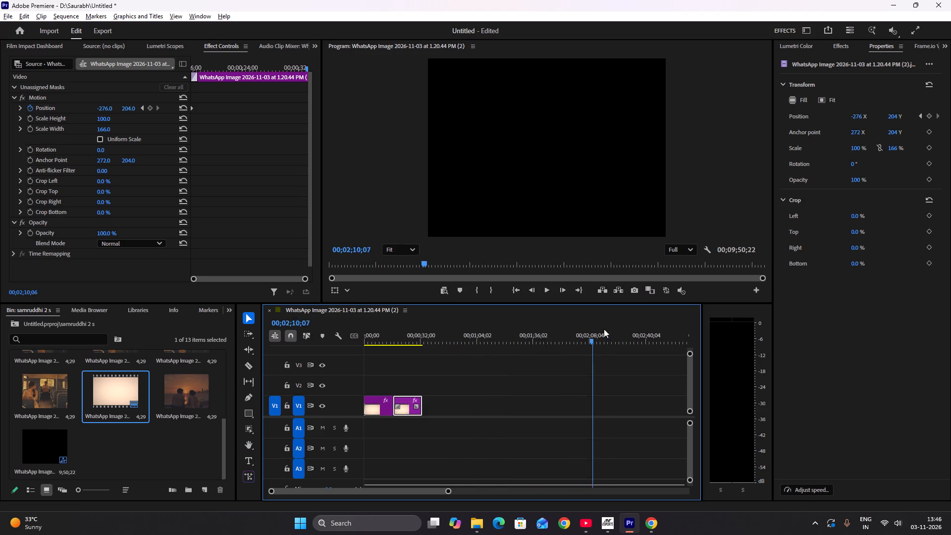
pyautogui.moveTo(604, 329); pyautogui.dragTo(379, 371)
pyautogui.click(539, 410)
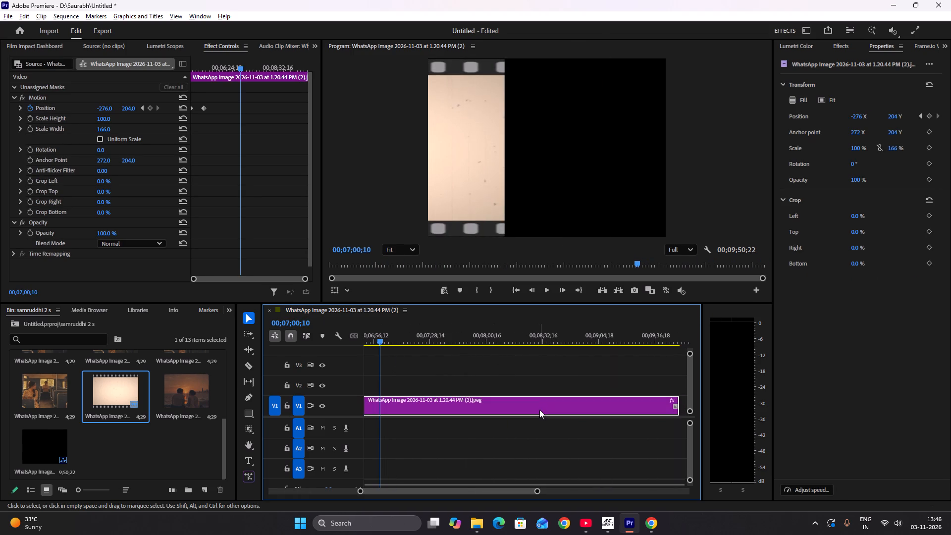
pyautogui.press('Delete')
# Duplicate the two short film-strip clips from the start of V1 onto V2, directly above the originals.
pyautogui.moveTo(410, 490); pyautogui.dragTo(342, 490)
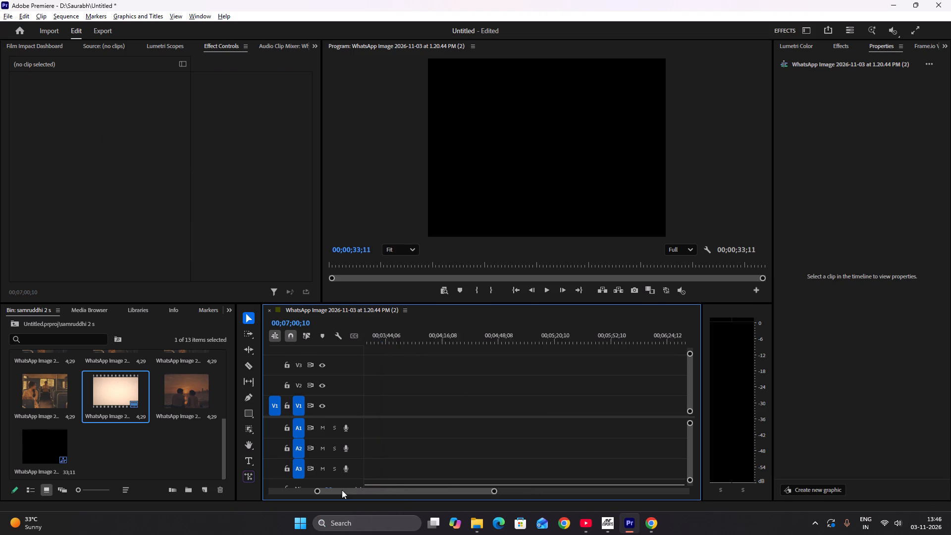
pyautogui.moveTo(342, 490); pyautogui.dragTo(203, 467)
pyautogui.click(378, 398)
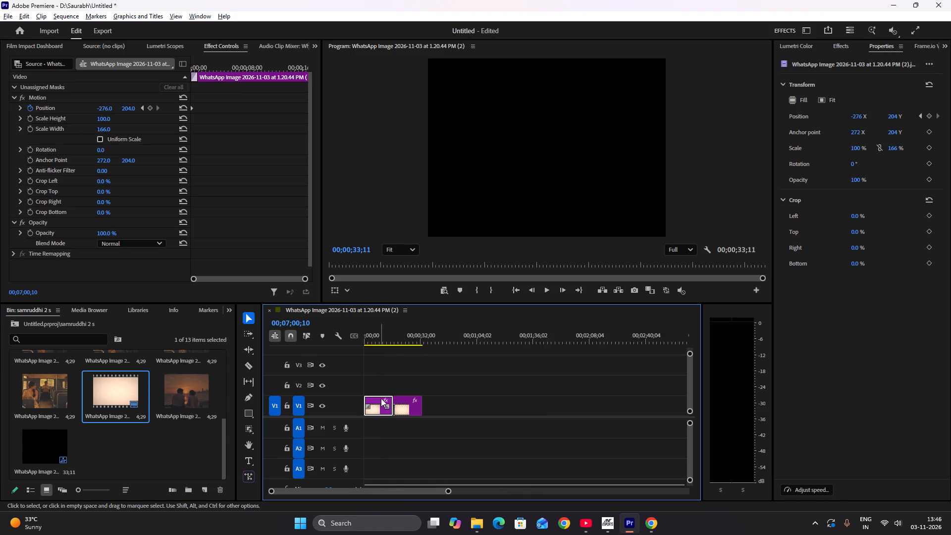
pyautogui.moveTo(368, 383); pyautogui.dragTo(432, 417)
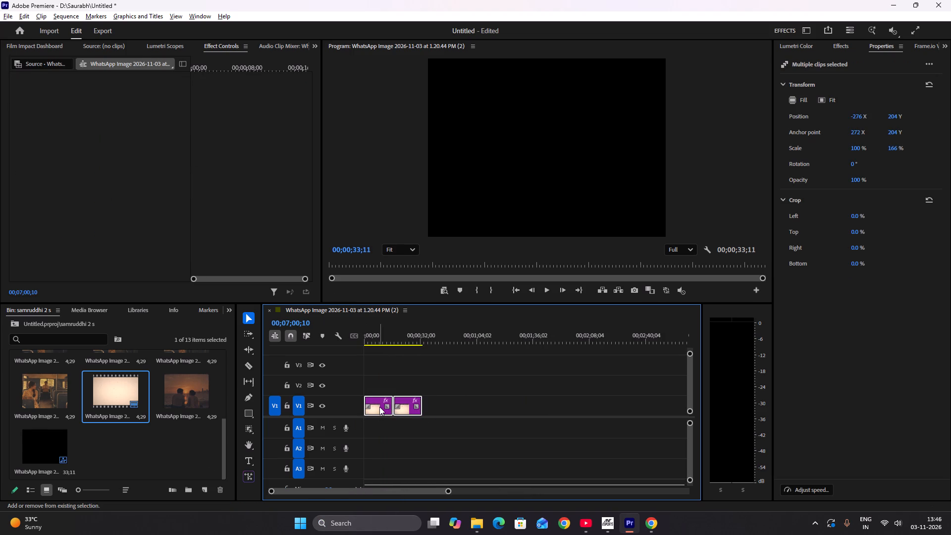
pyautogui.keyDown('alt'); pyautogui.keyDown('shift'); pyautogui.moveTo(376, 400); pyautogui.dragTo(376, 400); pyautogui.keyUp('shift'); pyautogui.keyUp('alt')
pyautogui.keyDown('alt'); pyautogui.keyDown('shift'); pyautogui.moveTo(376, 400); pyautogui.dragTo(465, 387); pyautogui.keyUp('shift'); pyautogui.keyUp('alt')
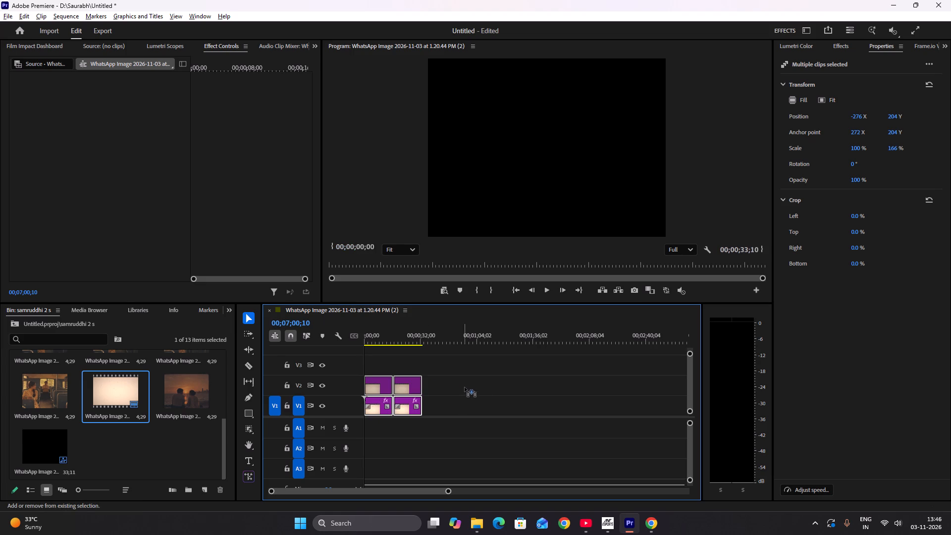
pyautogui.keyDown('alt'); pyautogui.keyDown('shift'); pyautogui.moveTo(465, 387); pyautogui.dragTo(488, 377); pyautogui.keyUp('shift'); pyautogui.keyUp('alt')
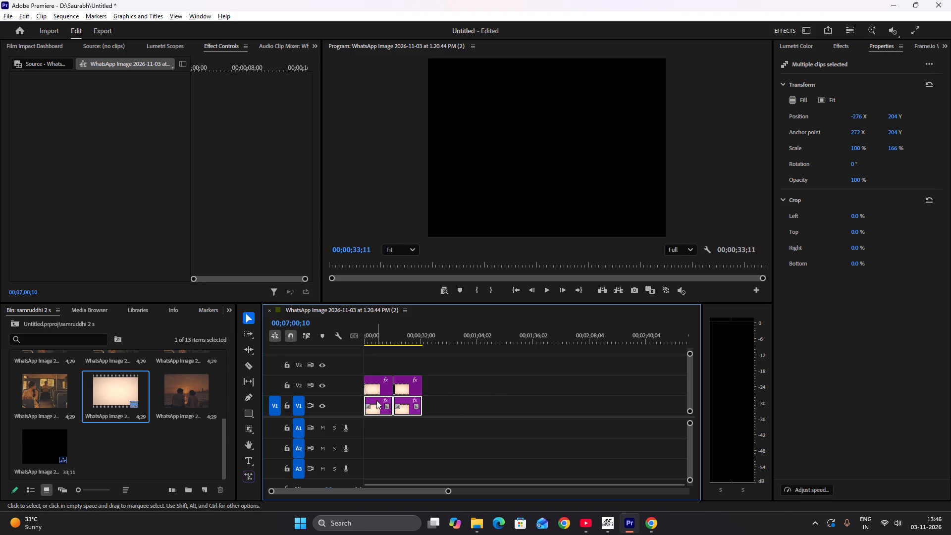
# Move the two V2 copies down to V1 one after the other, chained directly after the second short clip.
pyautogui.moveTo(381, 378); pyautogui.dragTo(433, 388)
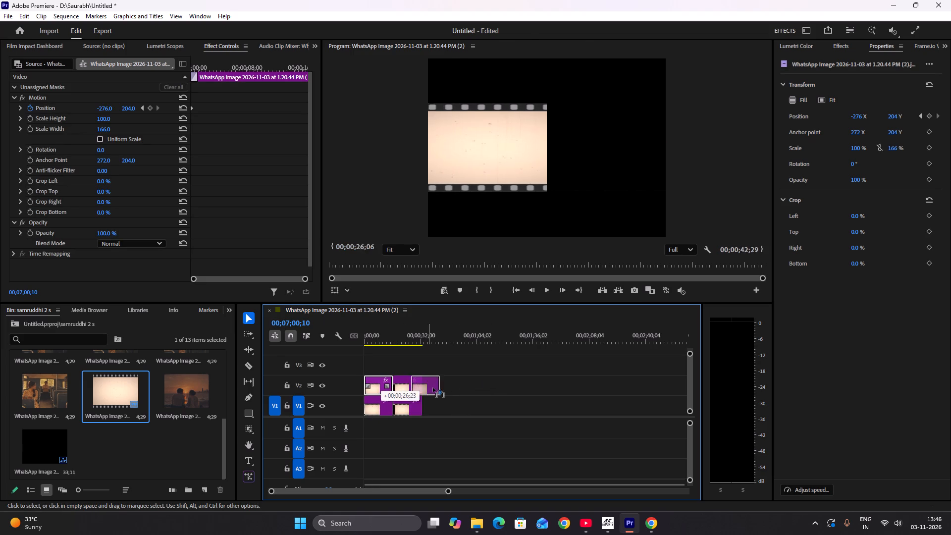
pyautogui.moveTo(433, 388); pyautogui.dragTo(438, 411)
pyautogui.moveTo(405, 378); pyautogui.dragTo(433, 380)
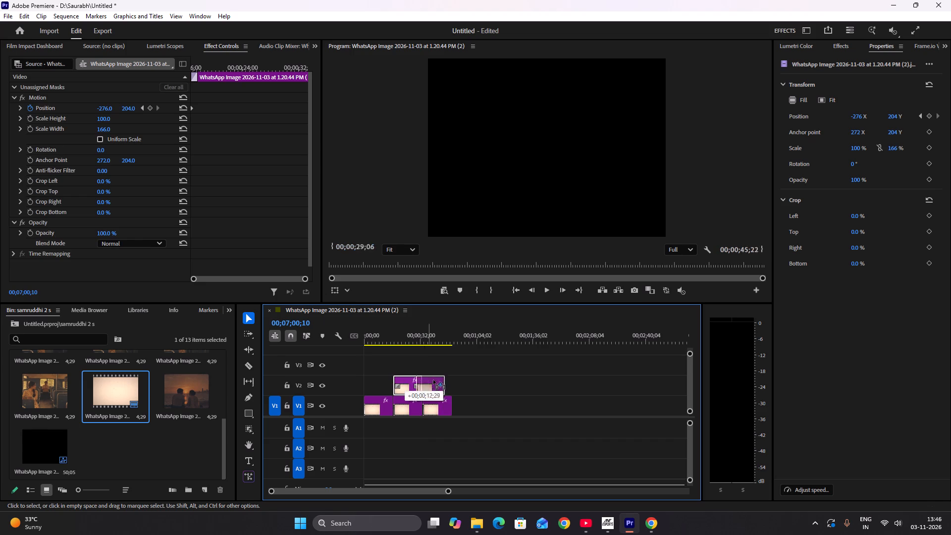
pyautogui.moveTo(433, 380); pyautogui.dragTo(467, 399)
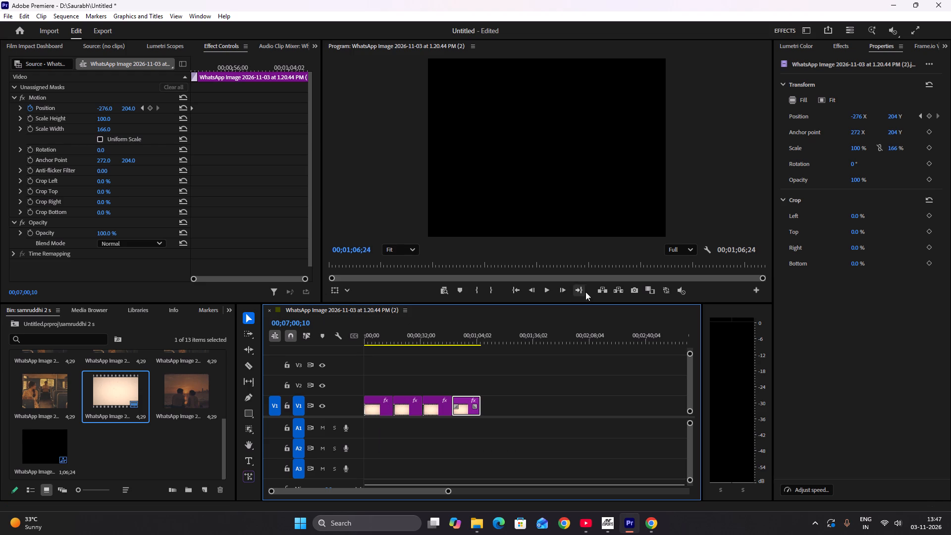
# Close Premiere Pro without saving the changes to the Untitled project.
pyautogui.click(937, 7)
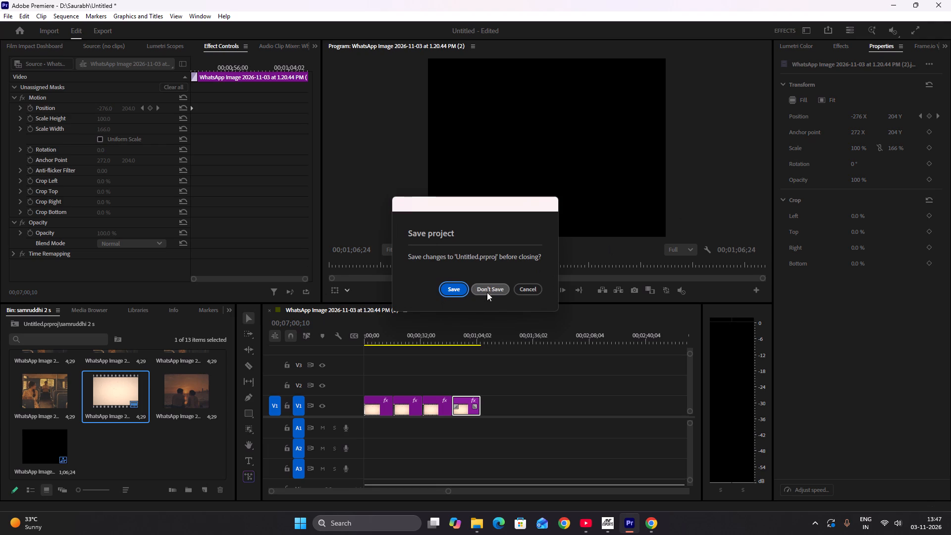
pyautogui.click(498, 278)
pyautogui.click(498, 285)
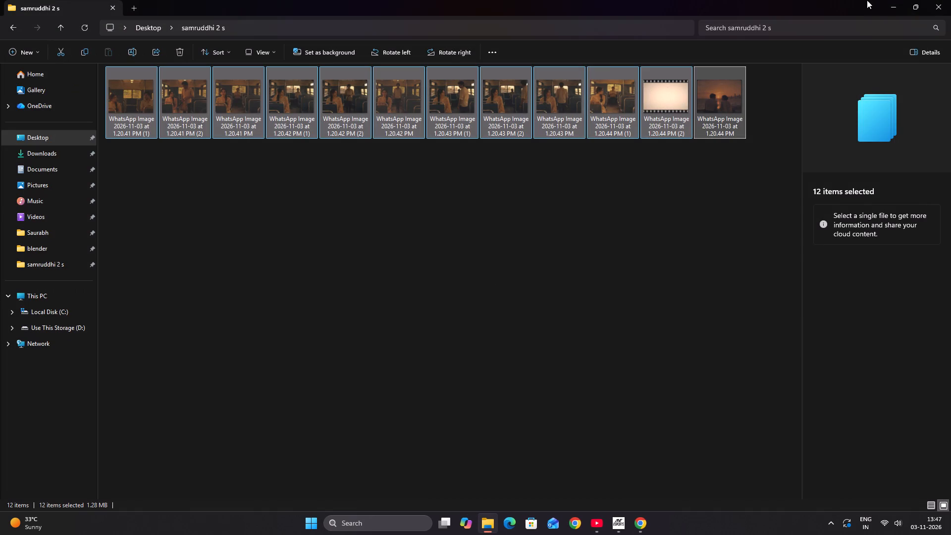